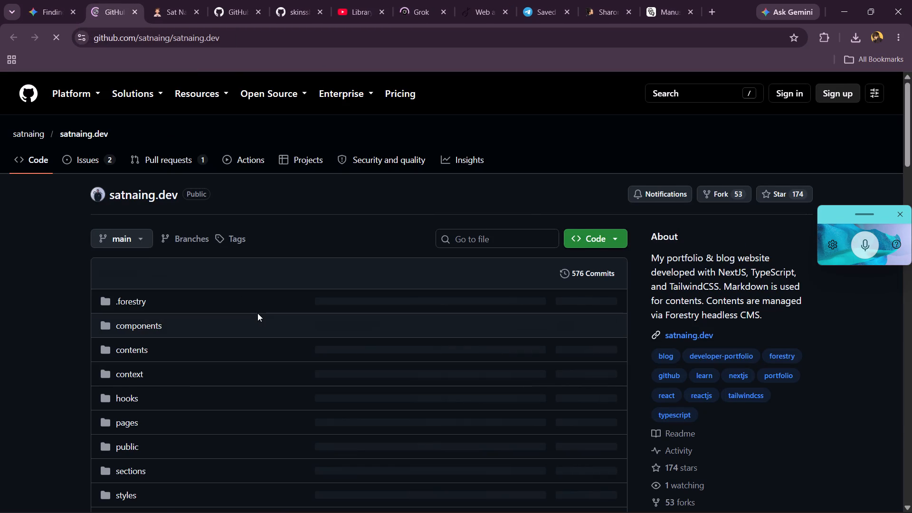
scroll(257, 313, "down", 10)
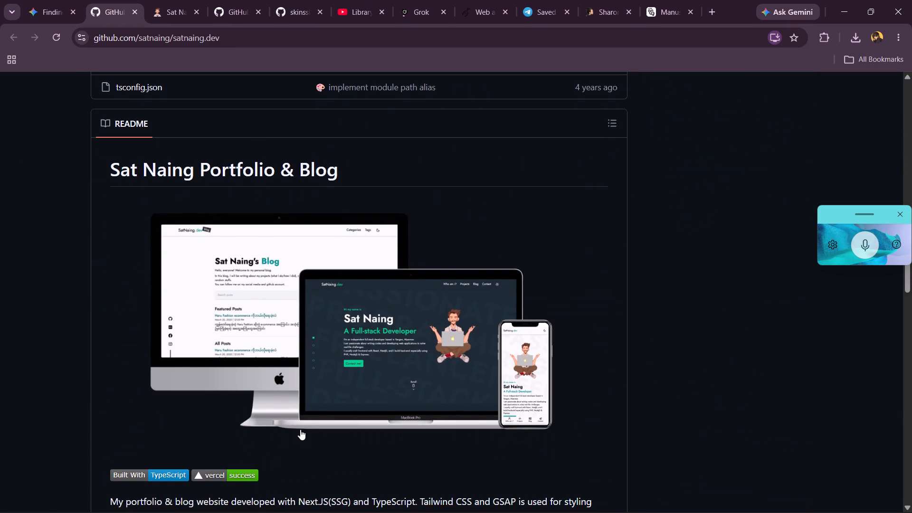
scroll(300, 429, "down", 9)
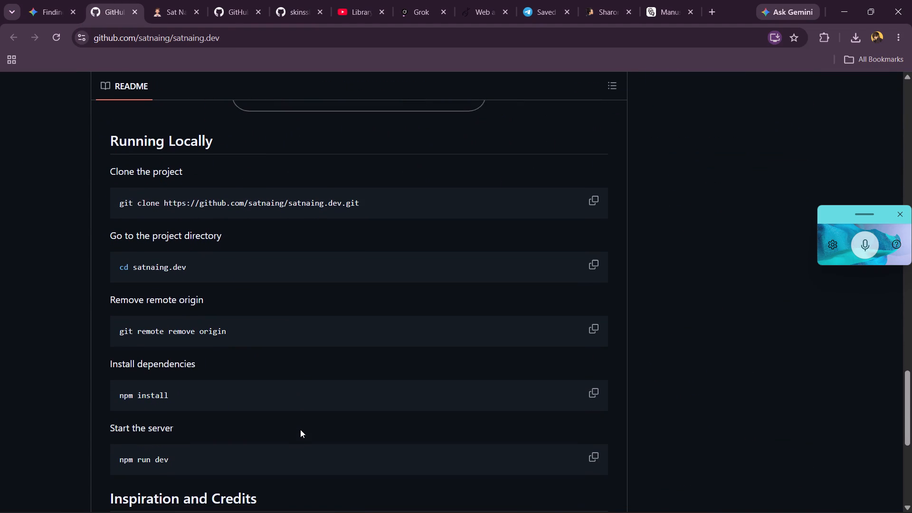
scroll(300, 429, "down", 8)
scroll(300, 429, "up", 5)
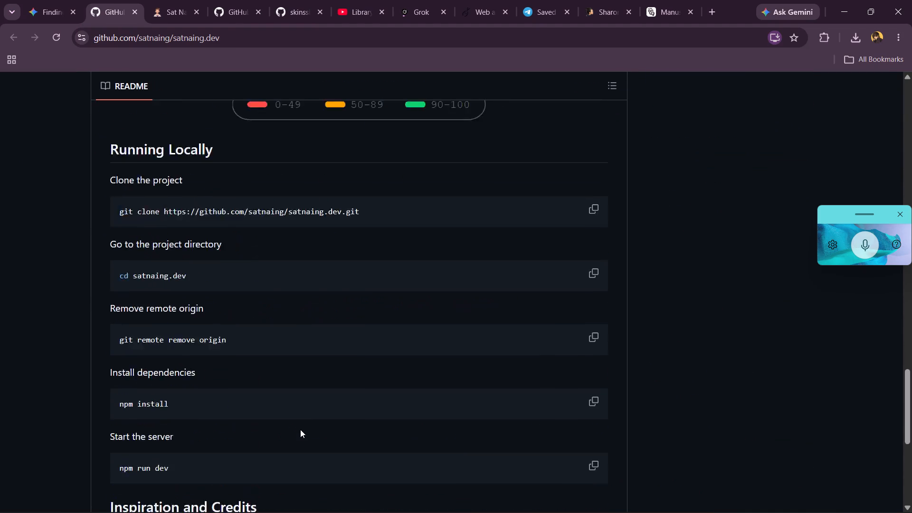
scroll(300, 429, "up", 8)
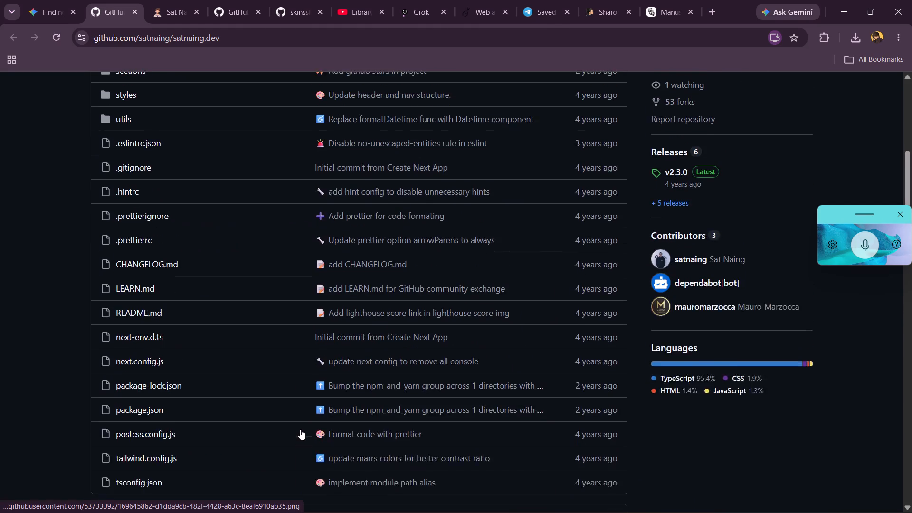
Return to the satnaing.dev site and look through its introduction, Who am I section and first Featured Projects.
scroll(300, 429, "up", 4)
left_click(184, 0)
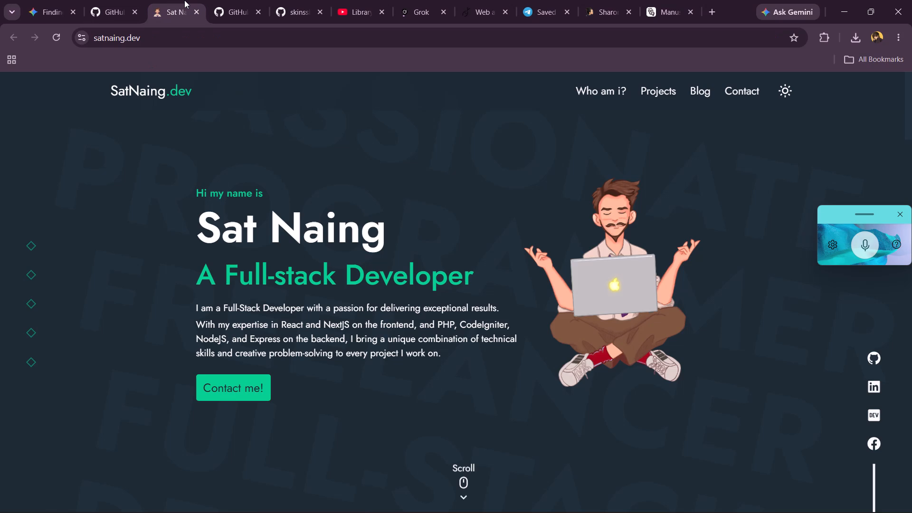
scroll(282, 325, "up", 1)
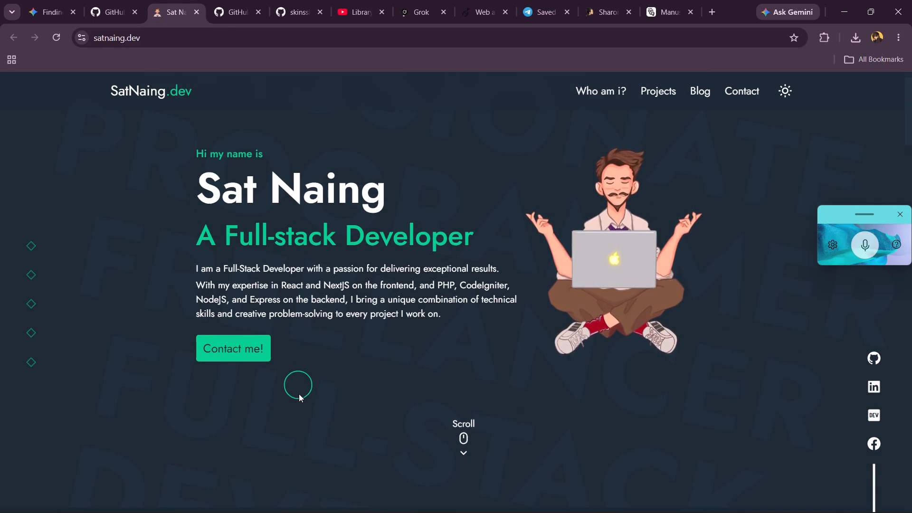
scroll(299, 394, "down", 2)
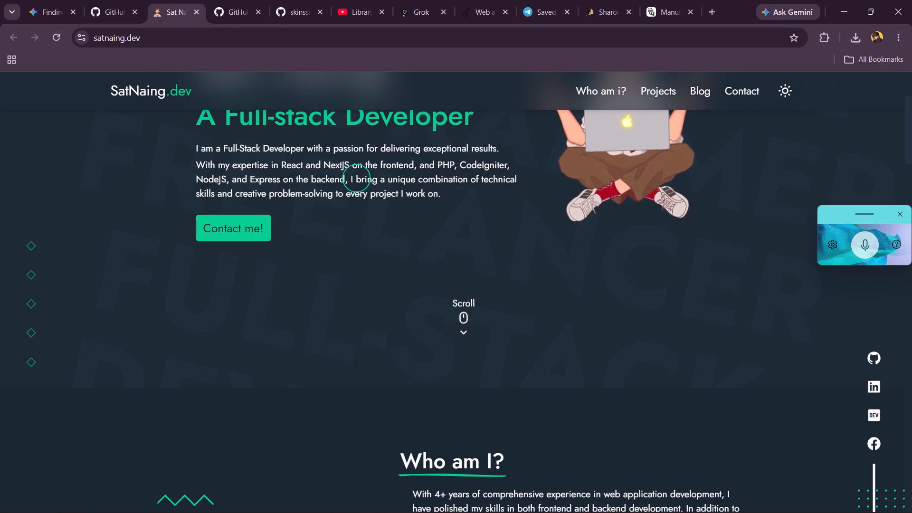
scroll(402, 325, "down", 4)
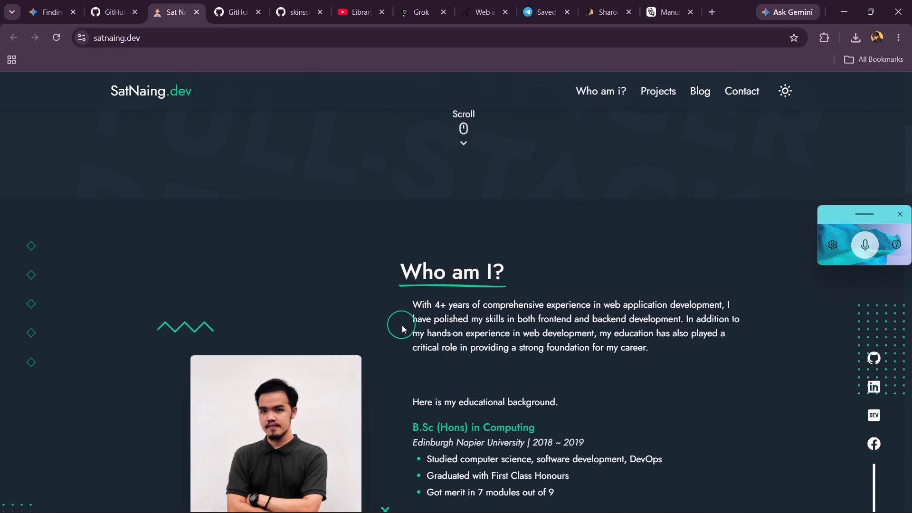
scroll(402, 325, "down", 2)
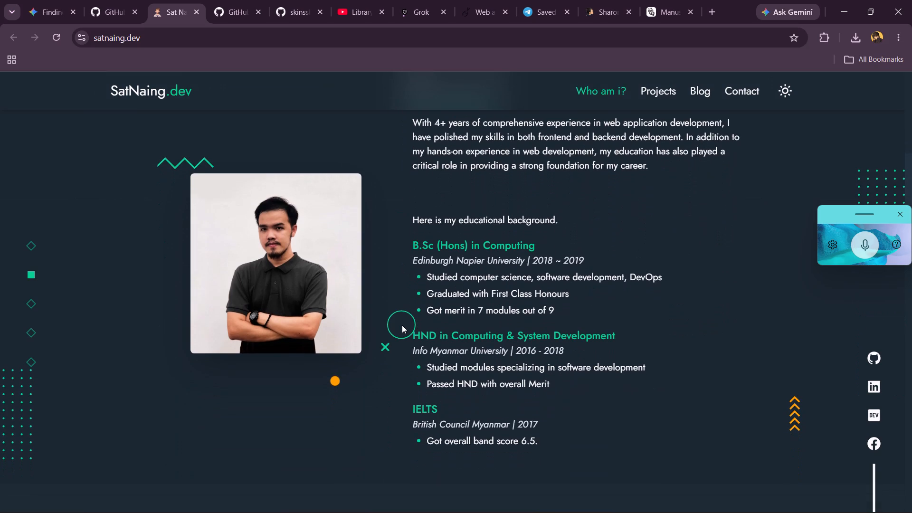
scroll(402, 325, "up", 1)
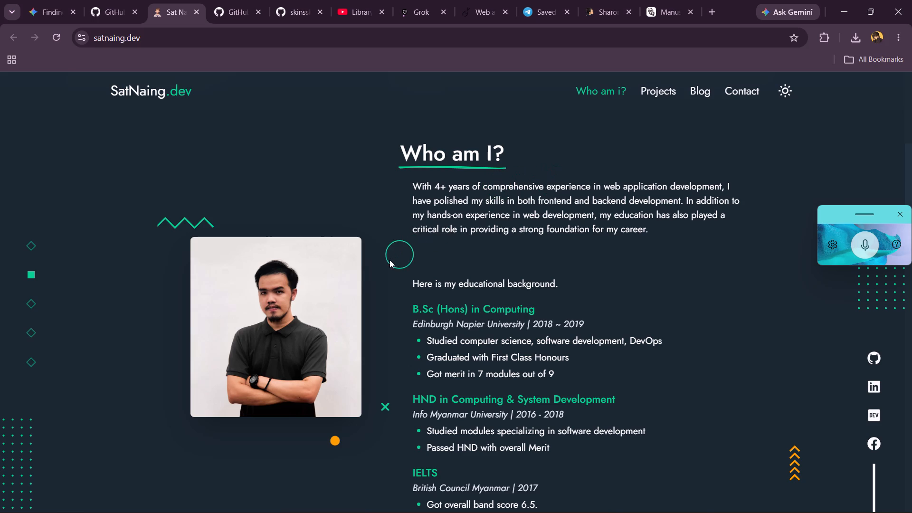
scroll(389, 260, "down", 2)
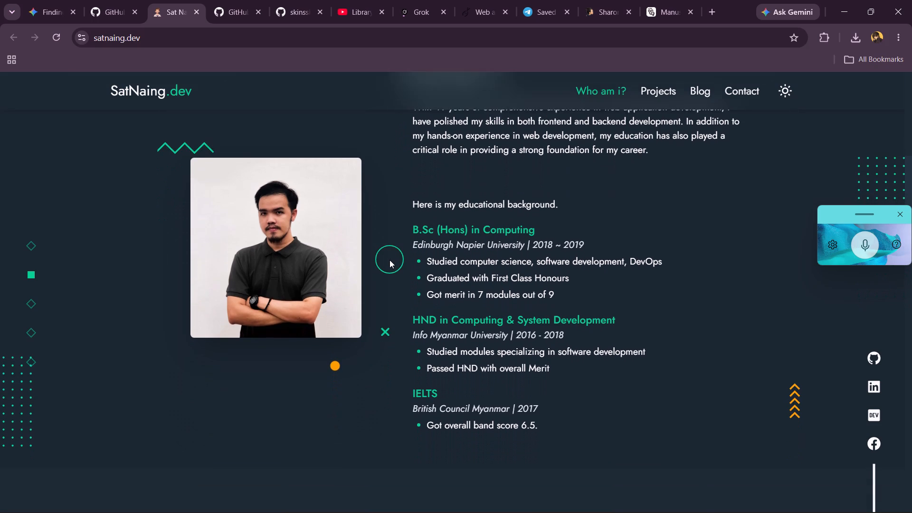
scroll(389, 260, "down", 1)
scroll(420, 207, "down", 1)
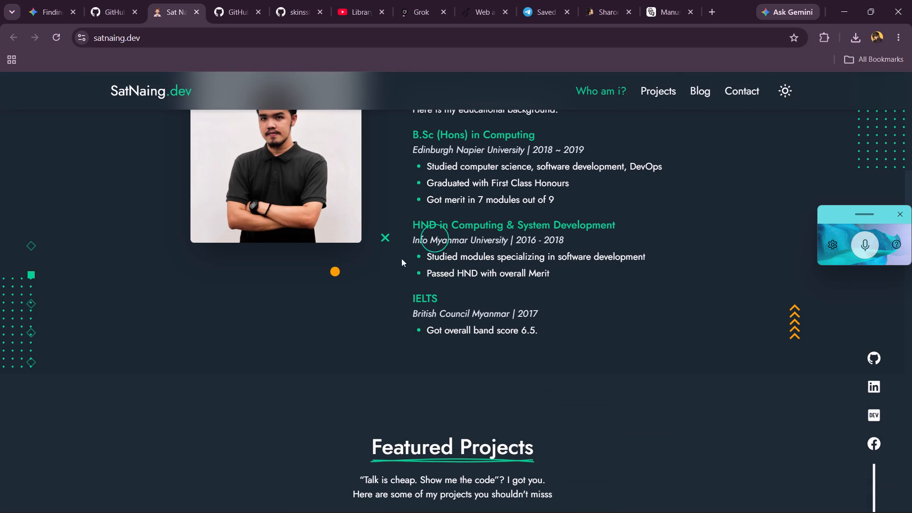
scroll(402, 384, "down", 8)
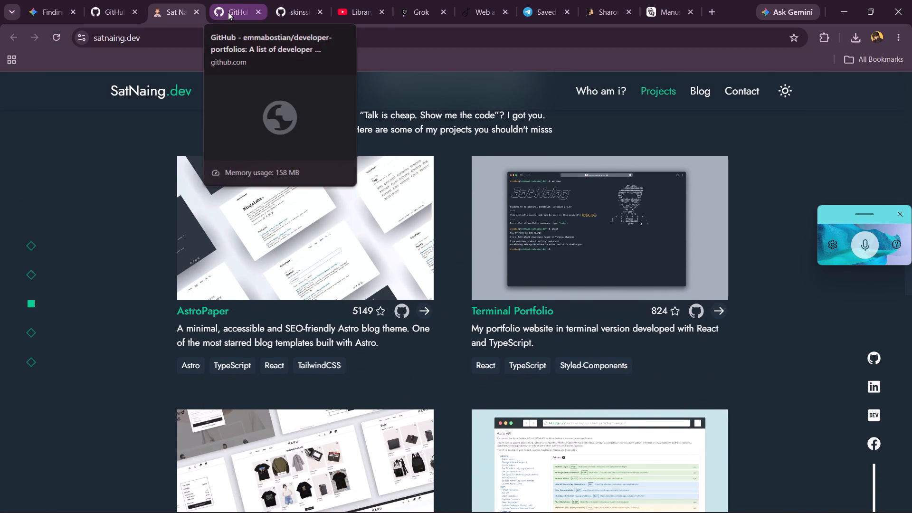
Switch to the emmabostian/developer-portfolios repository and look through its file list, README introduction and the start of the alphabetical portfolio list.
left_click(228, 12)
scroll(214, 290, "down", 4)
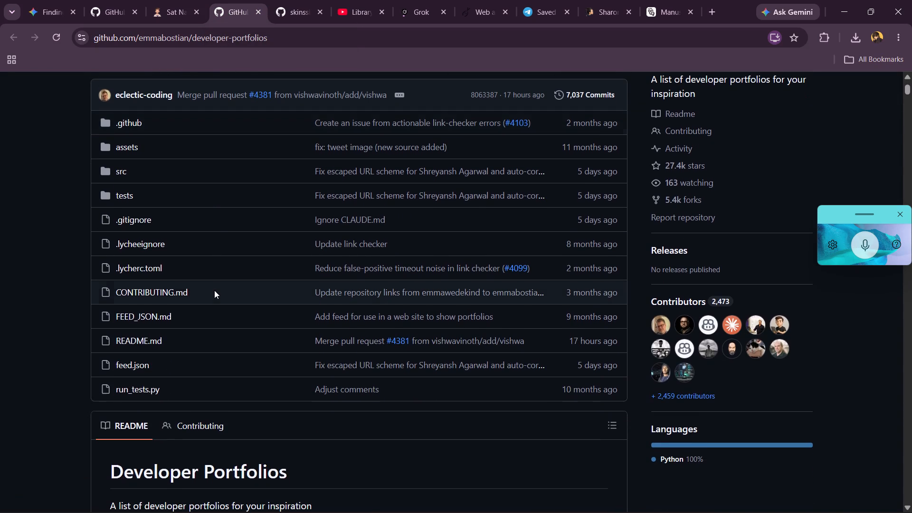
scroll(214, 290, "down", 2)
scroll(214, 290, "up", 1)
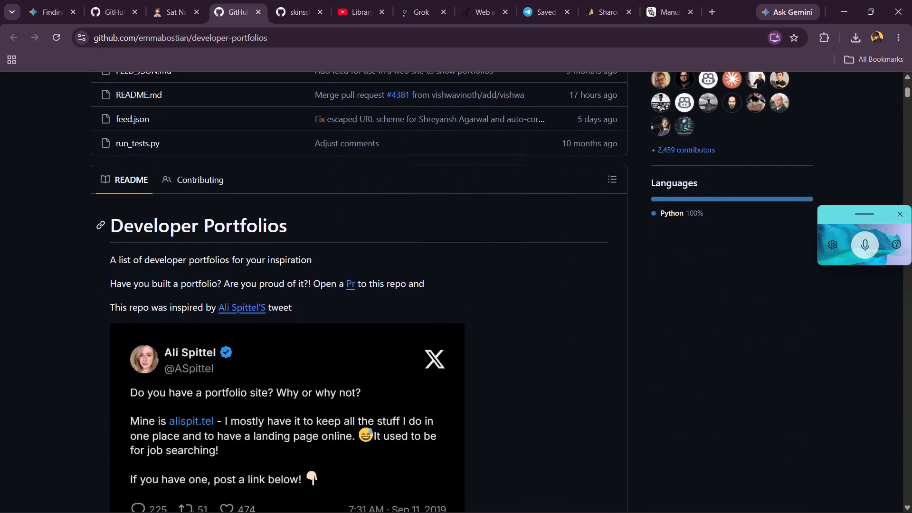
scroll(214, 290, "up", 1)
scroll(746, 394, "down", 2)
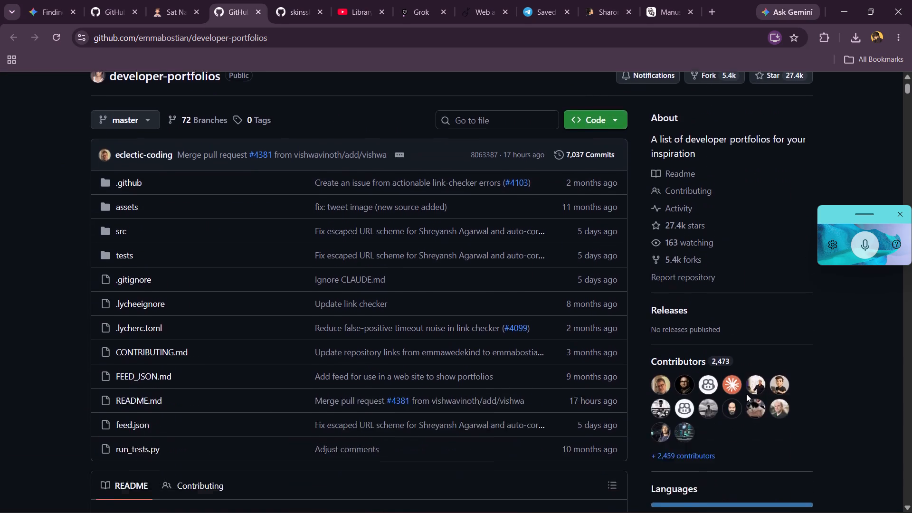
scroll(746, 394, "down", 2)
scroll(697, 426, "down", 4)
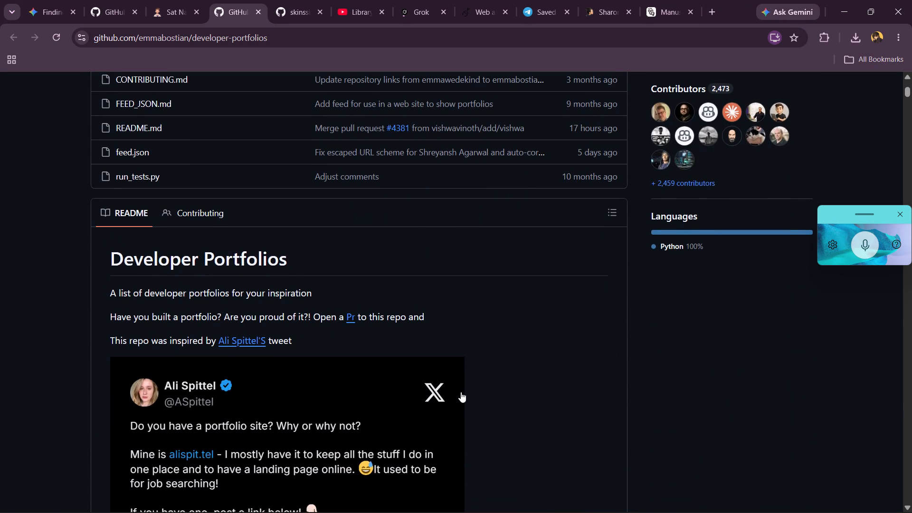
scroll(461, 392, "down", 5)
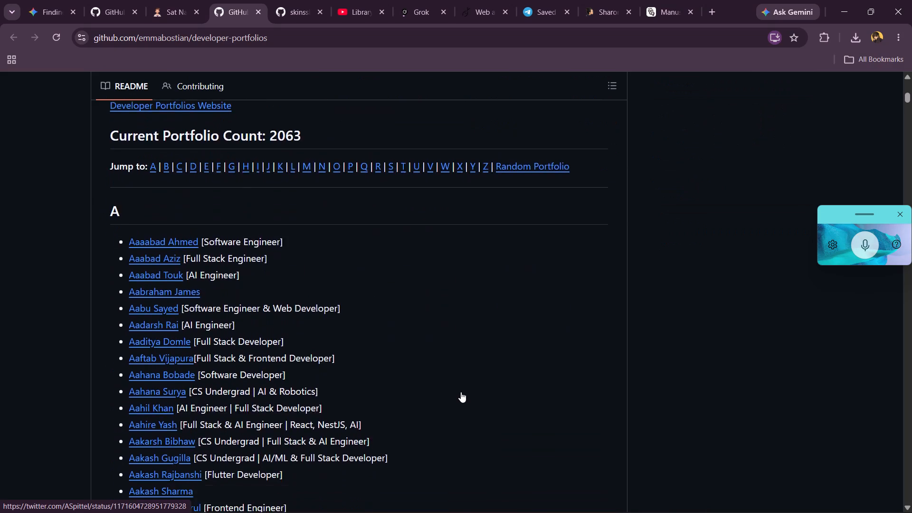
scroll(461, 392, "up", 4)
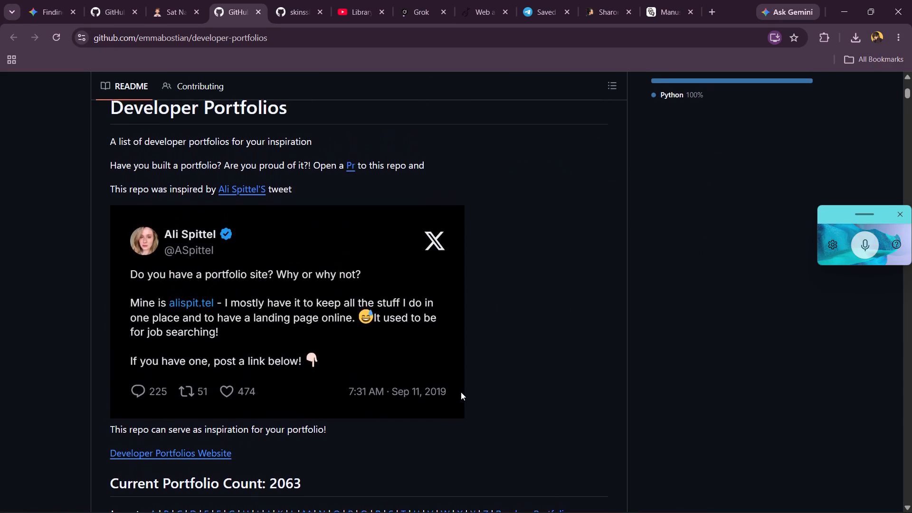
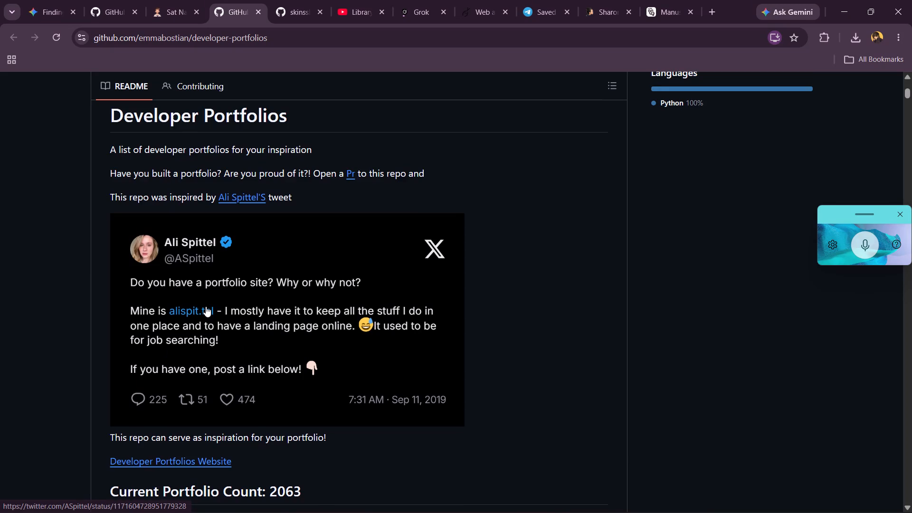
Open the first portfolio under A in the developer-portfolios list and look through its projects, tools and Design Thoughts sections.
scroll(206, 306, "down", 2)
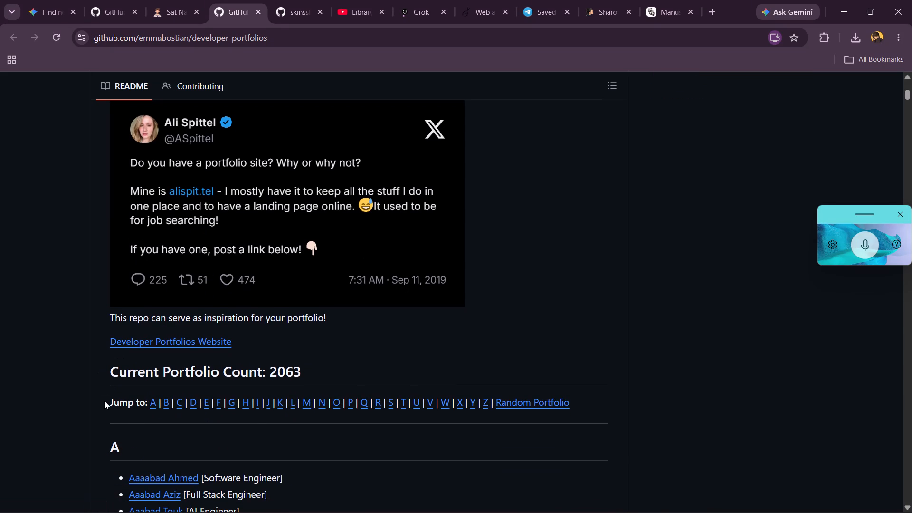
scroll(104, 401, "down", 4)
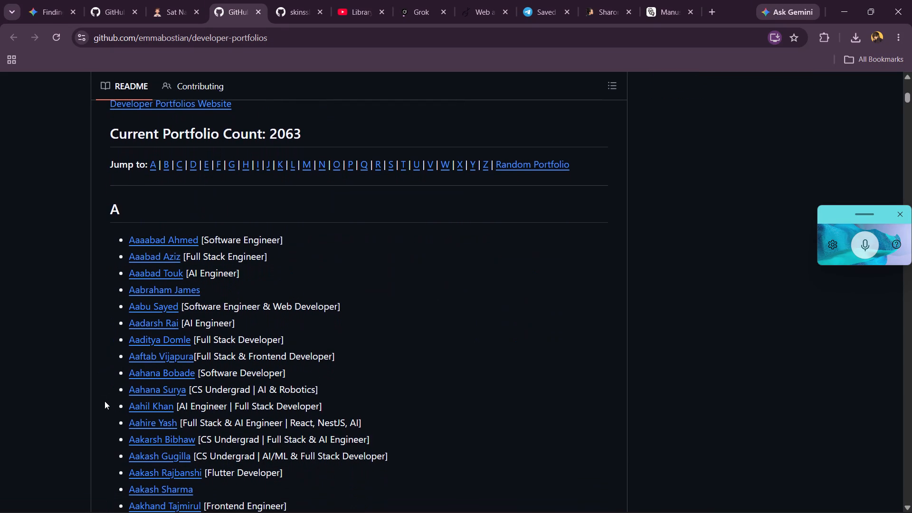
left_click(180, 243)
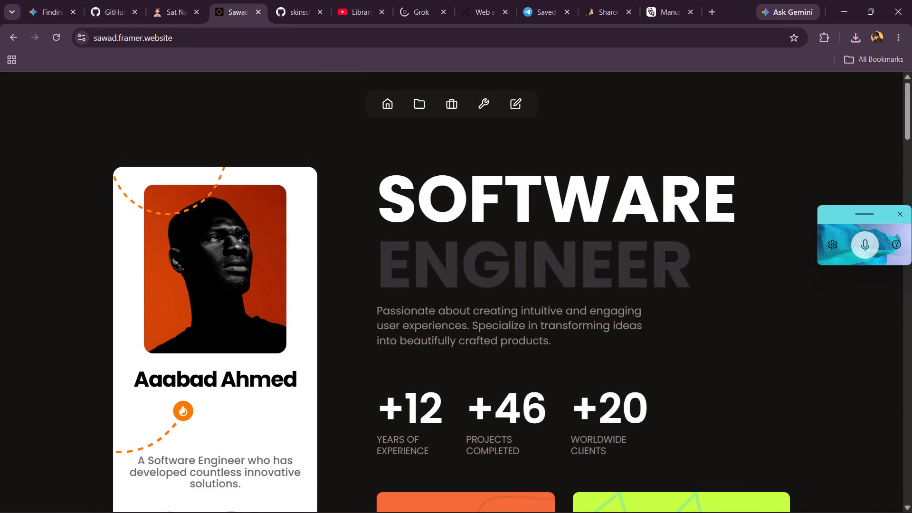
scroll(252, 380, "down", 12)
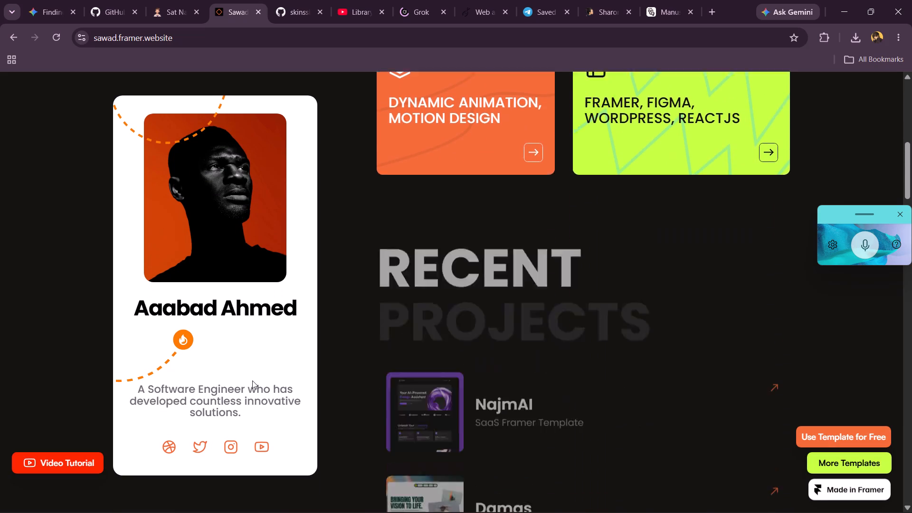
scroll(252, 380, "down", 16)
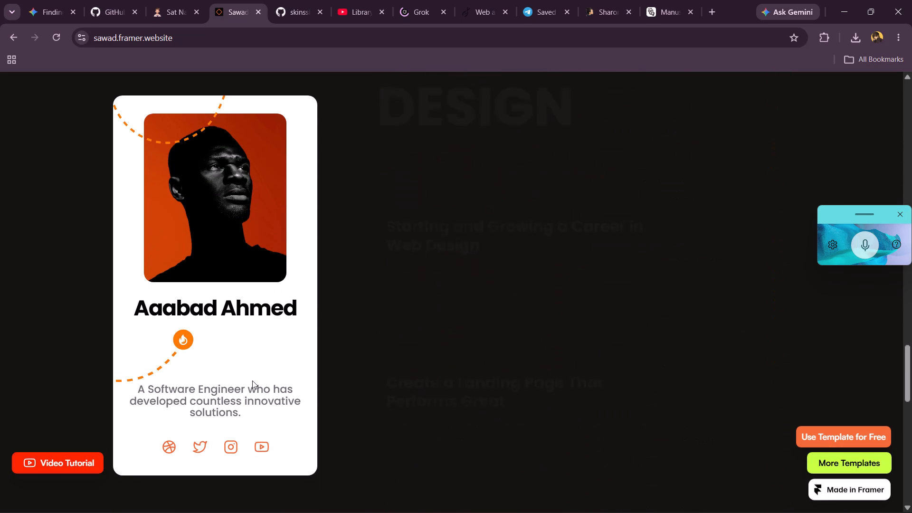
scroll(252, 380, "down", 7)
scroll(252, 380, "up", 8)
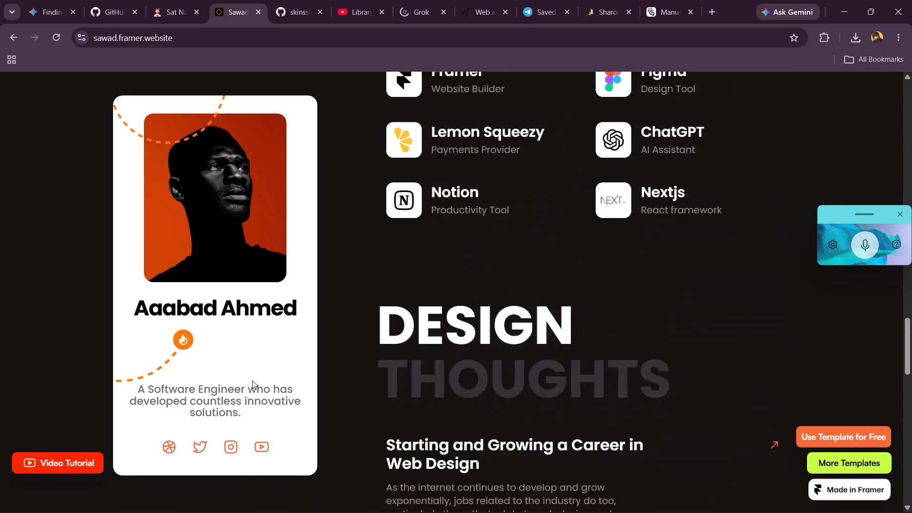
scroll(252, 380, "up", 16)
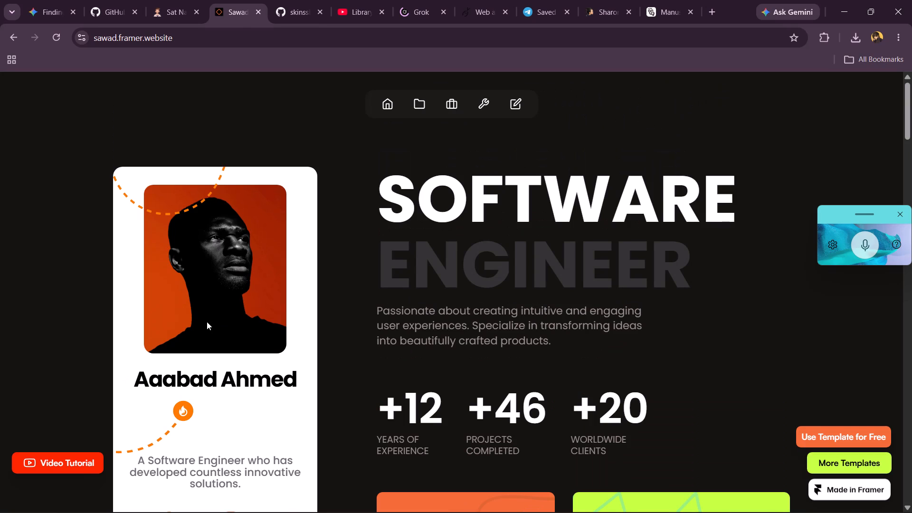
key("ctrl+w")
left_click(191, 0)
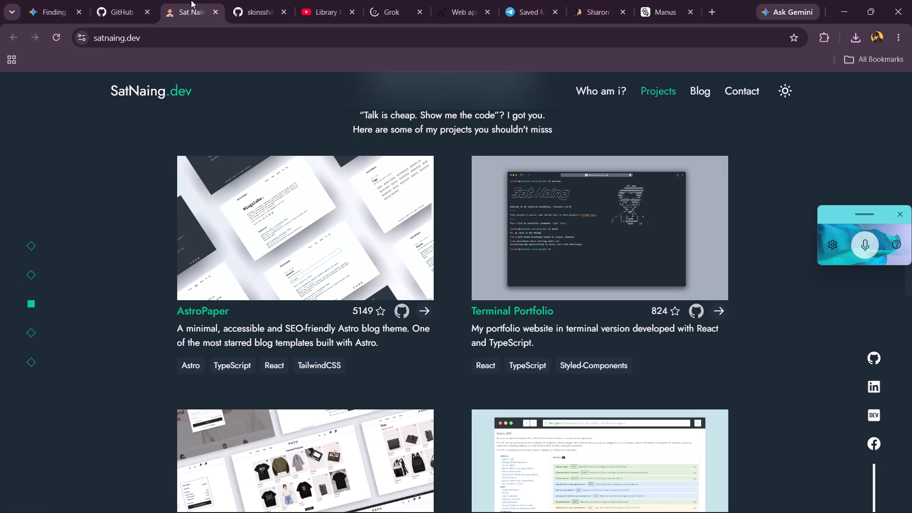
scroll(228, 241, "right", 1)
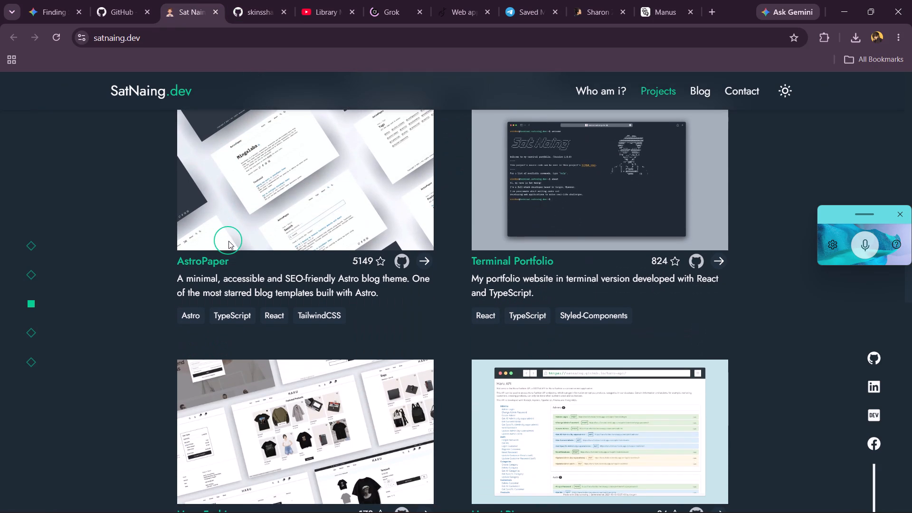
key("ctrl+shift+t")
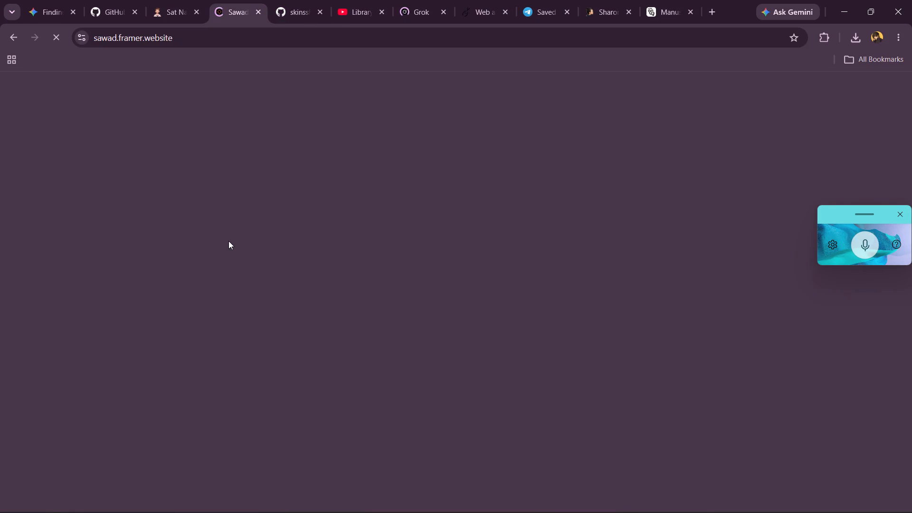
Go back from the portfolio site to the emmabostian/developer-portfolios repository and bookmark the page.
left_click(17, 31)
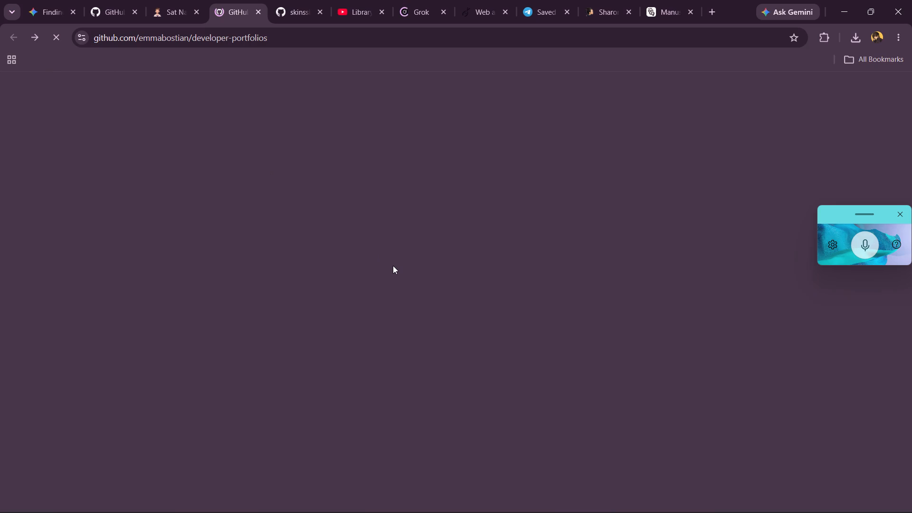
scroll(393, 266, "up", 3)
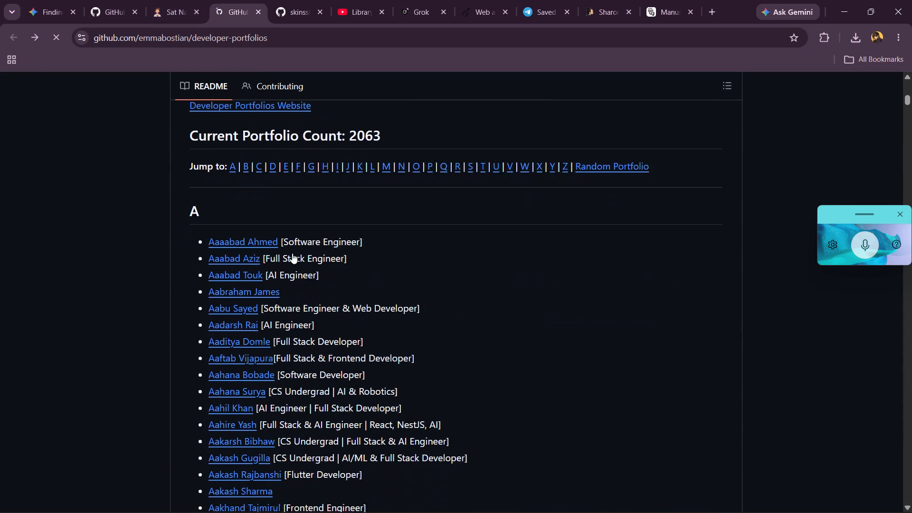
scroll(292, 253, "up", 14)
scroll(604, 235, "up", 7)
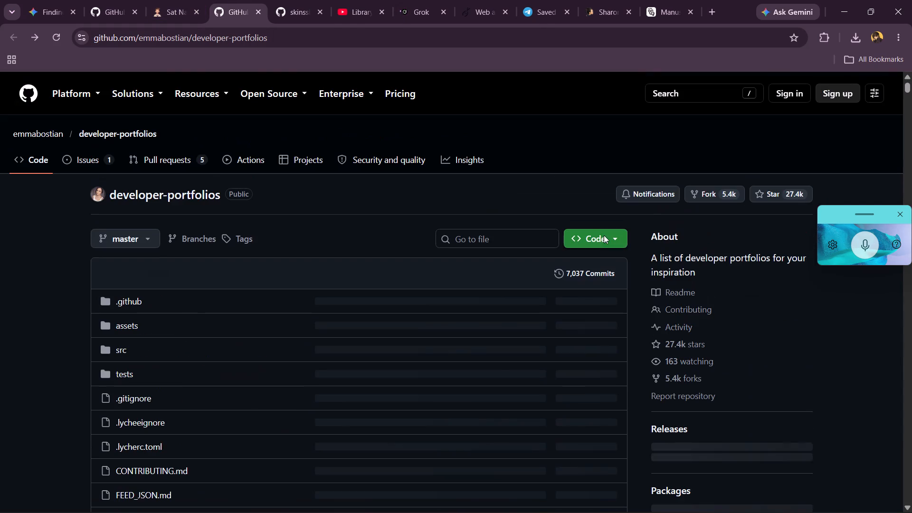
left_click(793, 40)
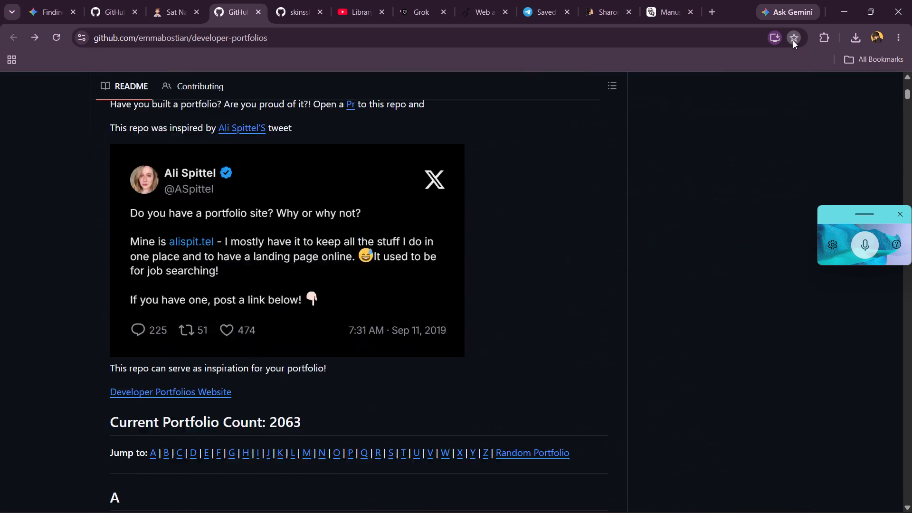
left_click(727, 163)
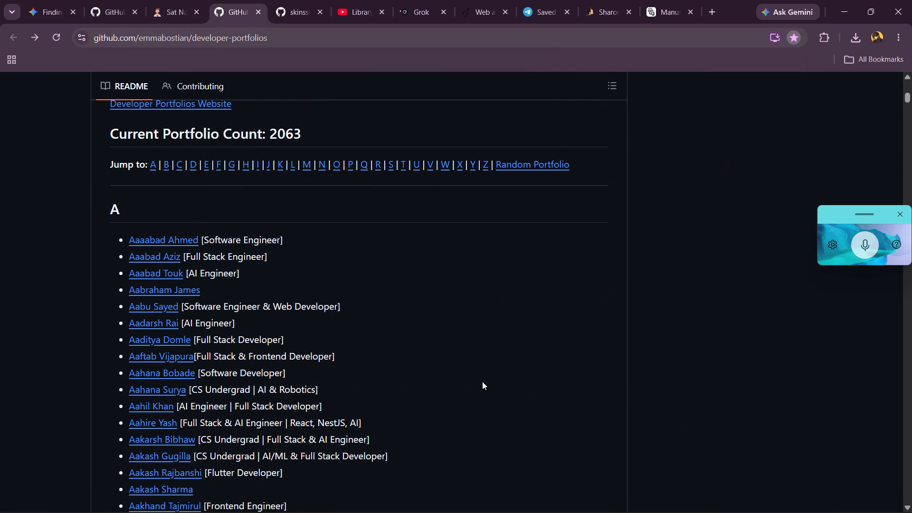
Skim the alphabetical portfolio list from A to D, the repository's file list and the README introduction.
scroll(482, 381, "down", 18)
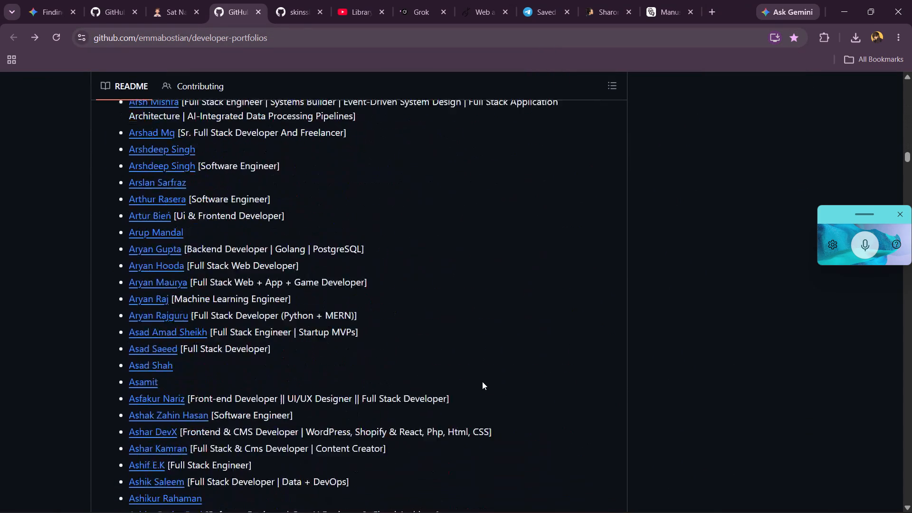
scroll(482, 381, "down", 17)
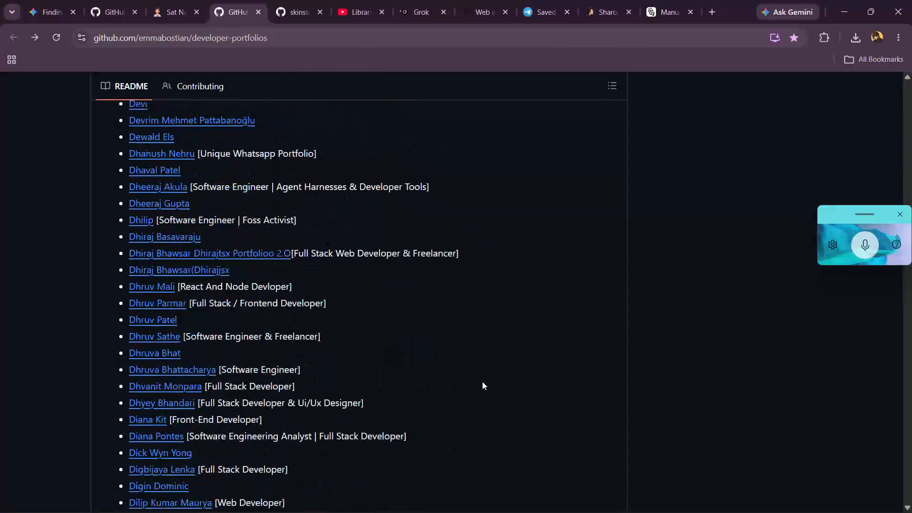
scroll(482, 382, "up", 20)
scroll(482, 382, "up", 16)
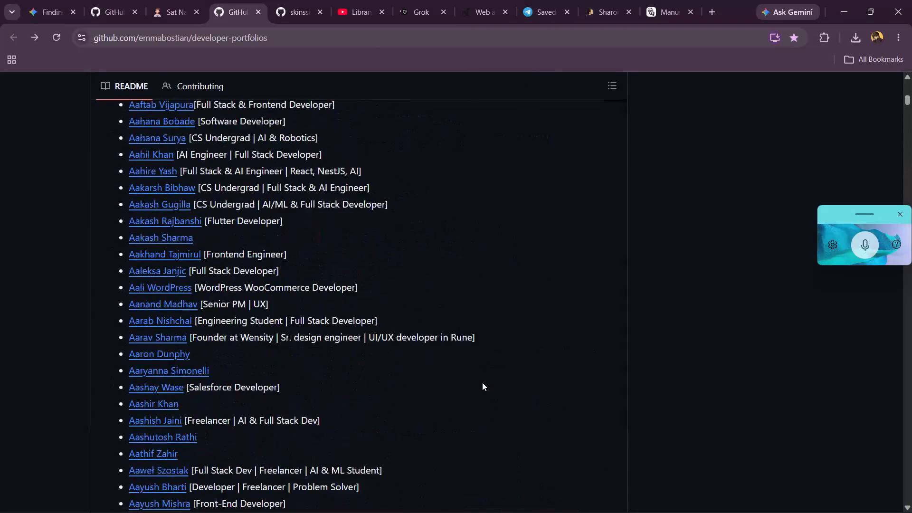
scroll(482, 382, "up", 8)
scroll(482, 382, "down", 1)
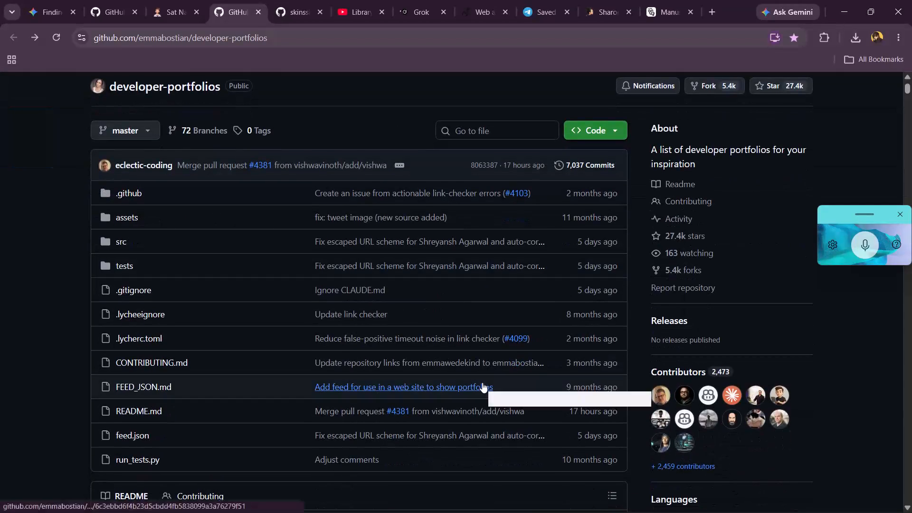
scroll(149, 224, "down", 2)
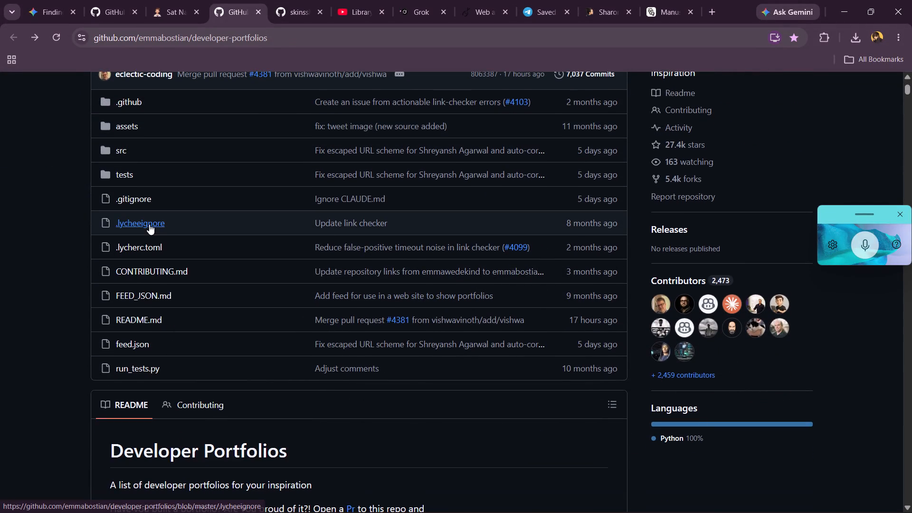
scroll(149, 224, "down", 3)
scroll(197, 235, "up", 6)
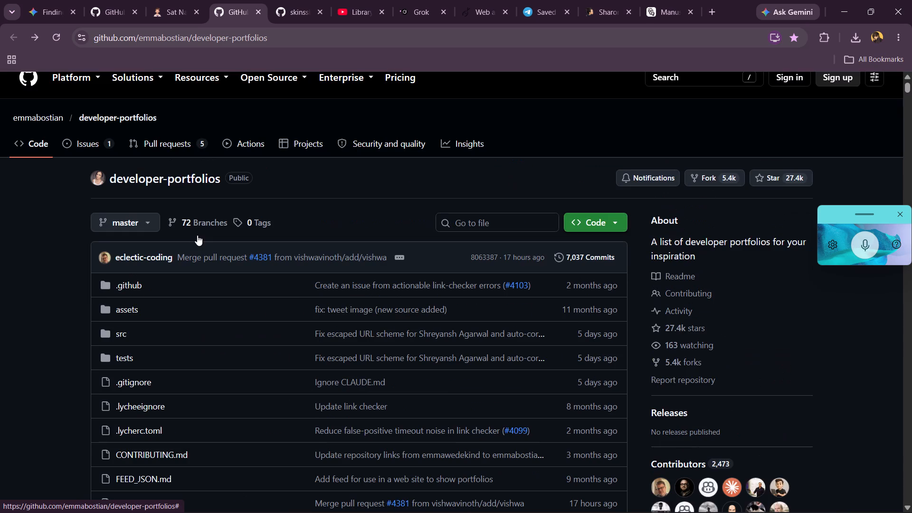
scroll(370, 231, "down", 4)
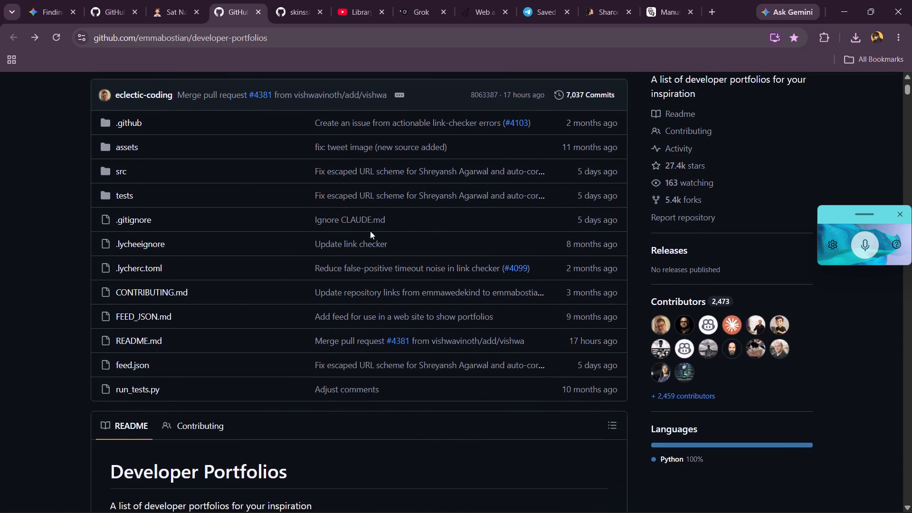
scroll(370, 231, "down", 2)
scroll(249, 305, "down", 1)
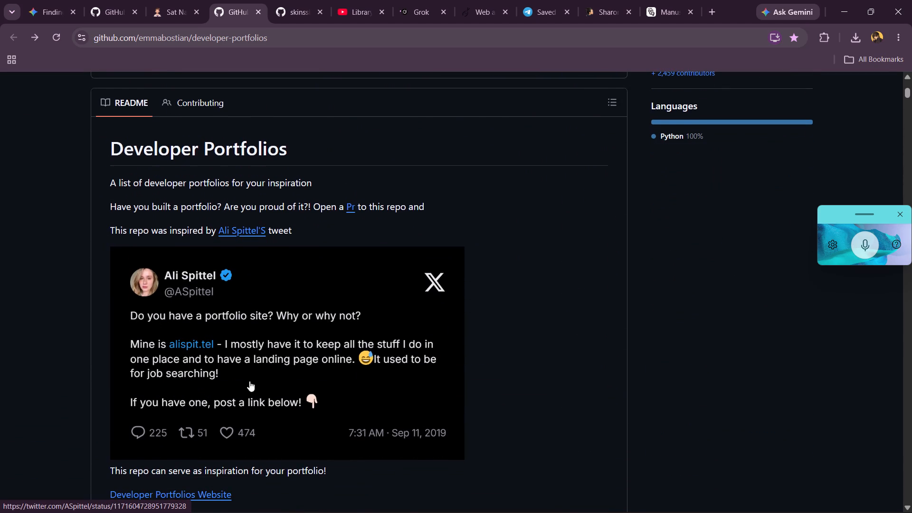
scroll(249, 381, "down", 2)
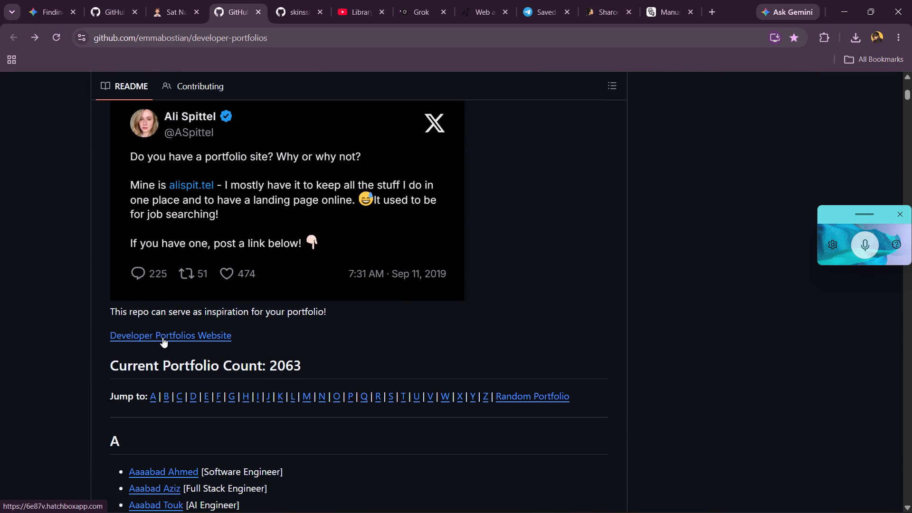
Open the Developer Portfolios Website linked in the README and look through its first rows of portfolio cards.
left_click(162, 337)
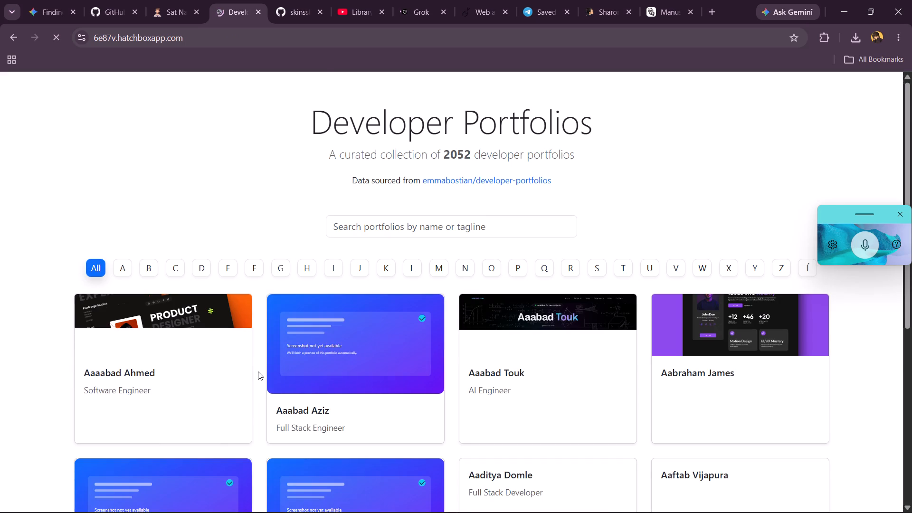
scroll(258, 371, "down", 1)
scroll(258, 371, "right", 6)
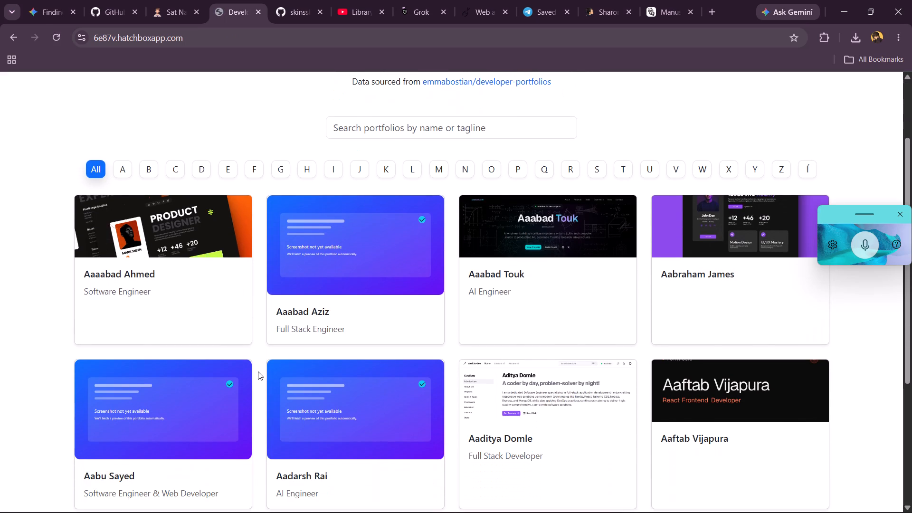
scroll(258, 371, "down", 3)
scroll(258, 371, "right", 4)
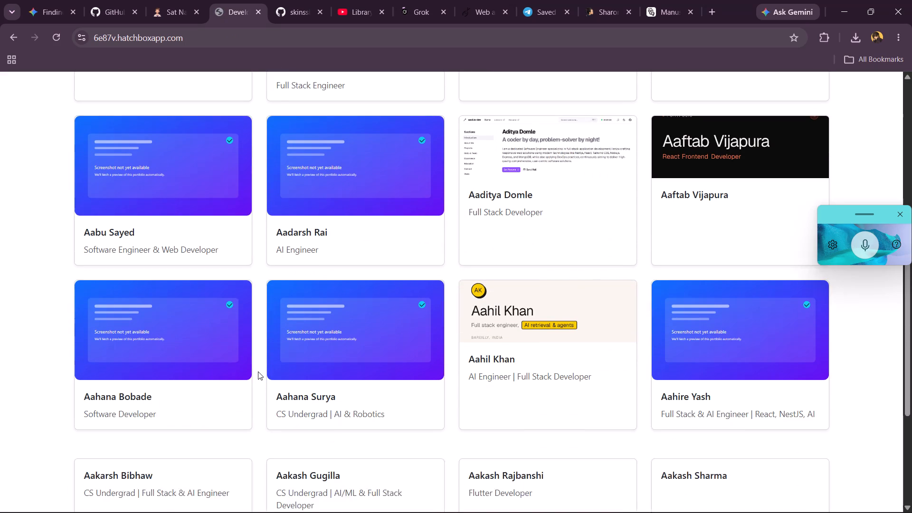
scroll(258, 371, "right", 8)
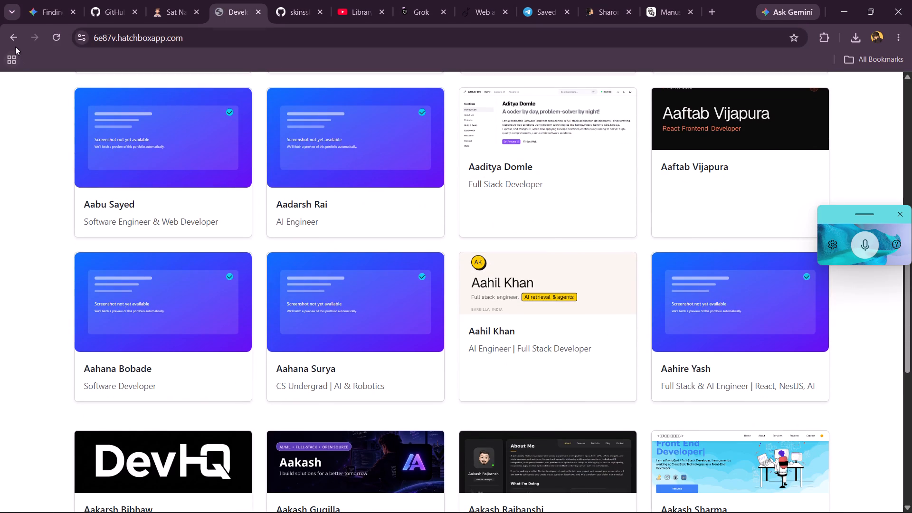
Return to the developer-portfolios repository and look back over its README introduction and file list.
left_click(13, 42)
scroll(210, 235, "up", 3)
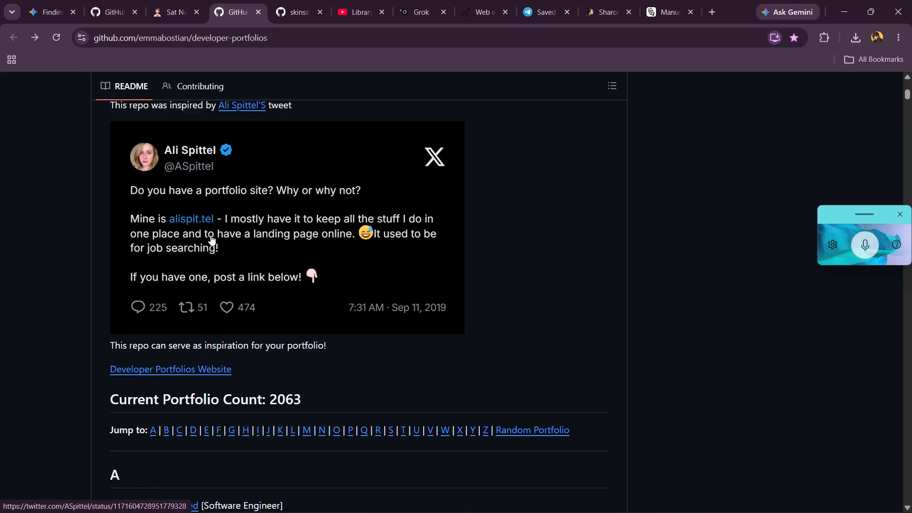
scroll(210, 235, "up", 3)
scroll(407, 229, "up", 4)
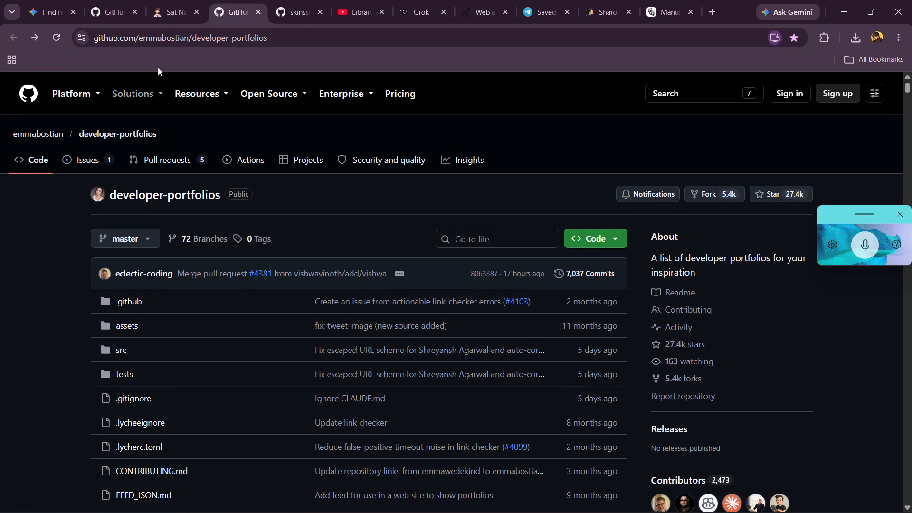
Switch to the open satnaing.dev site and look from its featured projects back to its introduction.
left_click(186, 0)
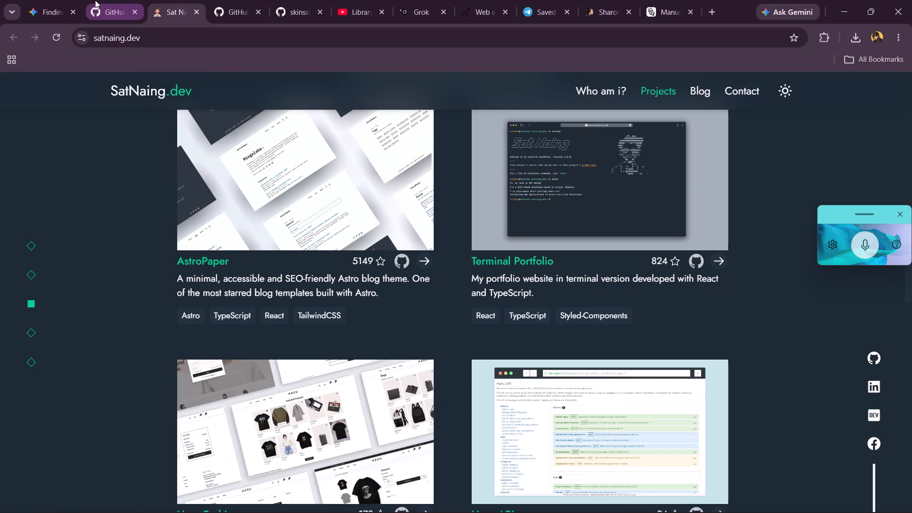
scroll(257, 237, "up", 11)
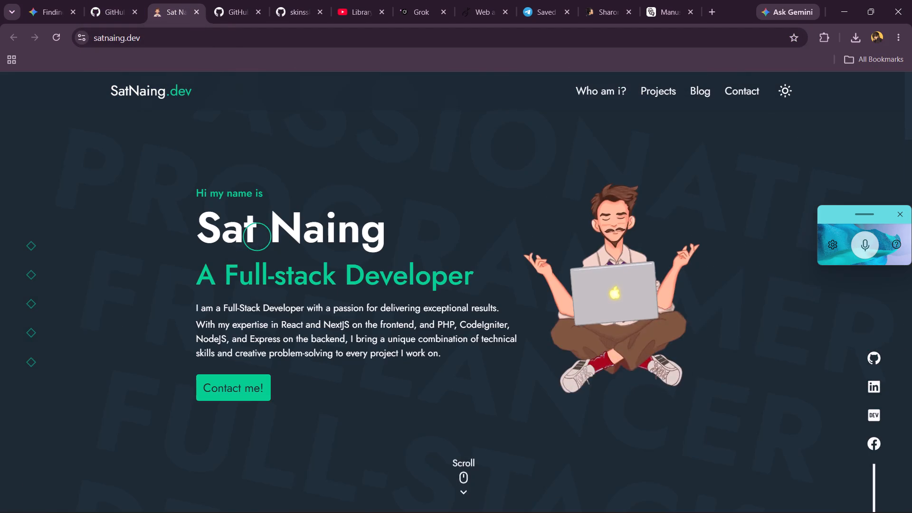
scroll(257, 237, "up", 6)
Switch to the satnaing/satnaing.dev repository, glance over its file list and open the website linked in its About section.
left_click(132, 0)
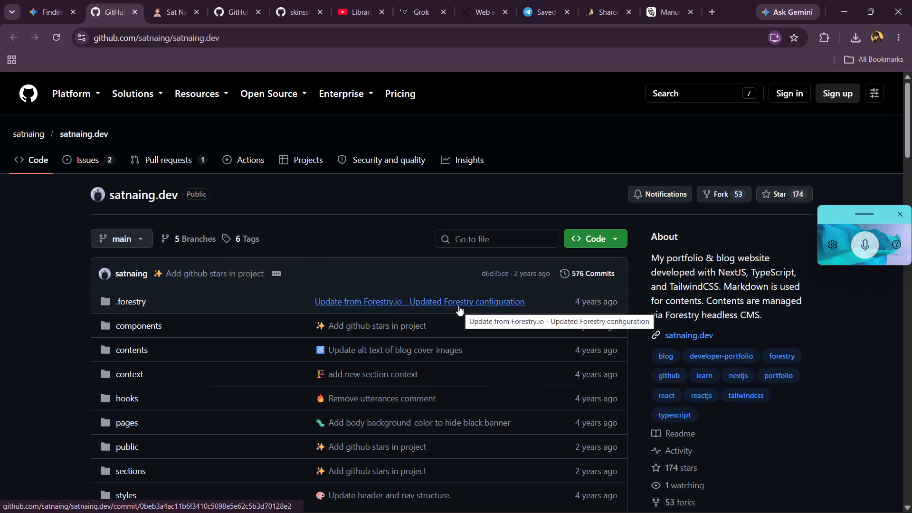
scroll(458, 305, "down", 5)
scroll(458, 305, "up", 5)
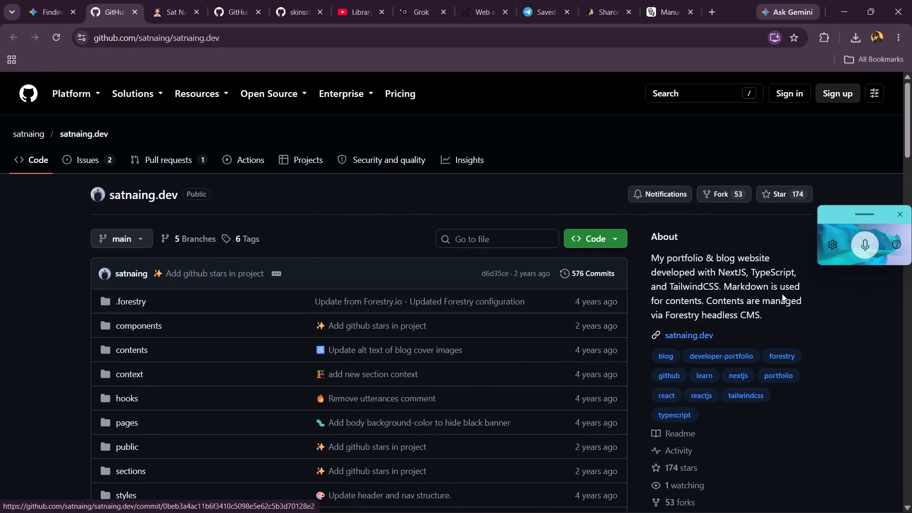
left_click(696, 335)
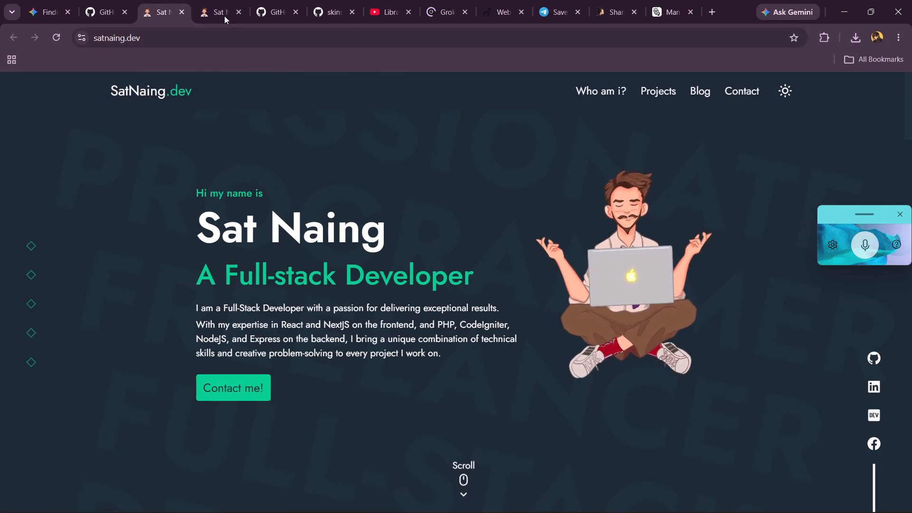
Switch to the developer-portfolios repository, glance over its file list and About section, and close its tab.
left_click(280, 14)
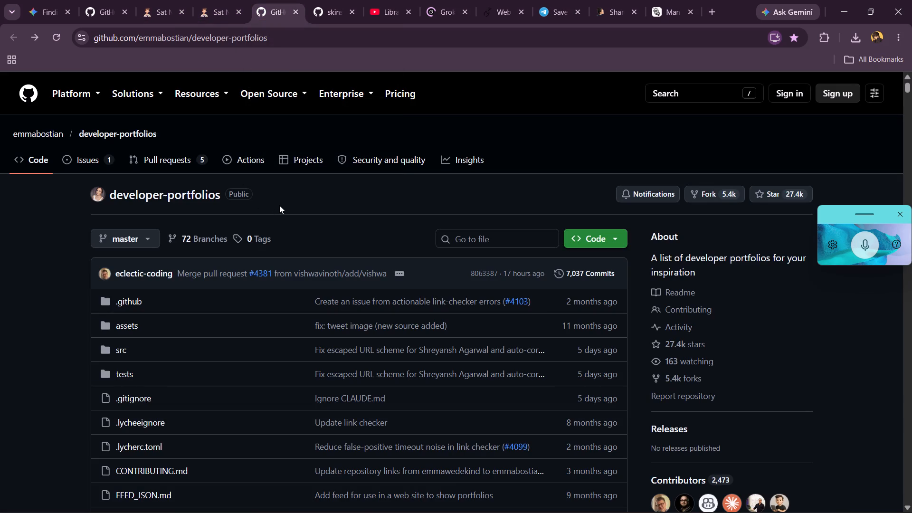
scroll(279, 205, "down", 5)
scroll(279, 205, "up", 3)
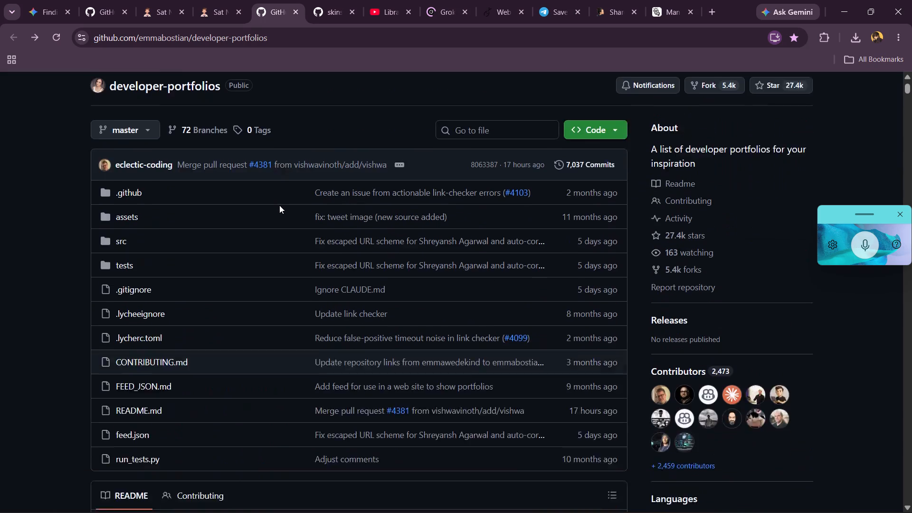
scroll(279, 205, "up", 2)
scroll(279, 205, "down", 7)
scroll(279, 205, "up", 5)
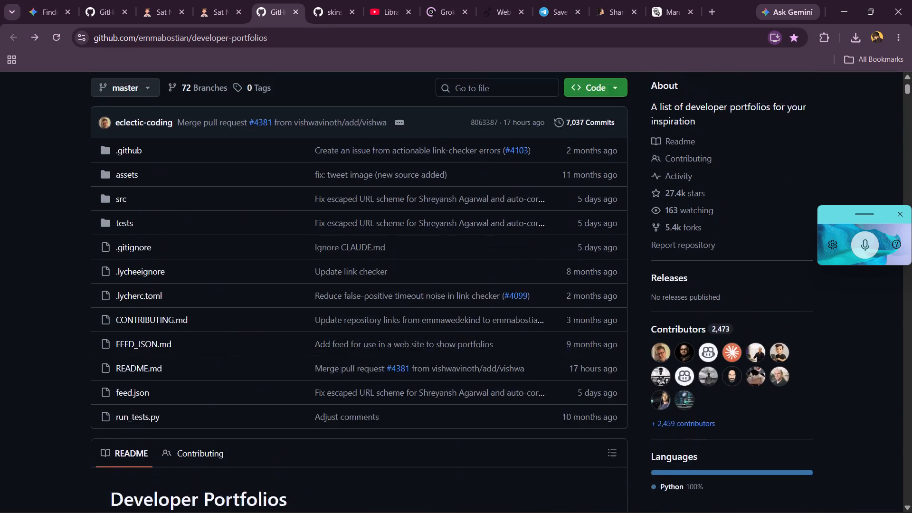
key("ctrl+w")
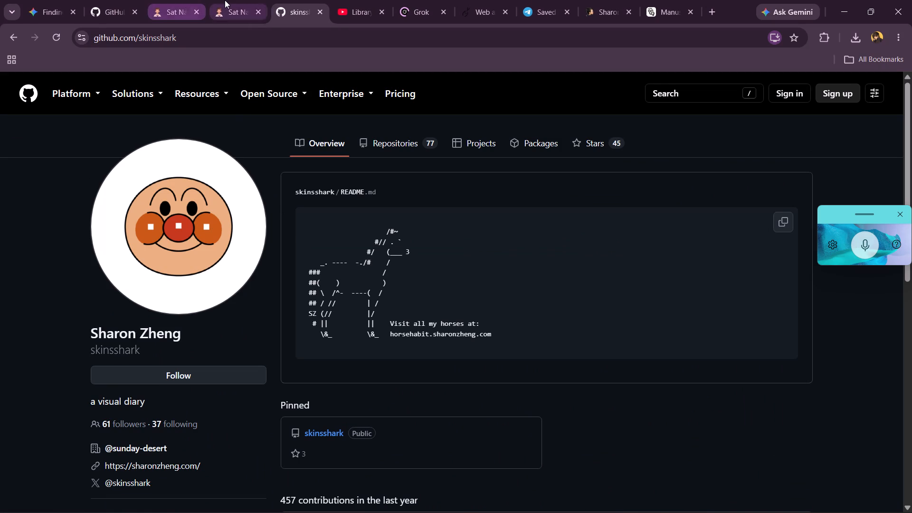
From the second satnaing.dev tab, open the linked GitHub profile, glance at its overview and close that tab.
left_click(228, 0)
scroll(204, 238, "down", 5)
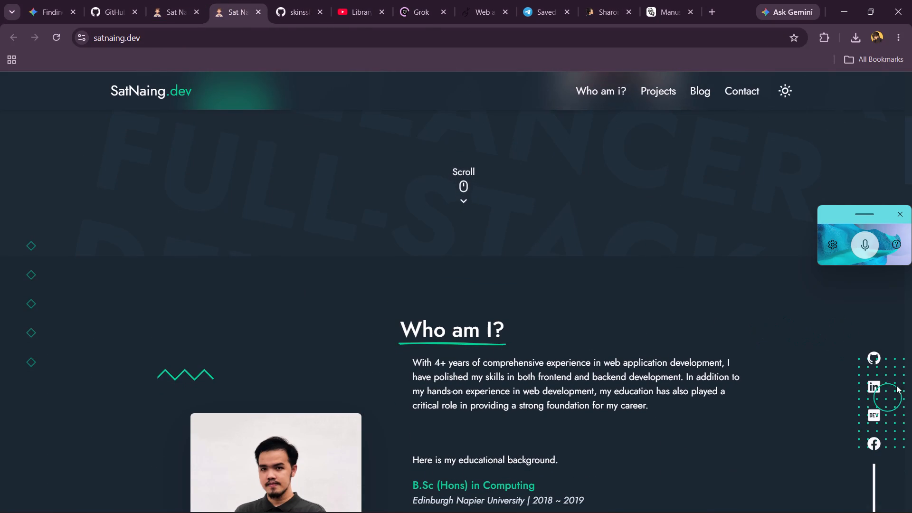
left_click(869, 360)
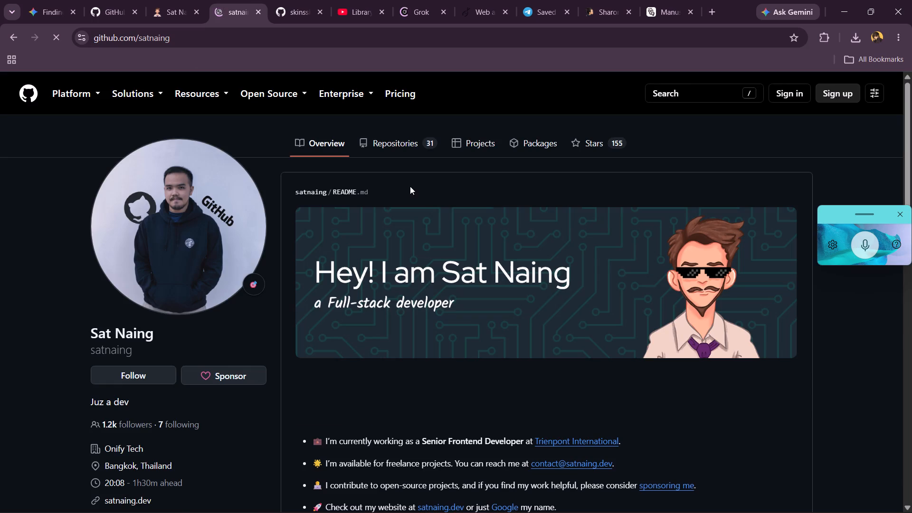
scroll(257, 216, "up", 2)
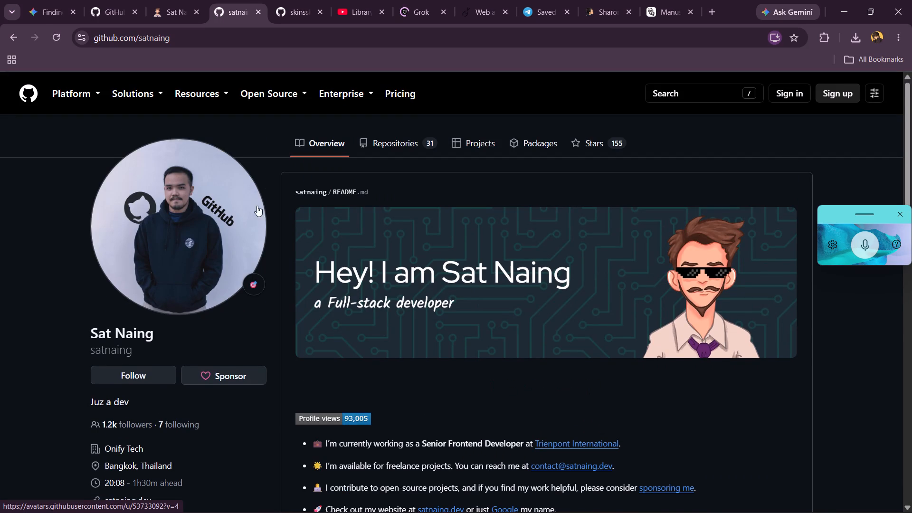
left_click(260, 10)
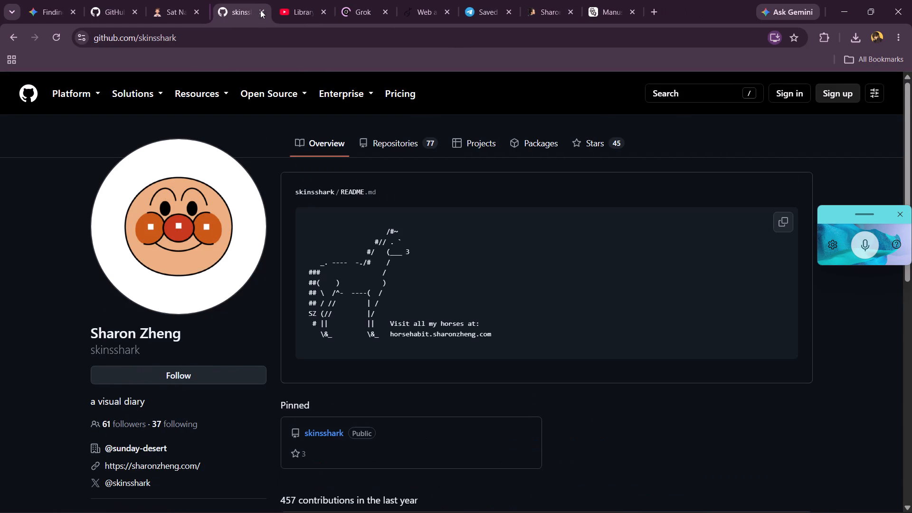
Look over the remaining open satnaing.dev site from its introduction down to the Featured Projects heading.
left_click(171, 1)
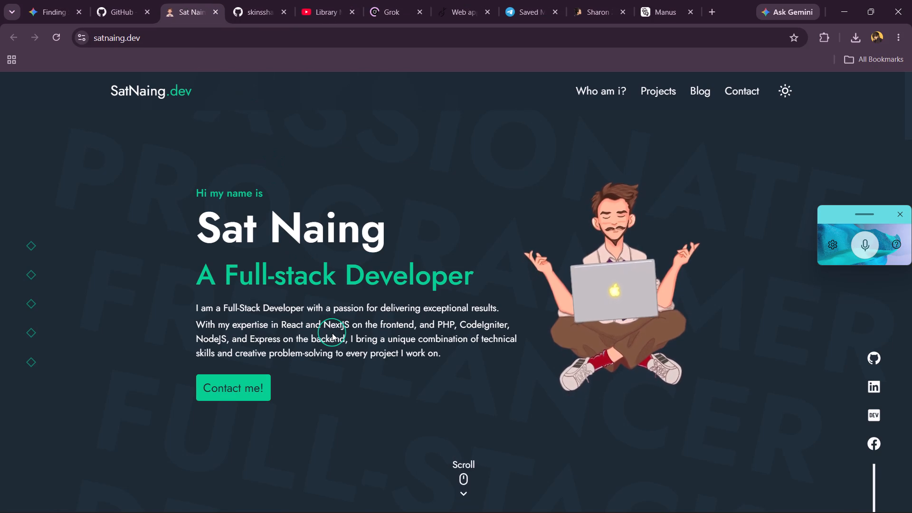
scroll(332, 333, "down", 7)
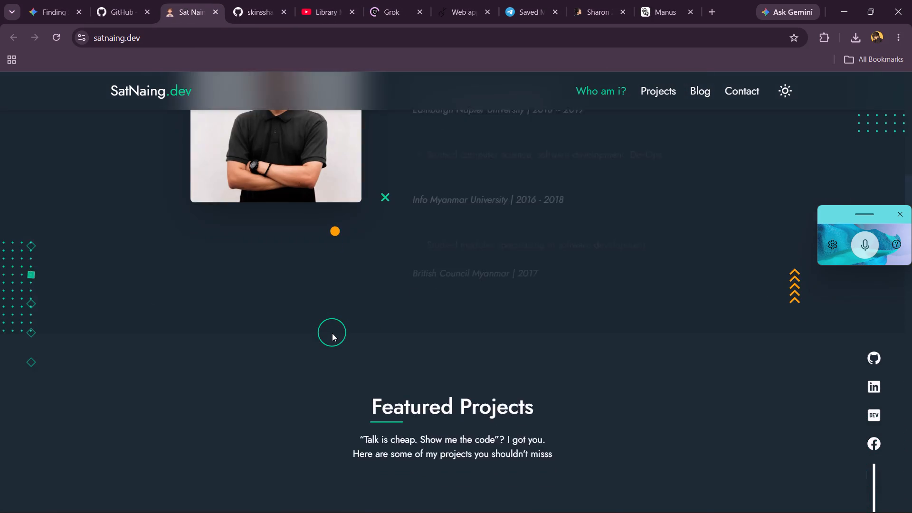
scroll(332, 333, "up", 5)
Switch to the satnaing/satnaing.dev repository and read its README through to the credits and author sections.
left_click(126, 0)
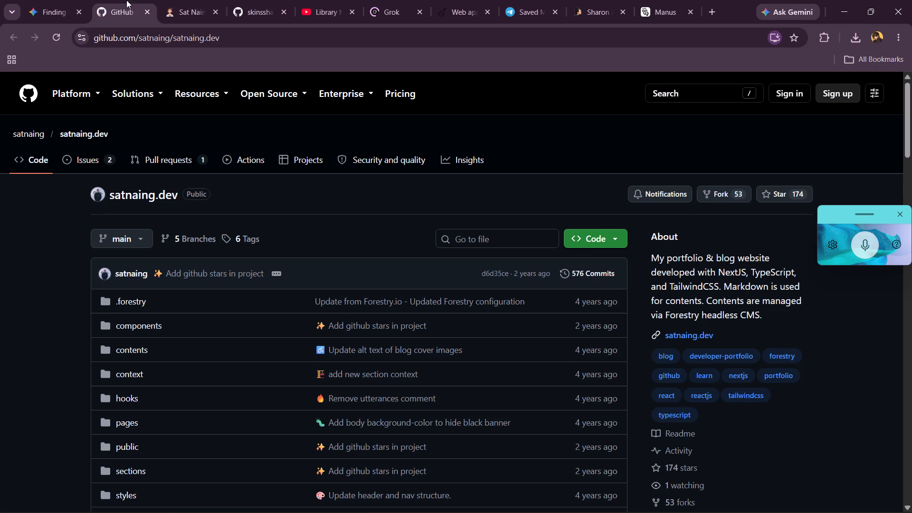
scroll(286, 267, "down", 2)
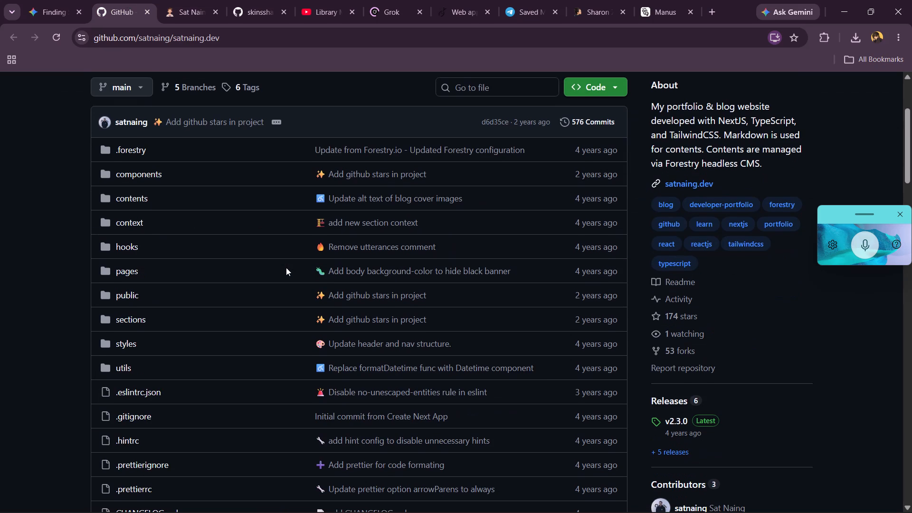
scroll(286, 267, "down", 2)
scroll(286, 267, "up", 2)
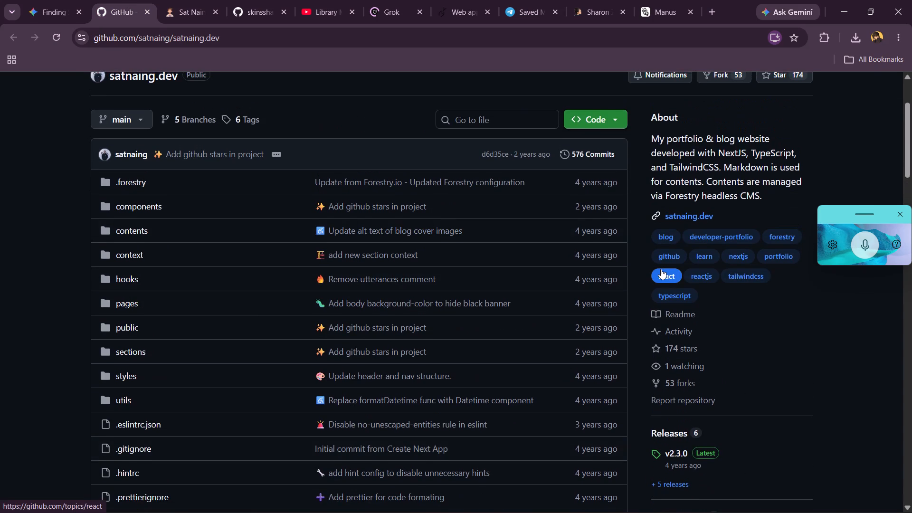
scroll(661, 269, "down", 4)
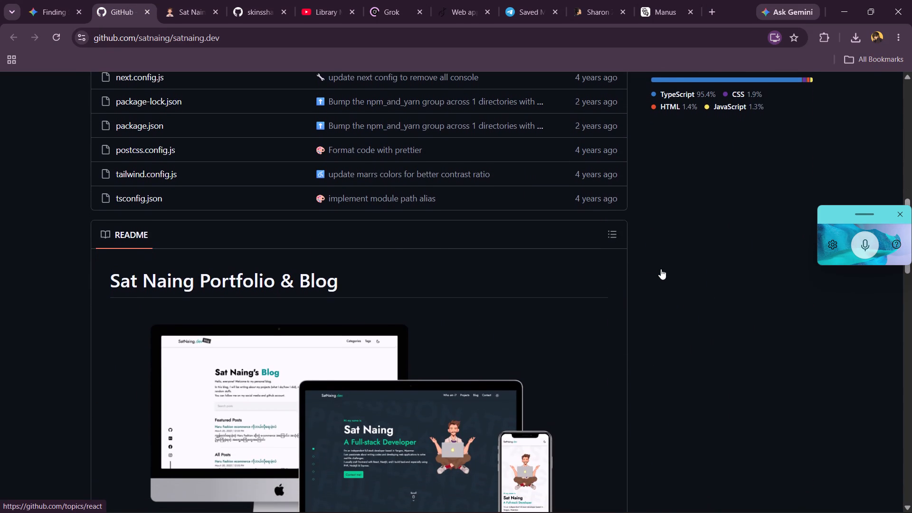
scroll(661, 269, "down", 9)
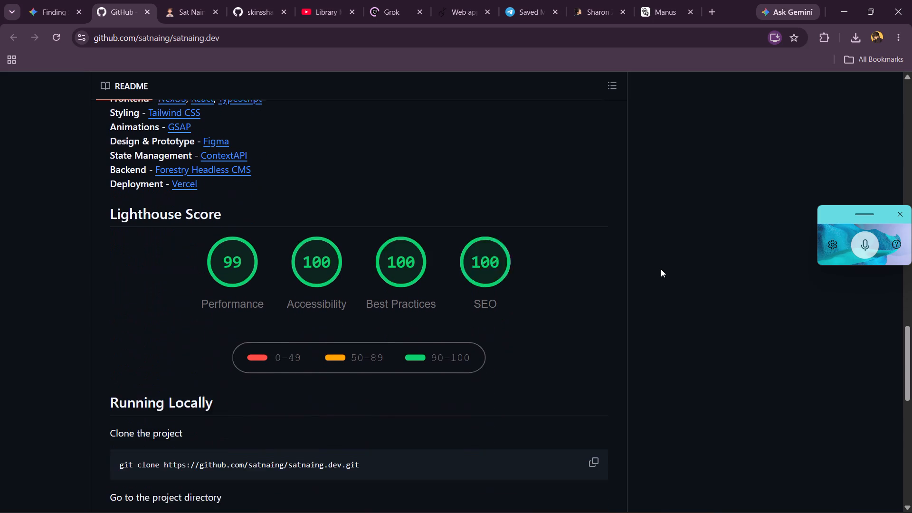
scroll(661, 269, "down", 5)
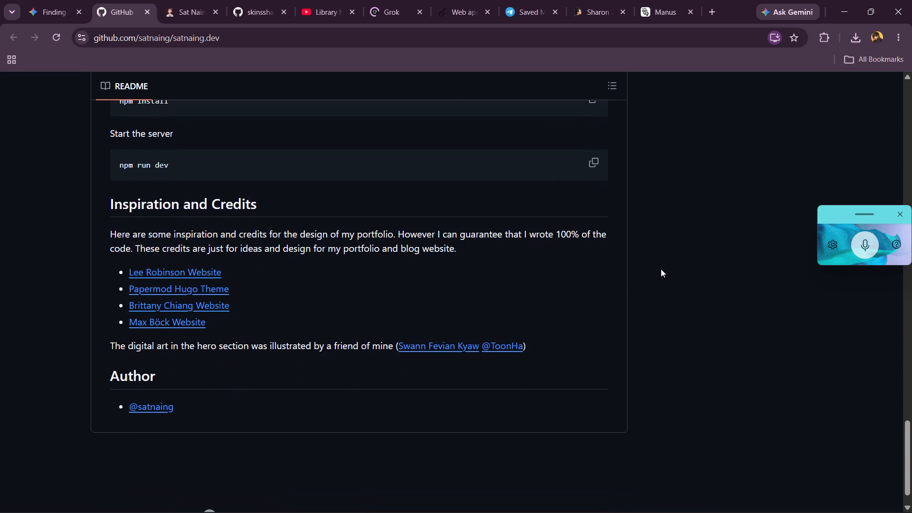
scroll(661, 269, "up", 7)
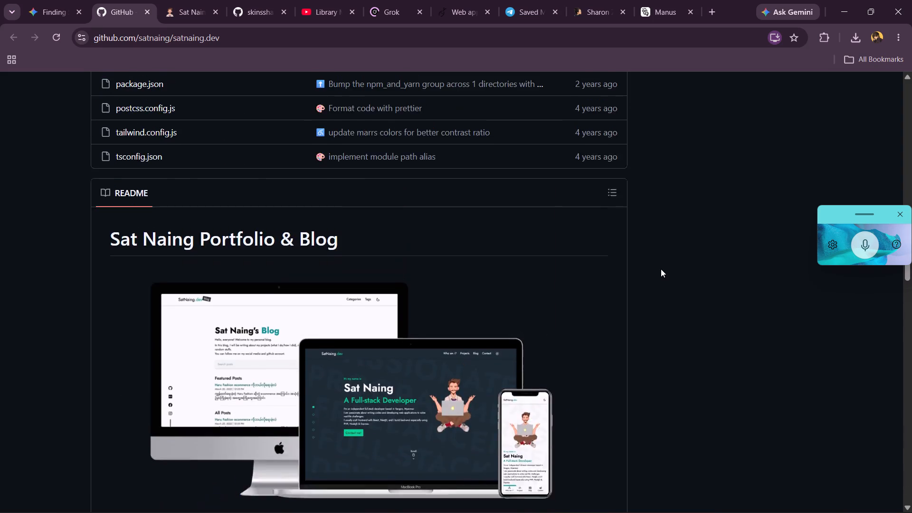
scroll(661, 269, "up", 6)
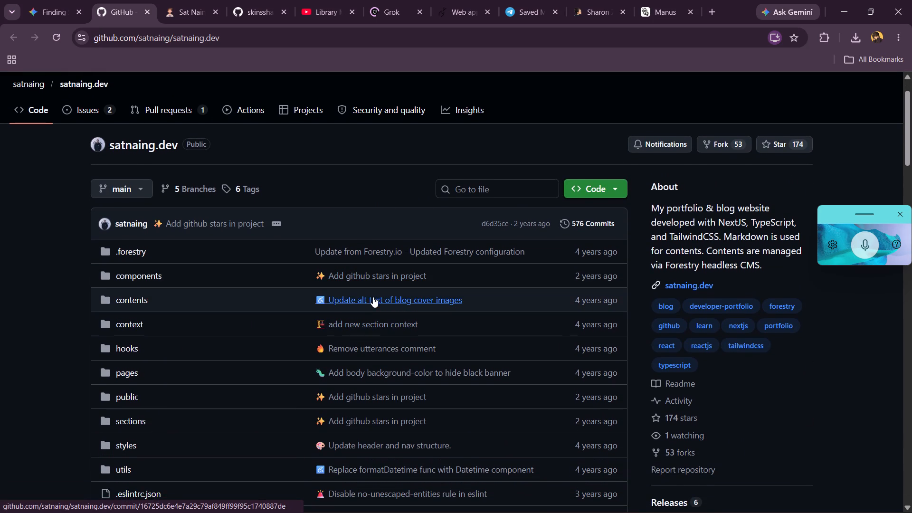
Examine the repository's file list, languages and the start of its README once more.
scroll(372, 297, "down", 1)
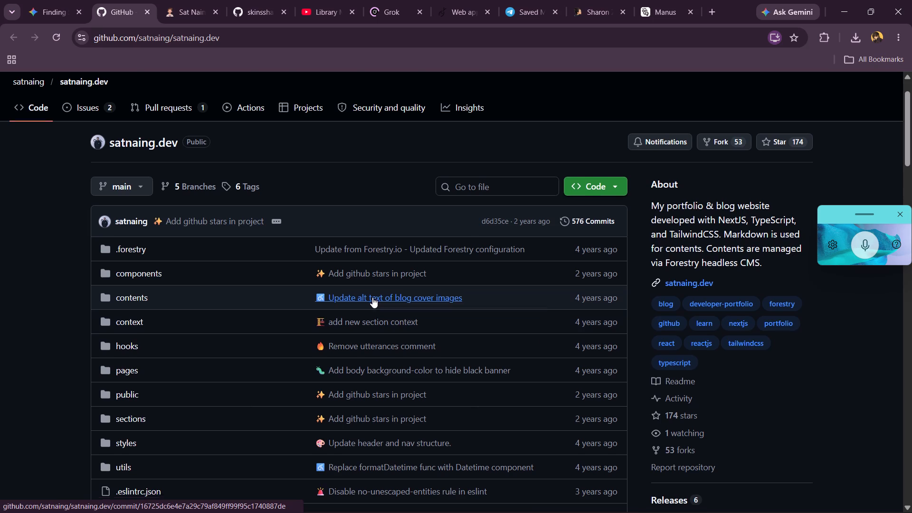
scroll(372, 297, "down", 1)
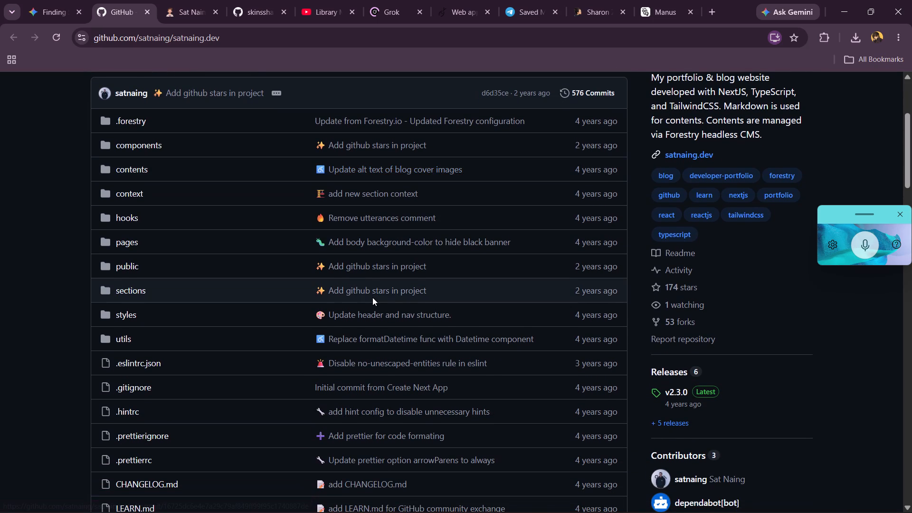
scroll(372, 297, "down", 5)
scroll(372, 297, "up", 1)
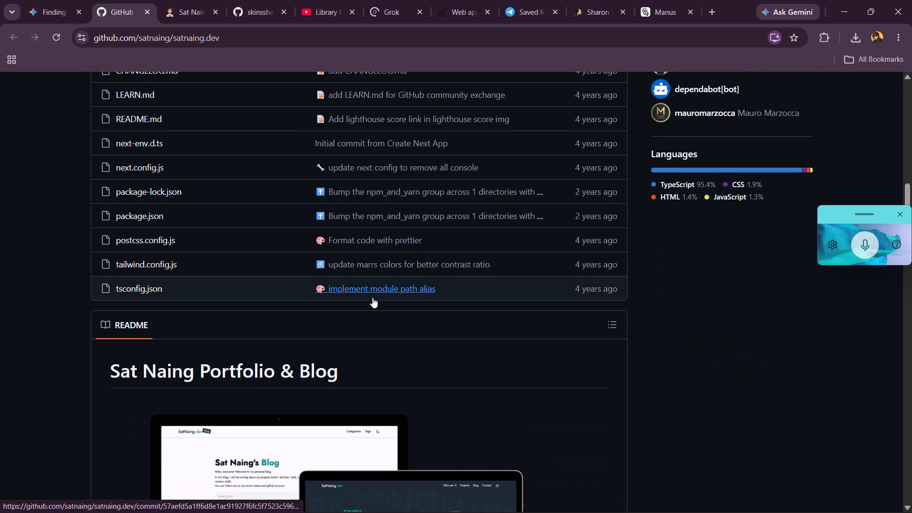
scroll(372, 297, "up", 1)
scroll(220, 340, "up", 4)
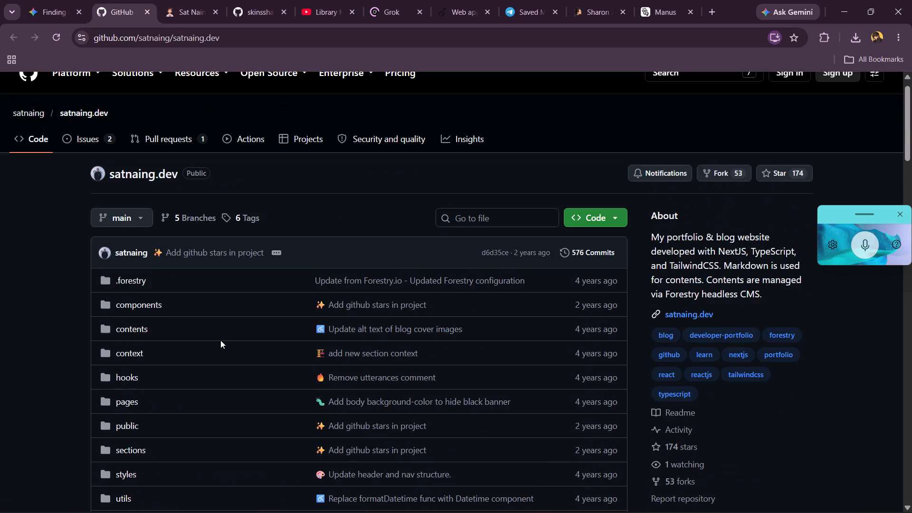
Copy the HTTPS clone URL of the satnaing/satnaing.dev repository and dismiss the clone options.
left_click(611, 246)
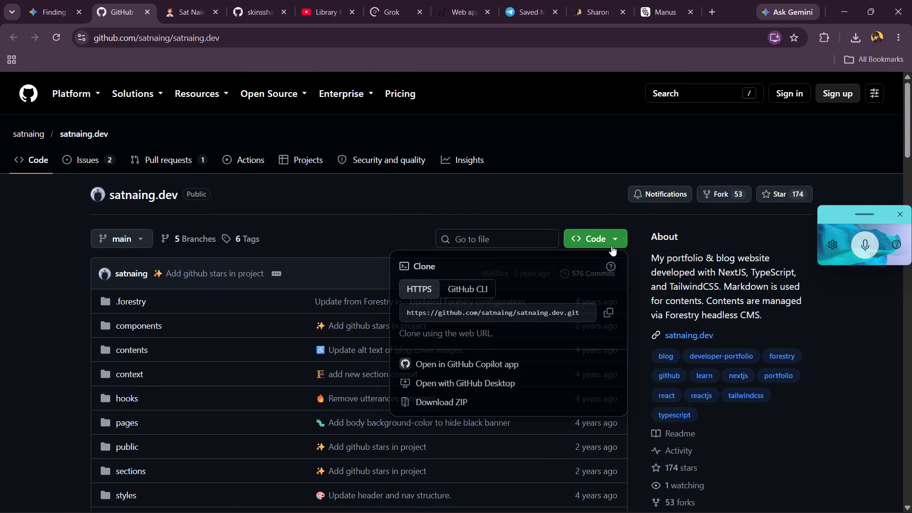
left_click(608, 311)
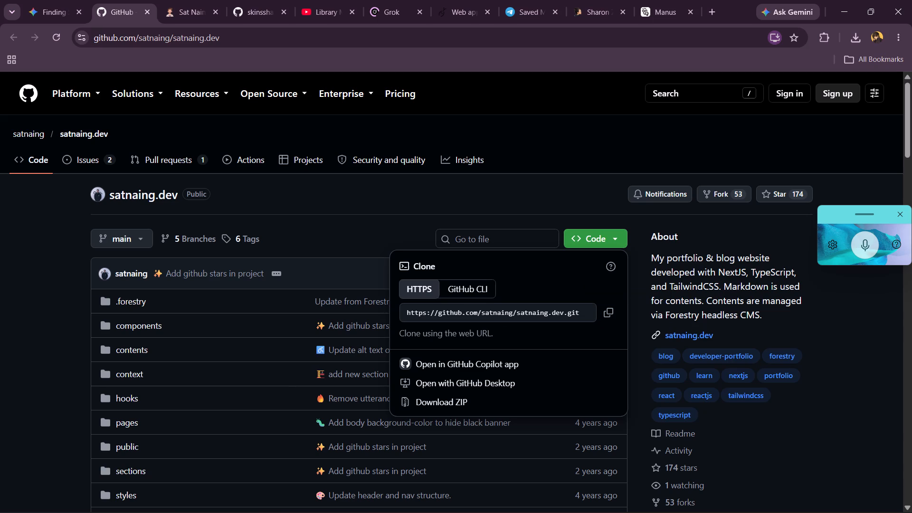
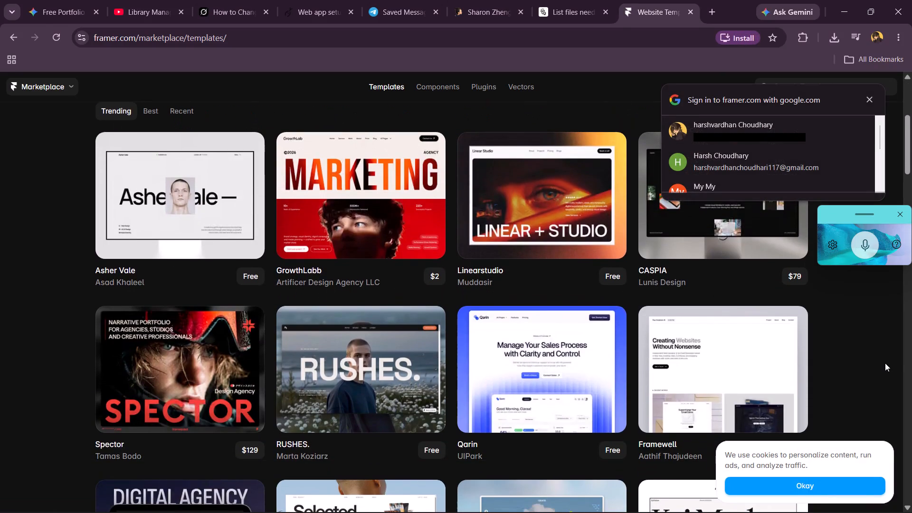
scroll(885, 363, "down", 4)
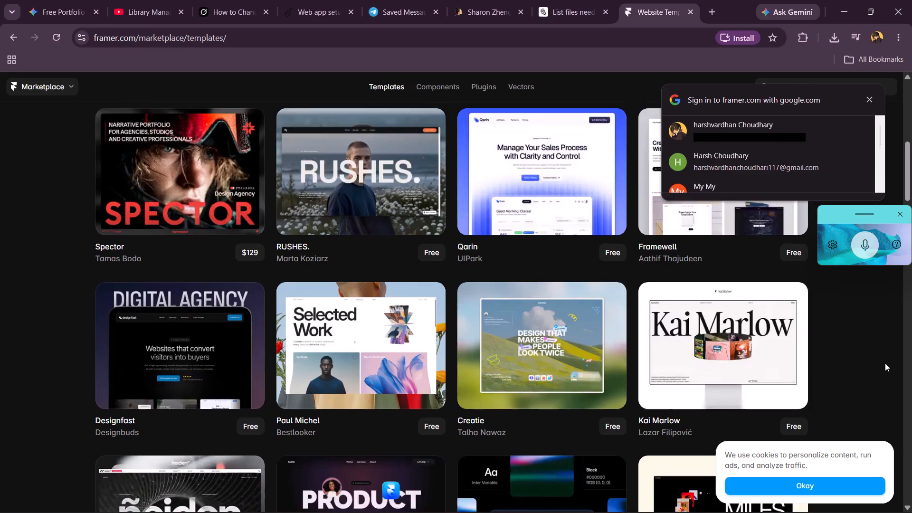
scroll(885, 363, "down", 4)
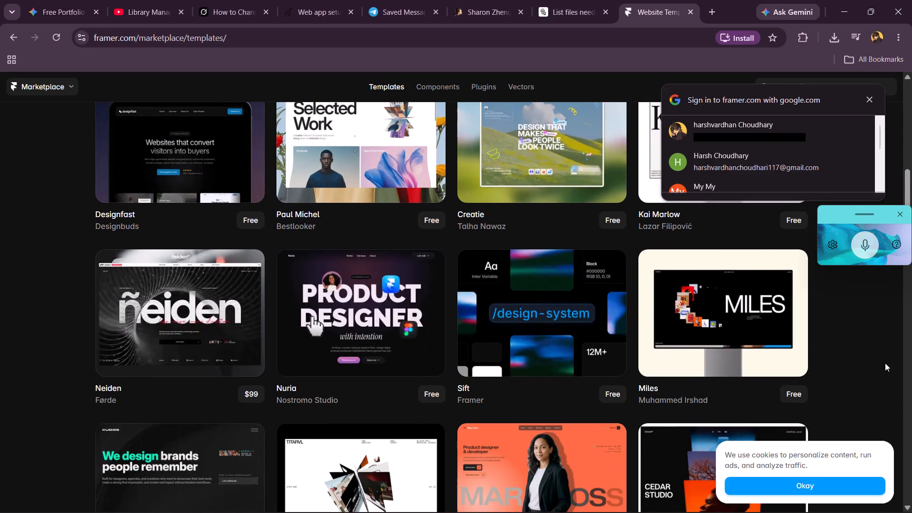
scroll(885, 363, "down", 2)
scroll(885, 363, "up", 4)
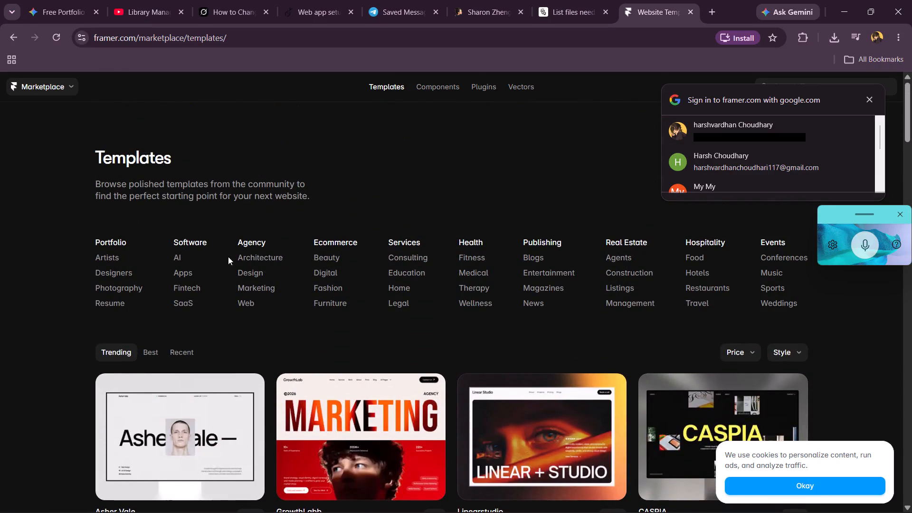
left_click(120, 240)
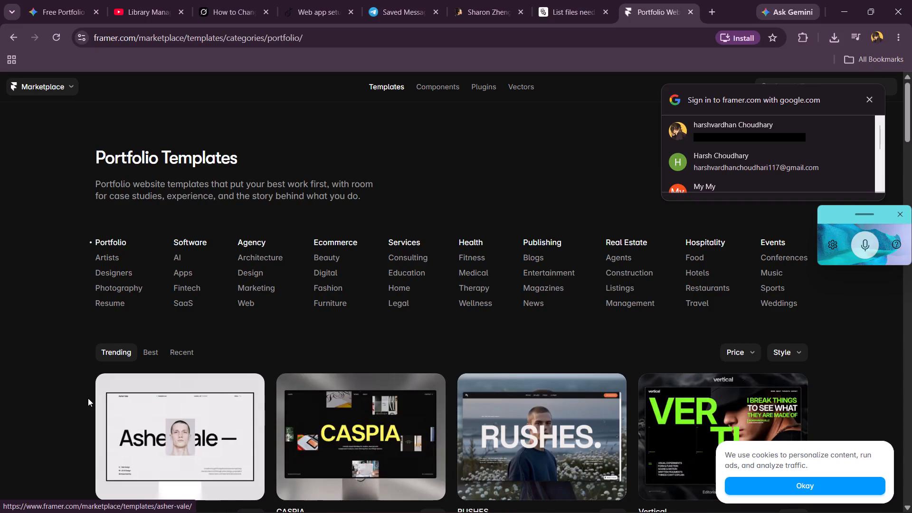
Open the Nudge template's page from the Portfolio category and return to the gallery.
scroll(88, 398, "down", 2)
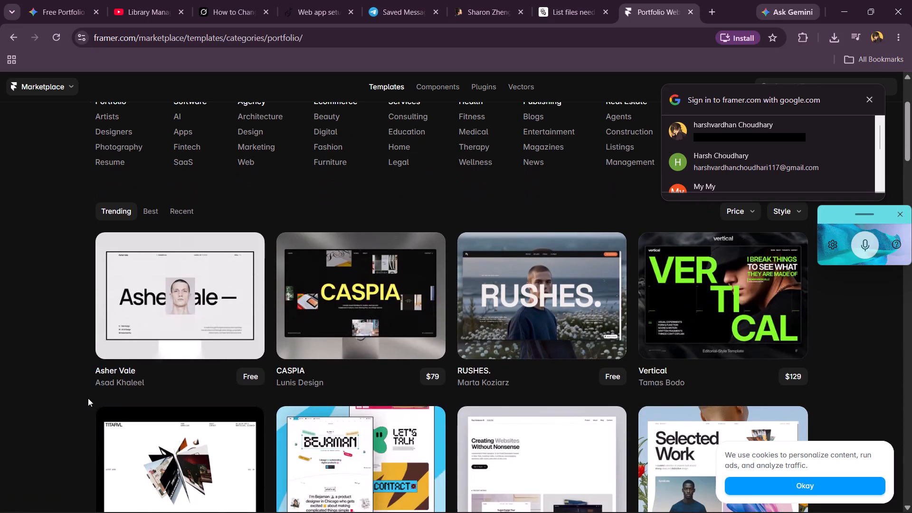
scroll(88, 398, "down", 2)
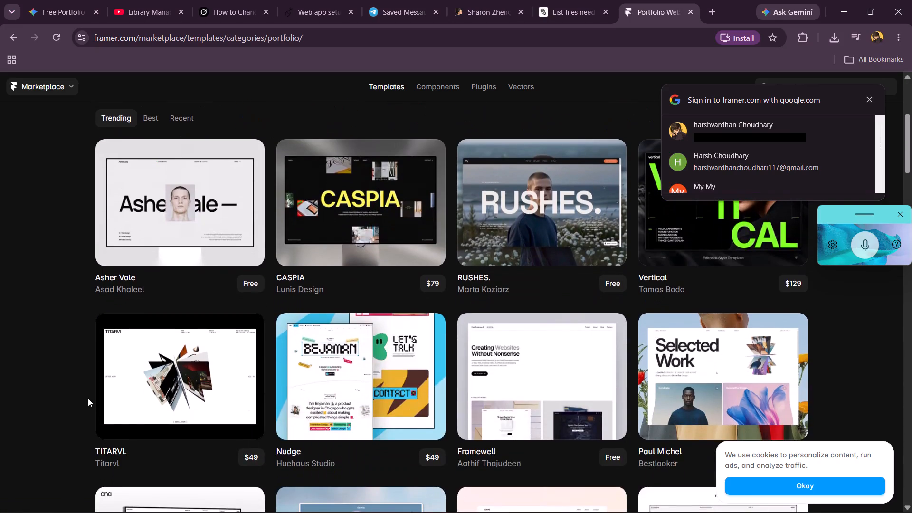
left_click(373, 372)
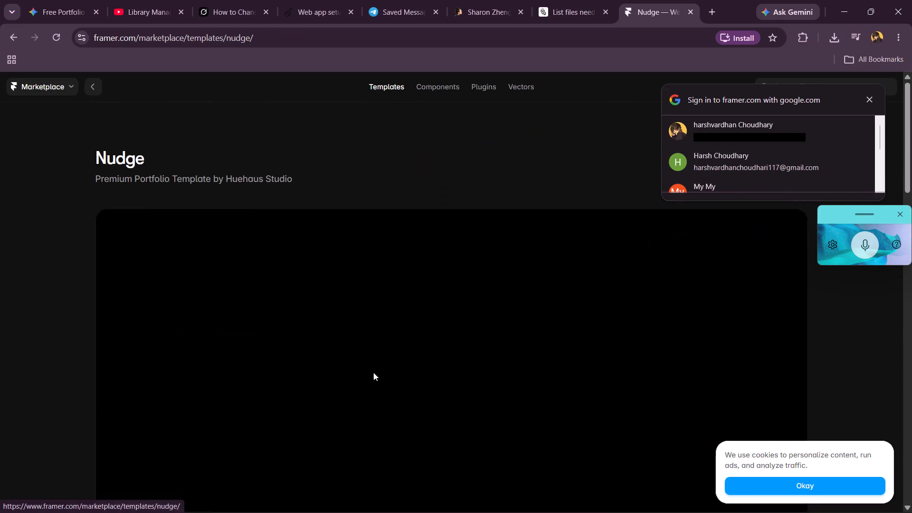
scroll(397, 379, "right", 6)
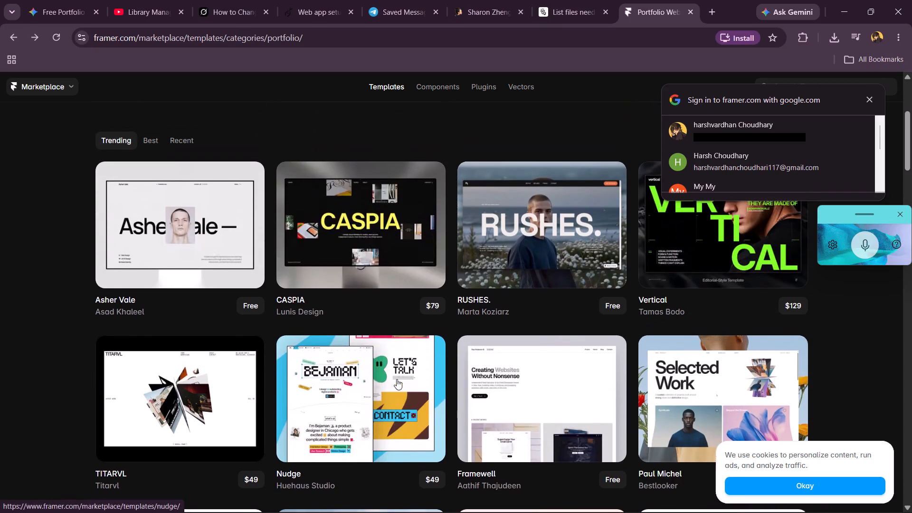
Filter the Portfolio templates by price to show only Free ones.
scroll(227, 266, "up", 1)
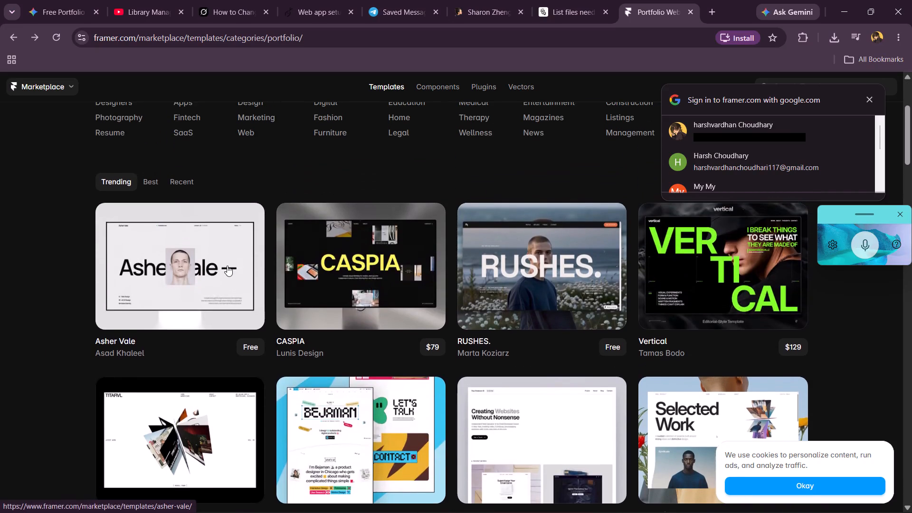
scroll(222, 171, "up", 3)
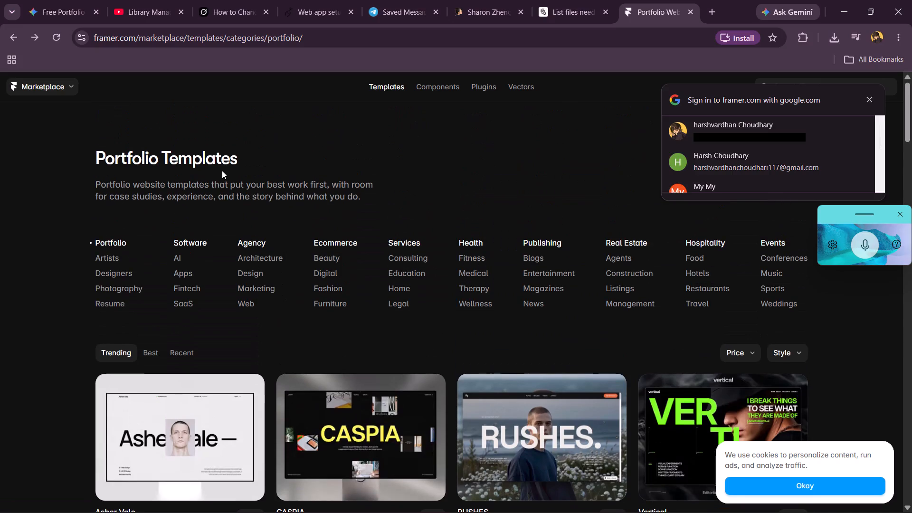
left_click(755, 351)
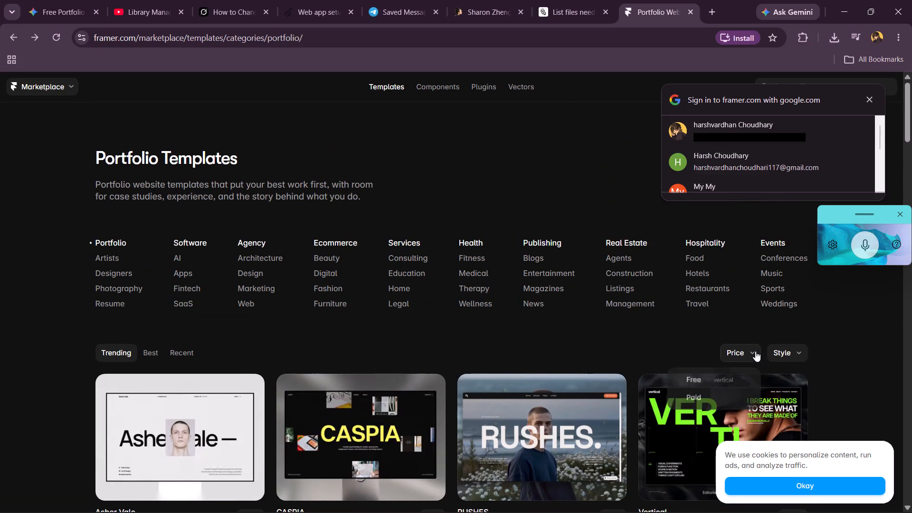
left_click(704, 379)
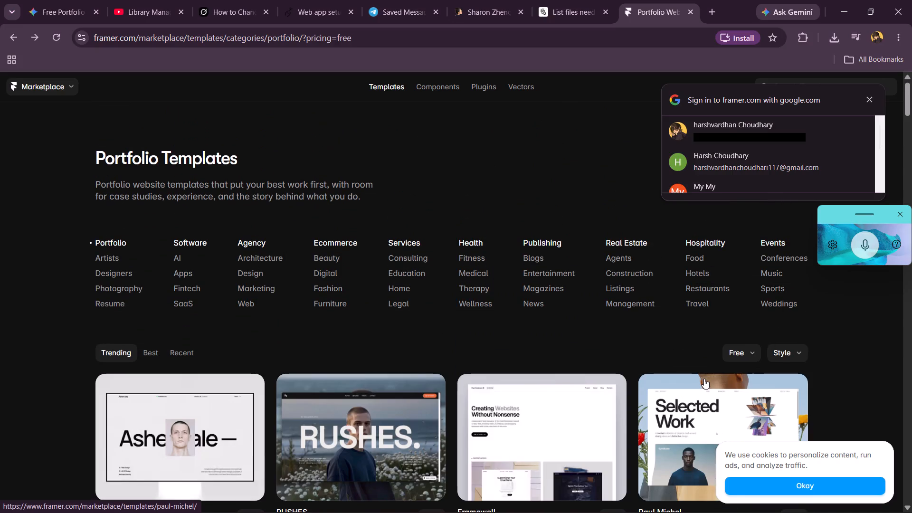
Clear the voice typing widget, the Google sign-in prompt and the cookie notice while browsing the free Portfolio templates.
scroll(704, 379, "down", 5)
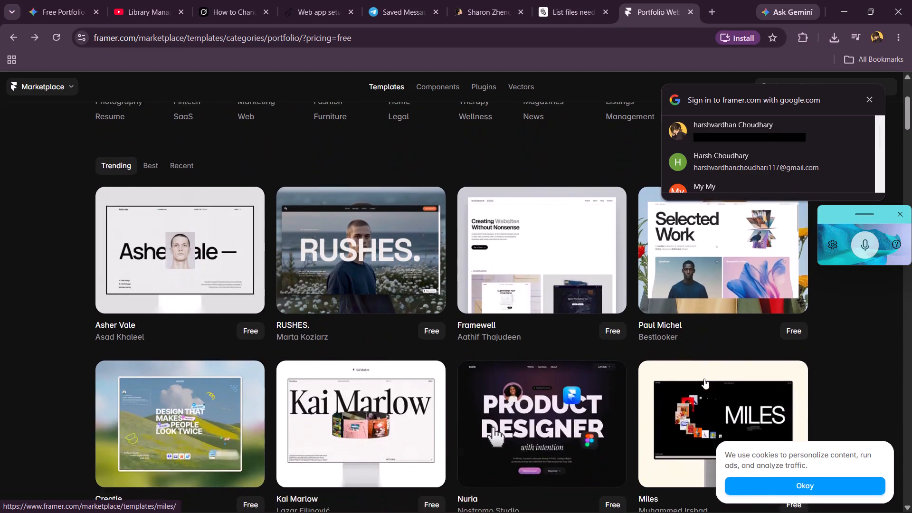
scroll(704, 379, "down", 2)
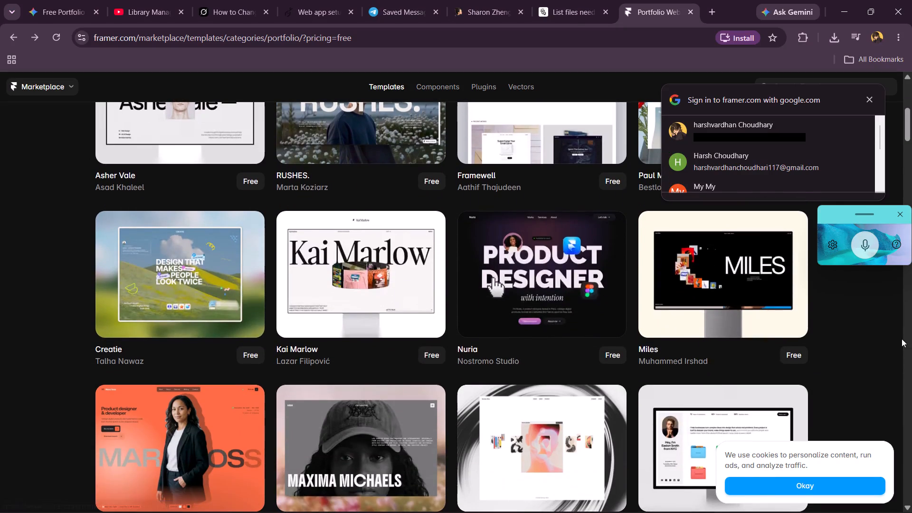
left_click(902, 217)
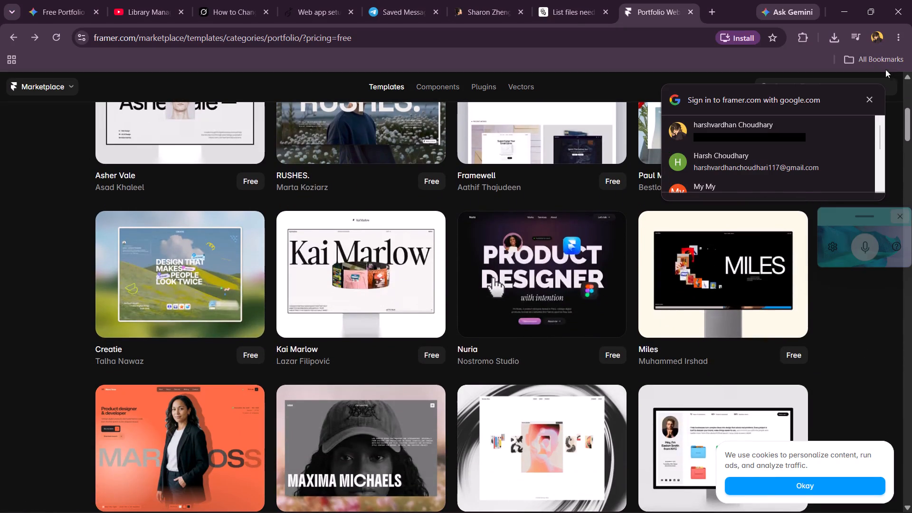
left_click(870, 103)
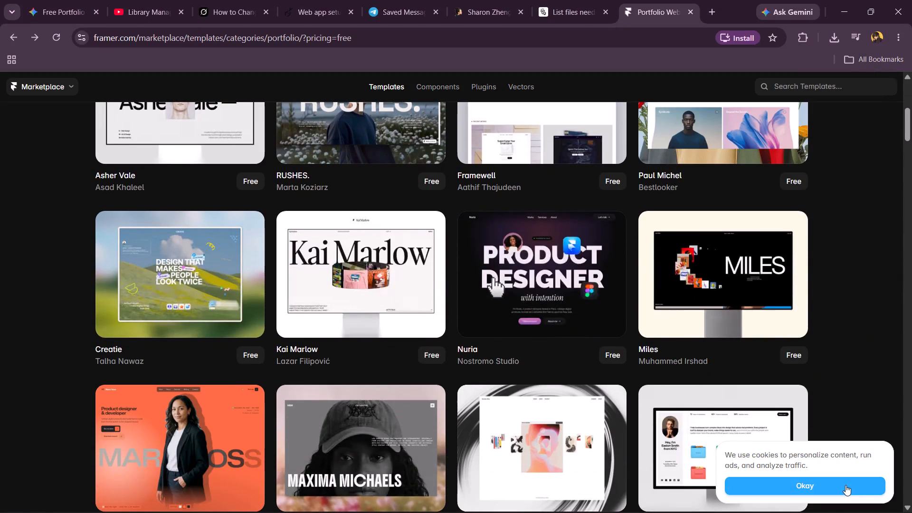
left_click(845, 485)
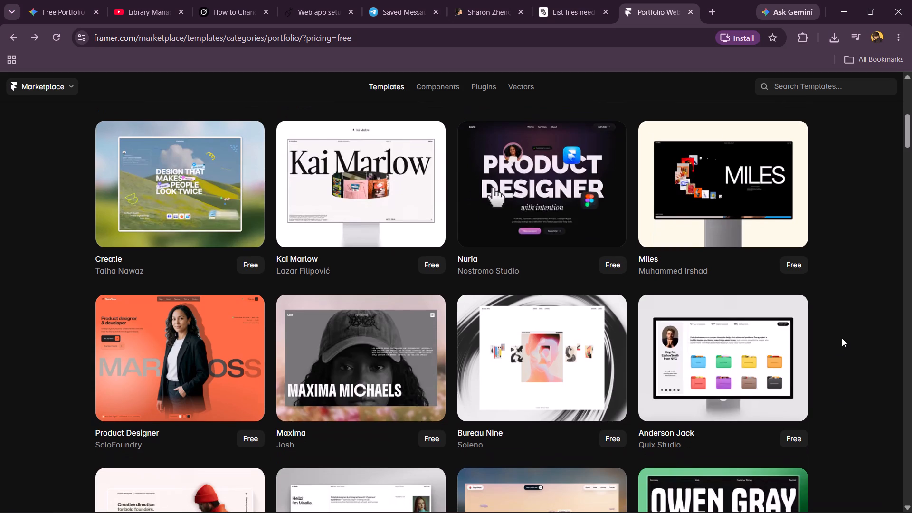
Open the free Miles template, look through its live preview, and return to the free Portfolio gallery.
scroll(842, 338, "up", 1)
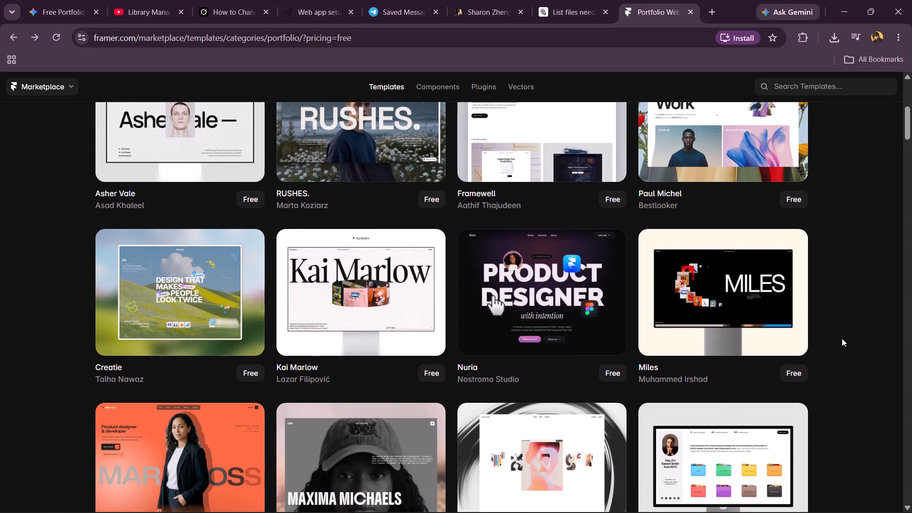
scroll(842, 338, "up", 1)
left_click(761, 336)
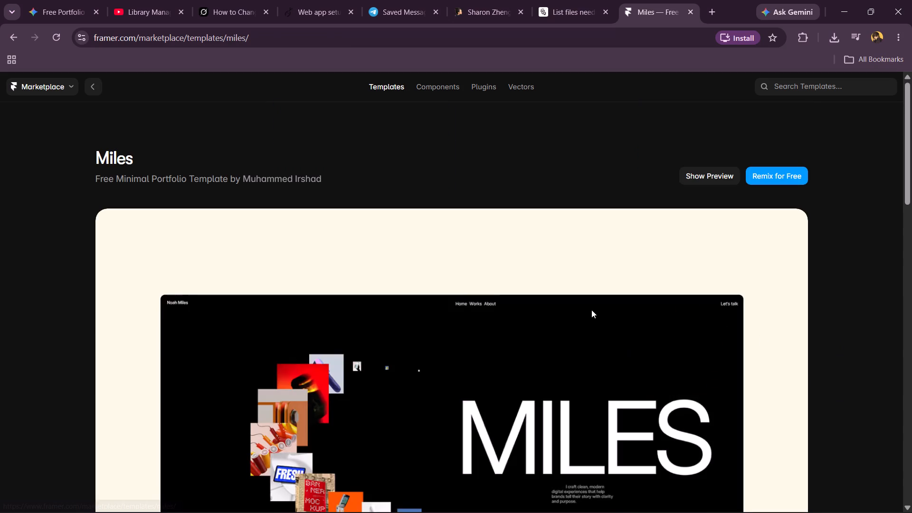
scroll(591, 310, "right", 1)
left_click(714, 173)
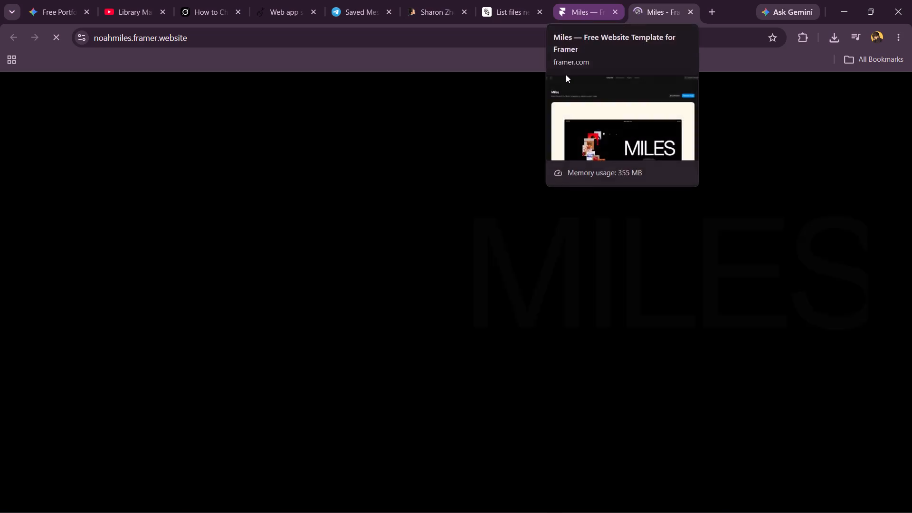
scroll(593, 241, "down", 4)
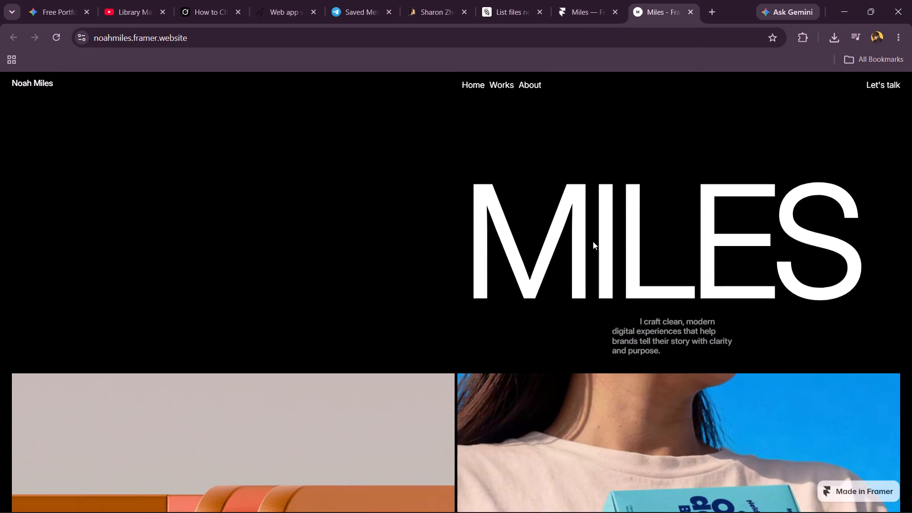
scroll(593, 241, "down", 4)
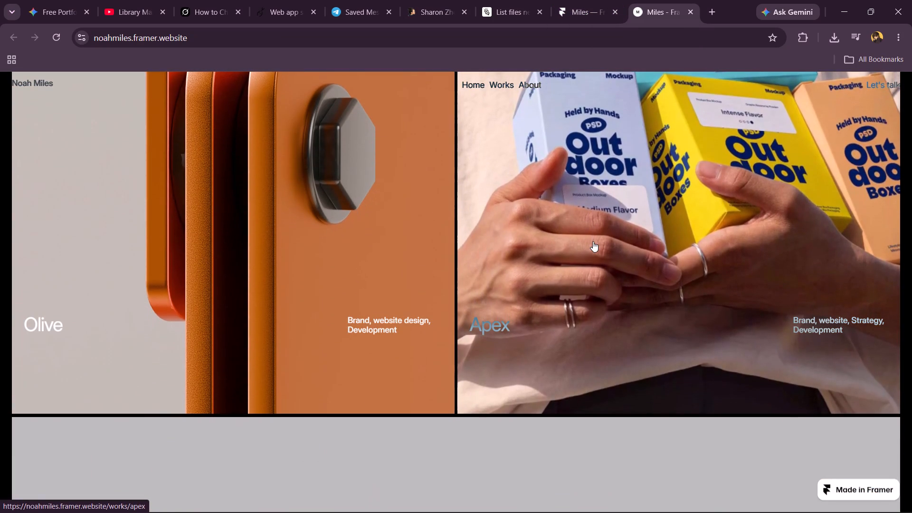
scroll(593, 241, "down", 12)
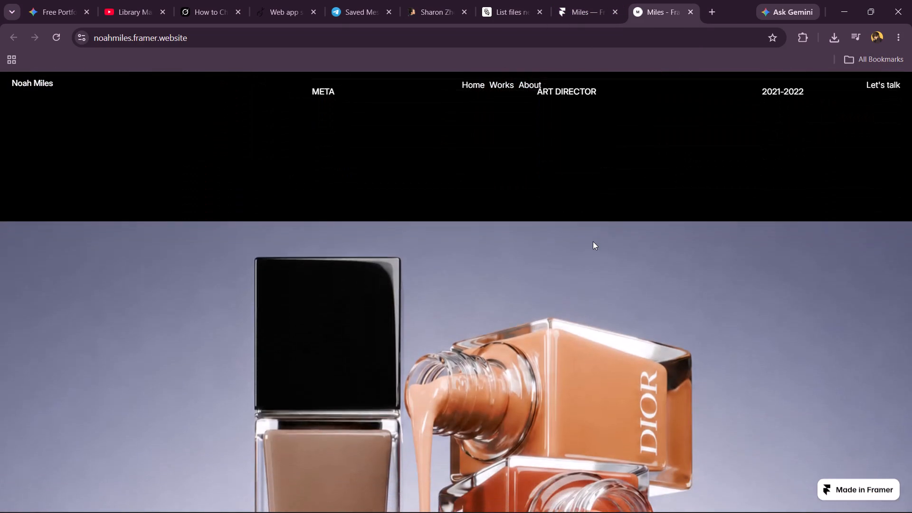
scroll(593, 241, "up", 3)
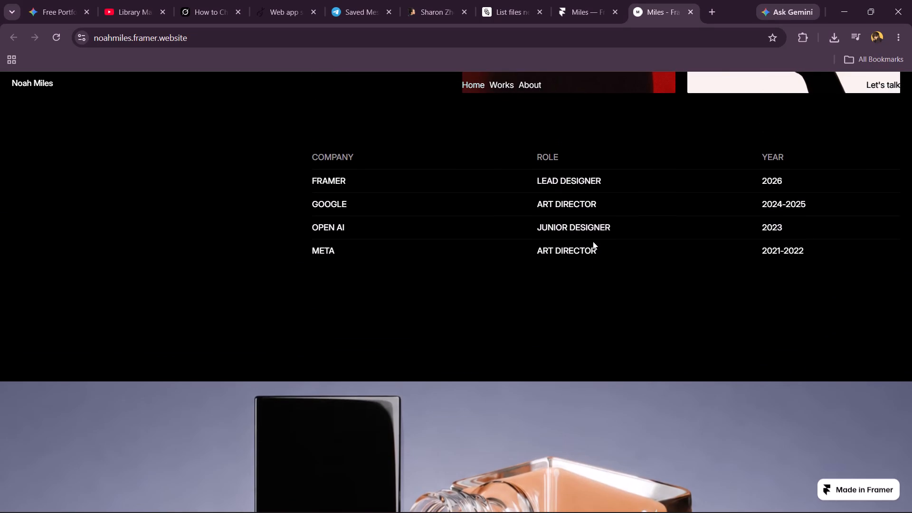
key("ctrl+w")
scroll(456, 248, "right", 9)
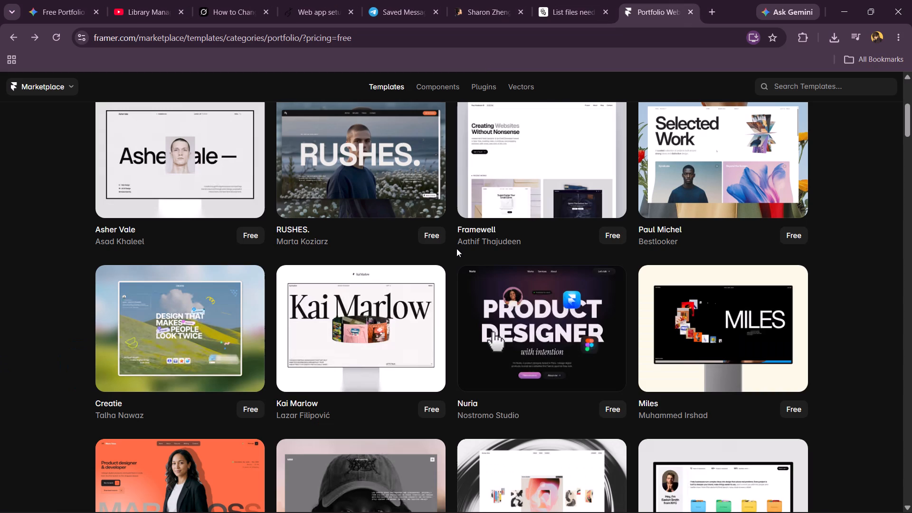
Check the Software template category and go back to the Portfolio category.
scroll(456, 248, "up", 2)
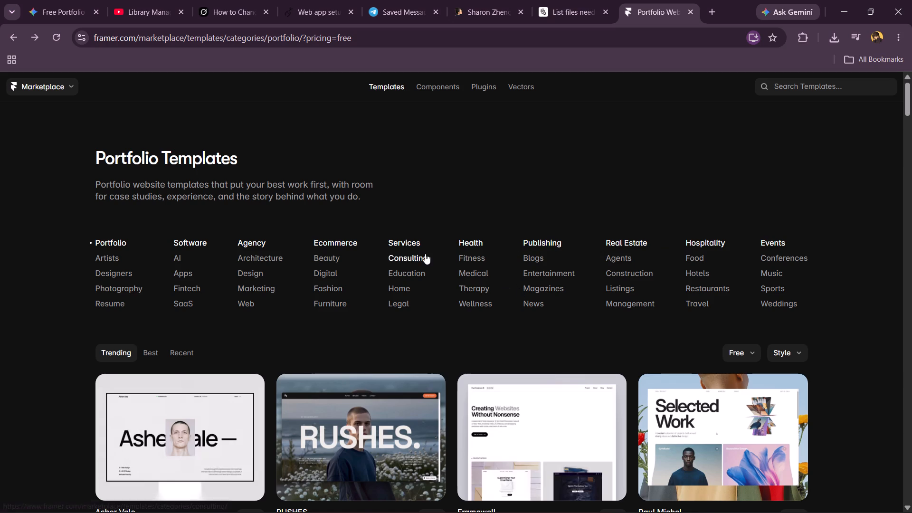
left_click(193, 241)
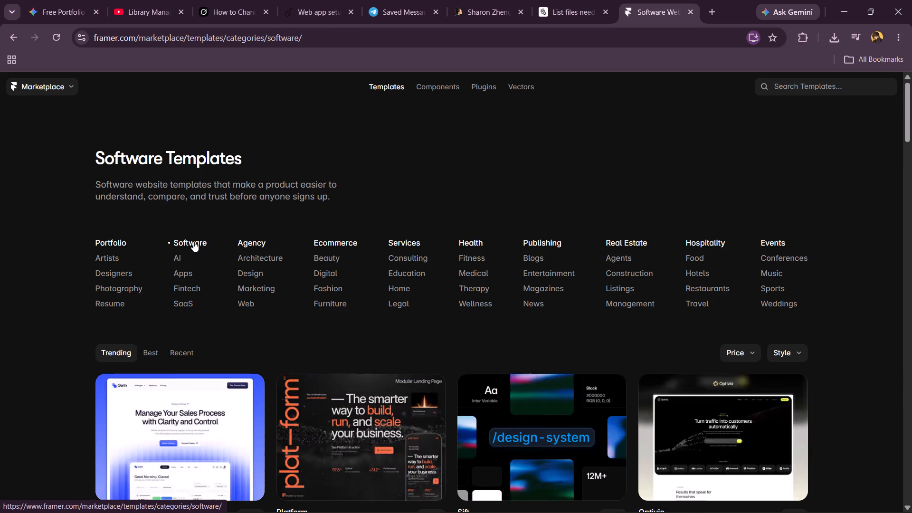
left_click(114, 241)
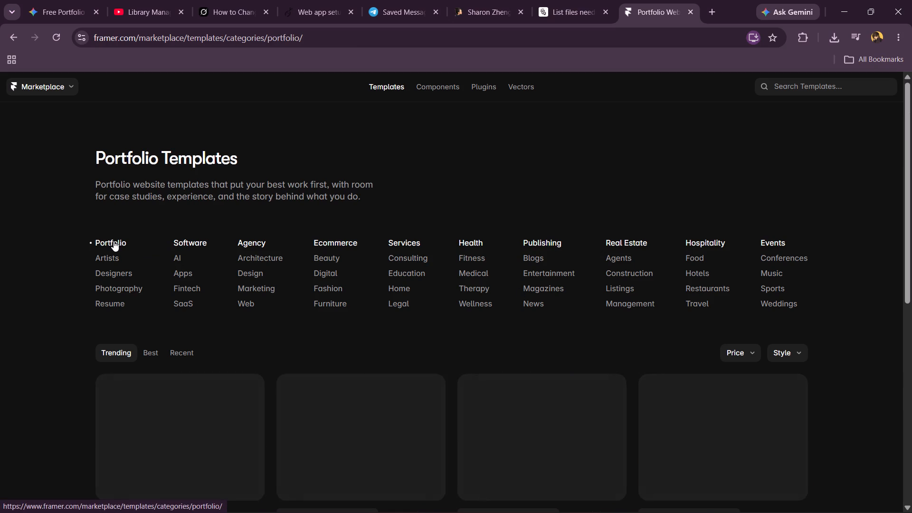
scroll(276, 361, "down", 1)
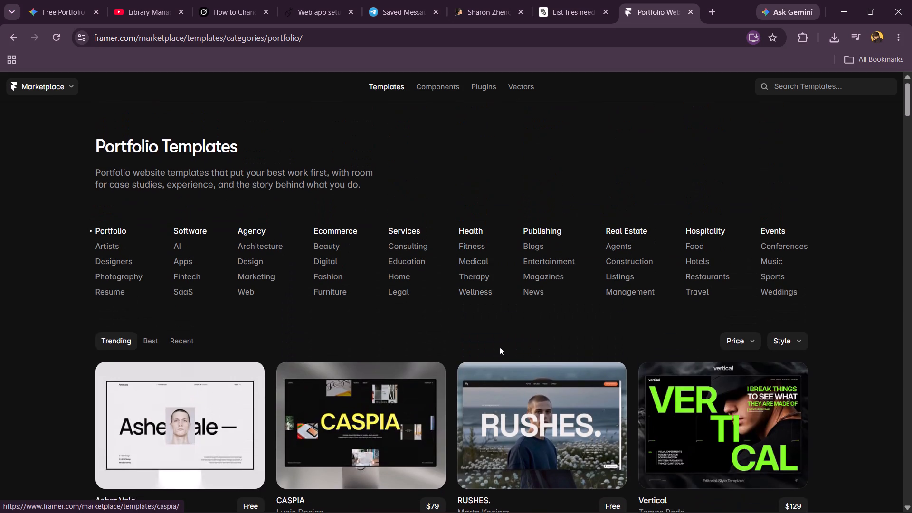
Filter the Portfolio templates by price to show only Free ones.
left_click(755, 343)
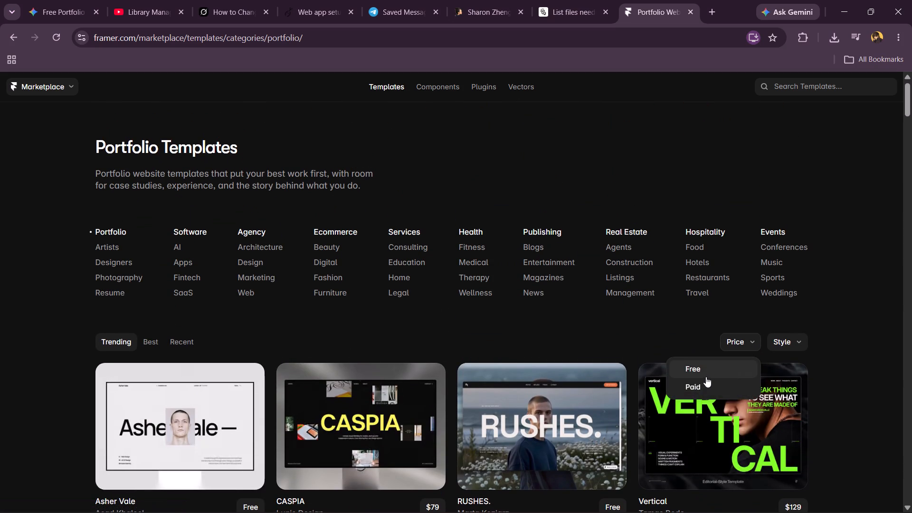
left_click(703, 373)
left_click(783, 344)
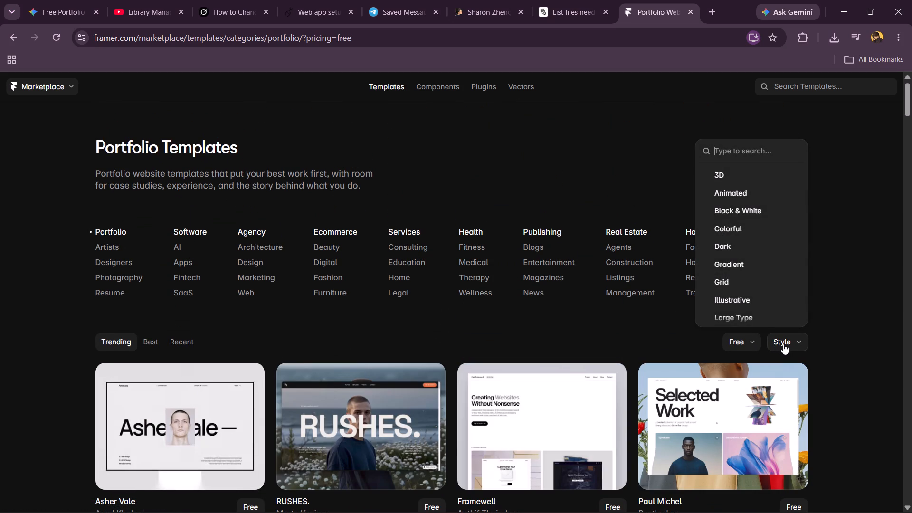
left_click(819, 324)
Browse the free Portfolio templates across all styles for a suitable portfolio design.
scroll(819, 324, "down", 4)
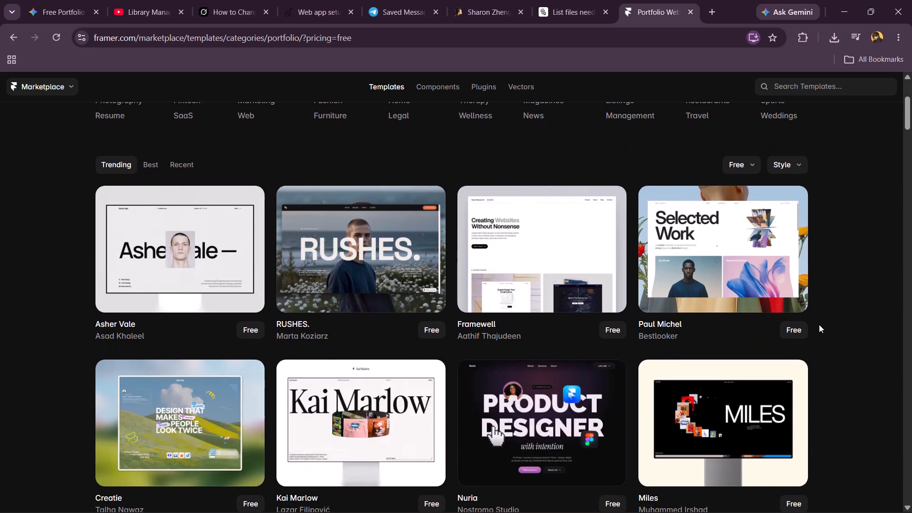
scroll(819, 324, "down", 4)
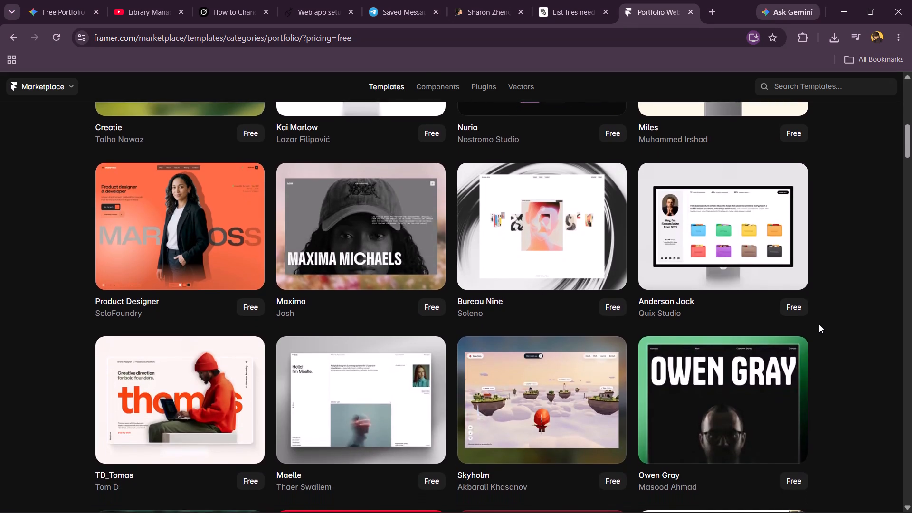
scroll(819, 324, "down", 4)
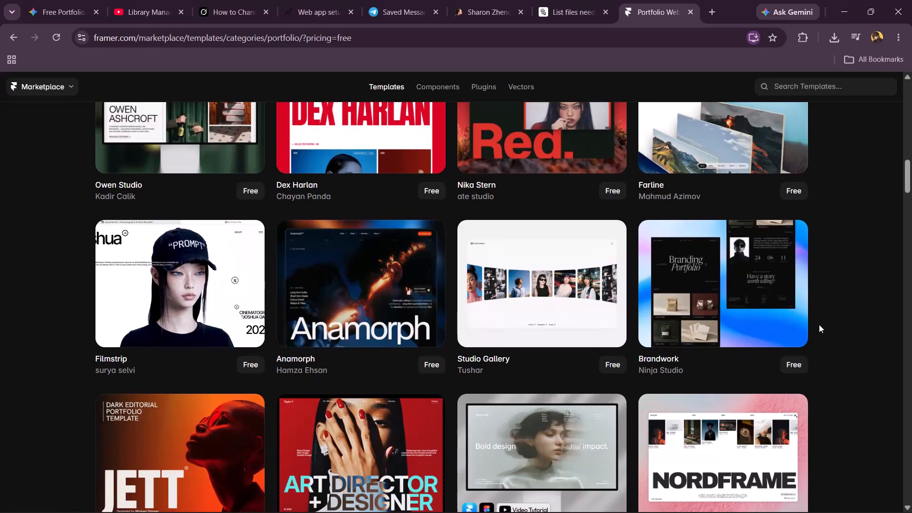
scroll(819, 324, "up", 2)
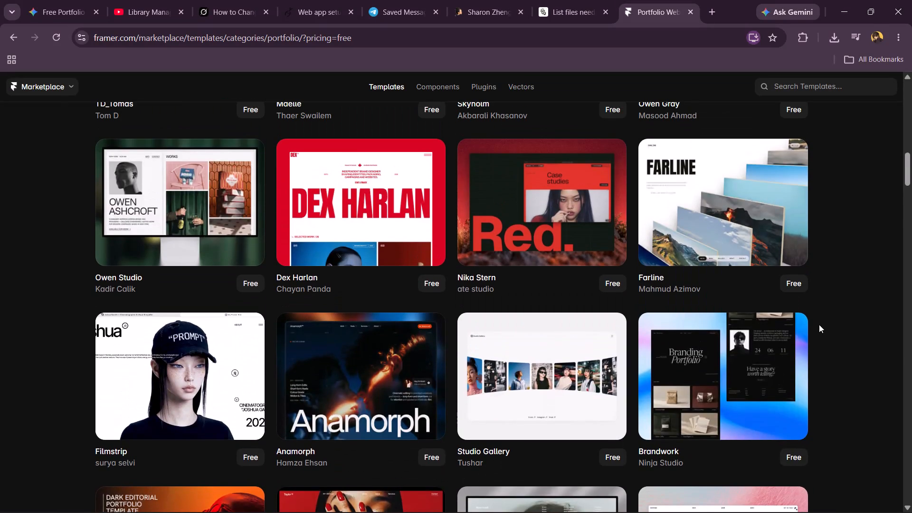
scroll(819, 324, "down", 4)
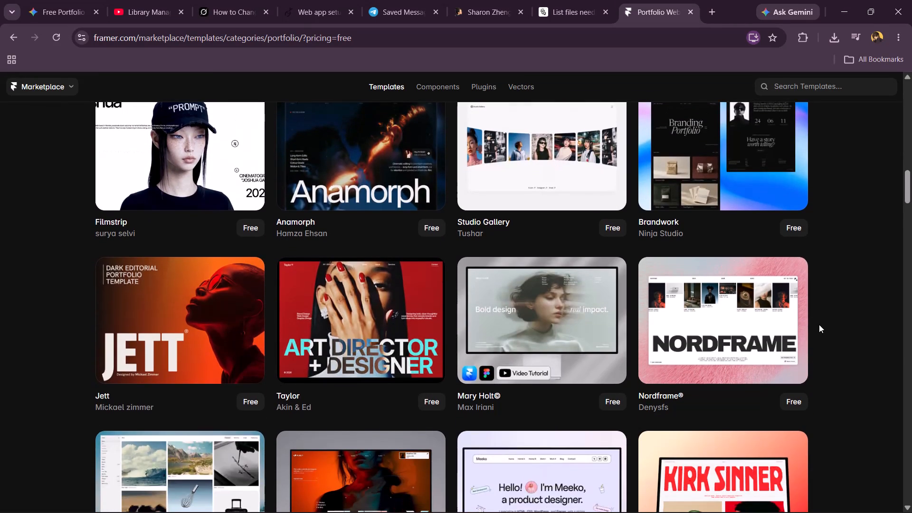
scroll(819, 324, "down", 1)
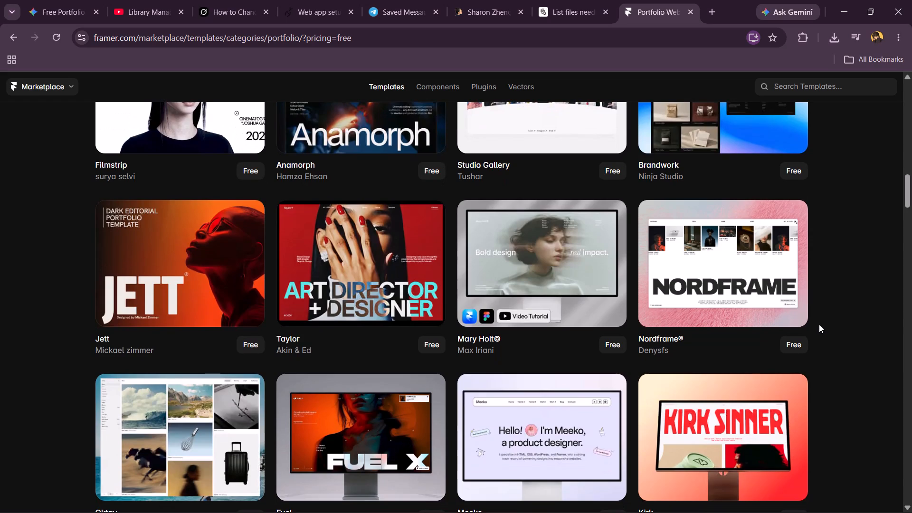
scroll(819, 324, "down", 3)
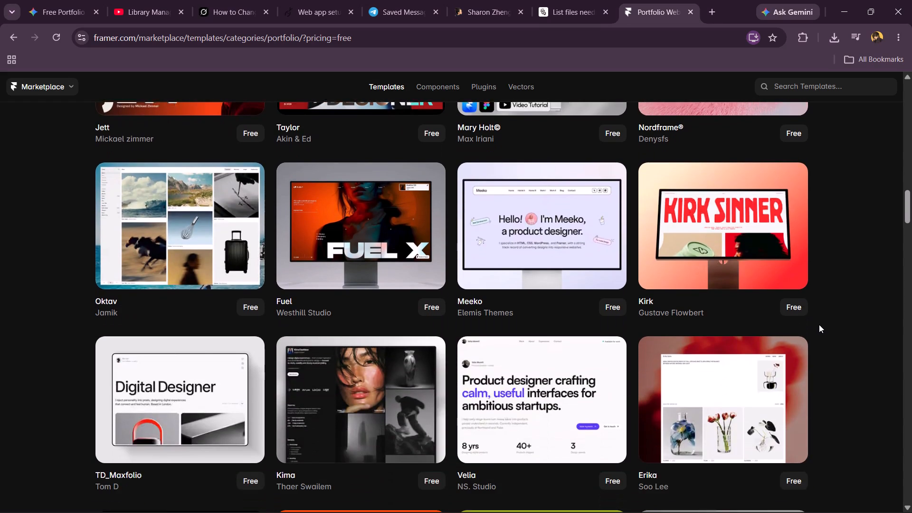
scroll(819, 324, "down", 2)
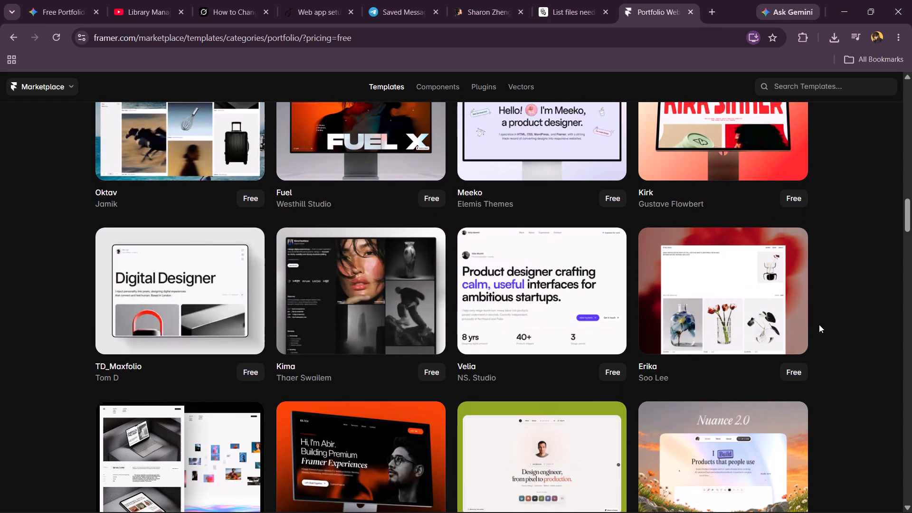
scroll(819, 324, "down", 7)
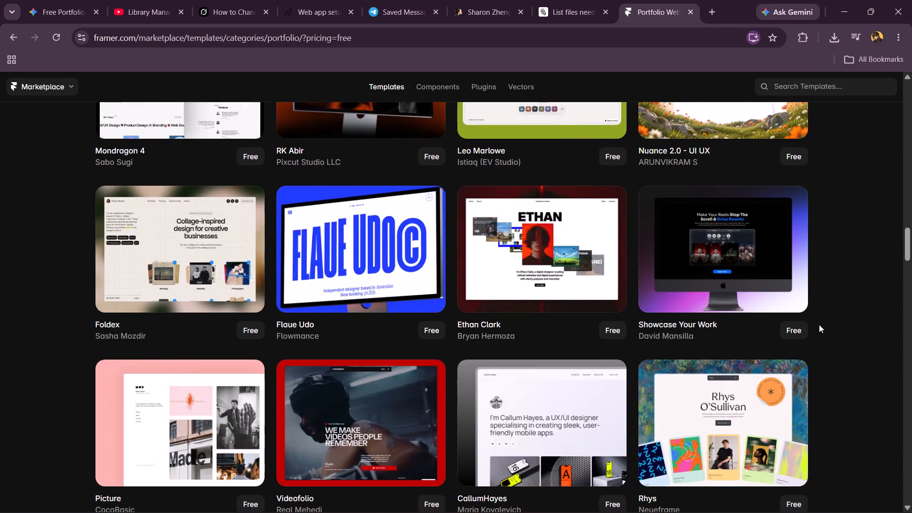
scroll(819, 324, "down", 4)
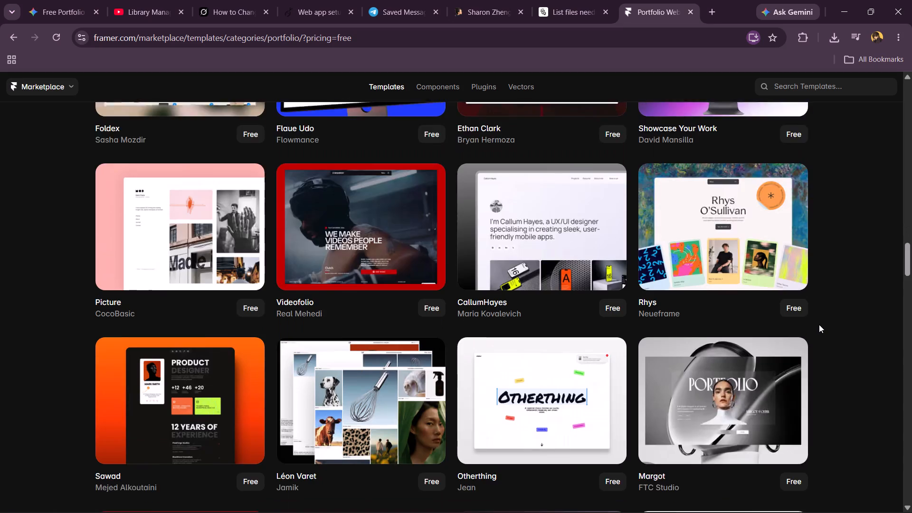
scroll(819, 324, "up", 1)
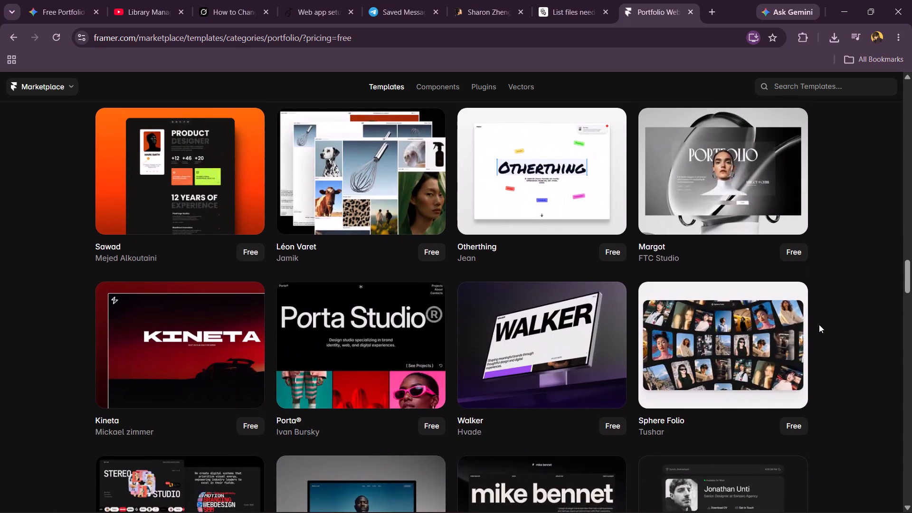
scroll(819, 324, "down", 3)
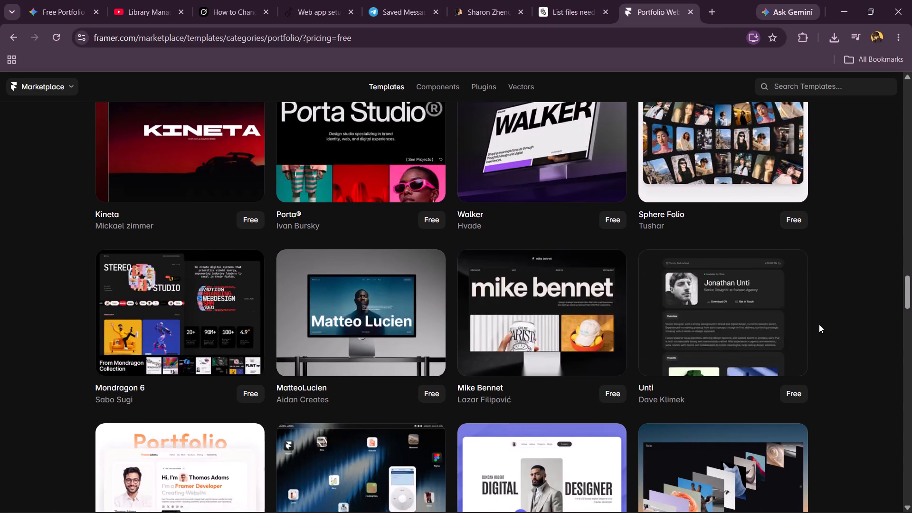
scroll(819, 324, "down", 3)
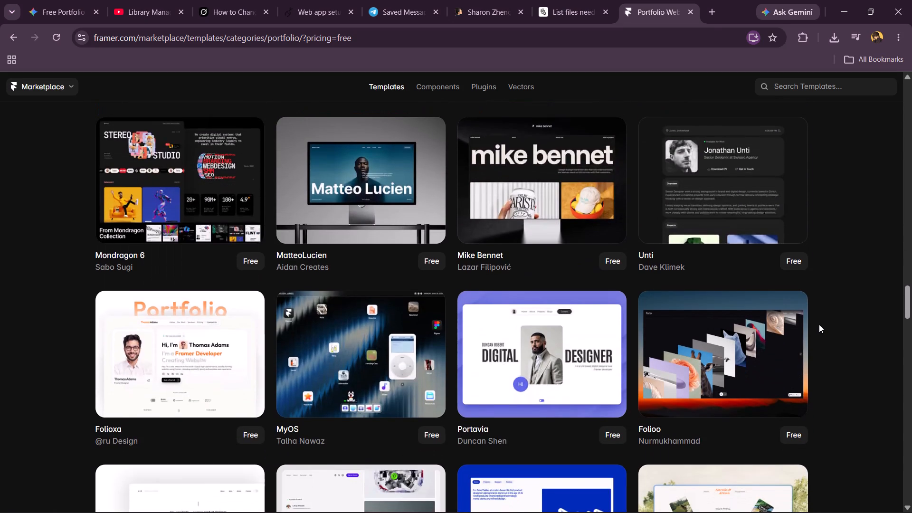
scroll(819, 324, "down", 3)
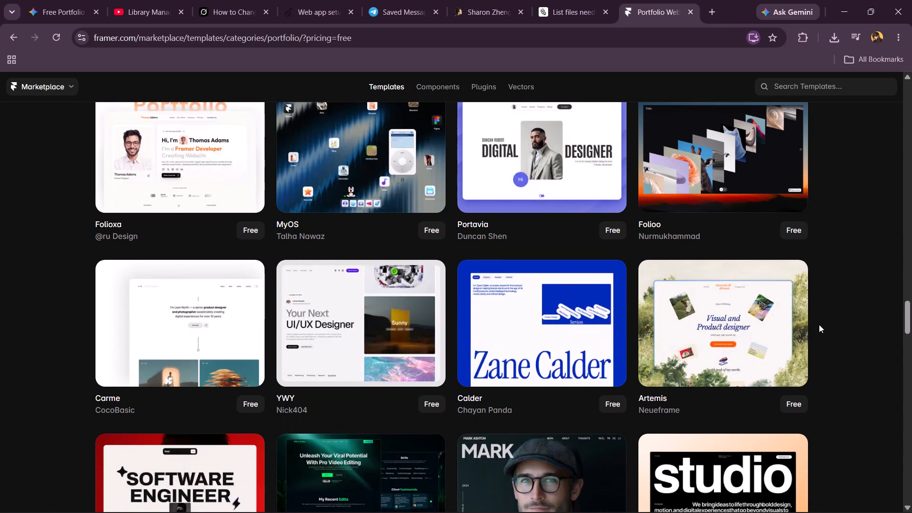
scroll(819, 324, "down", 2)
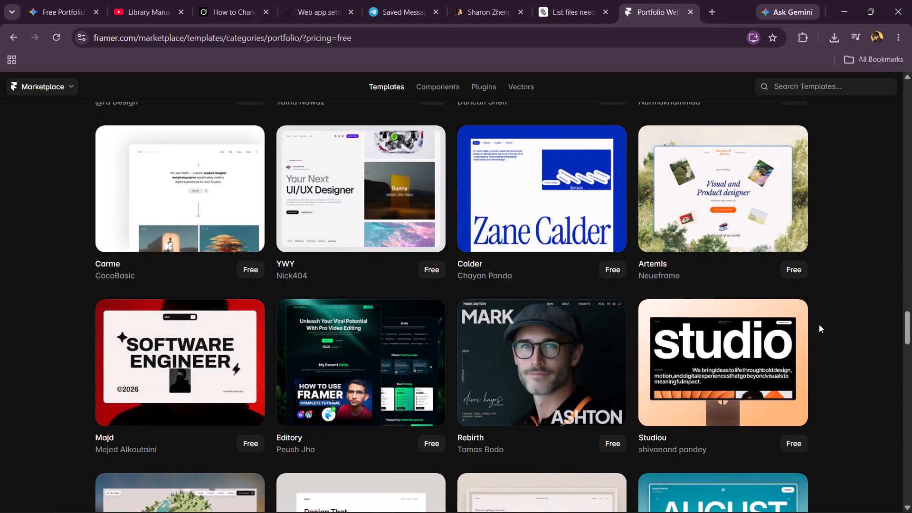
scroll(819, 324, "down", 4)
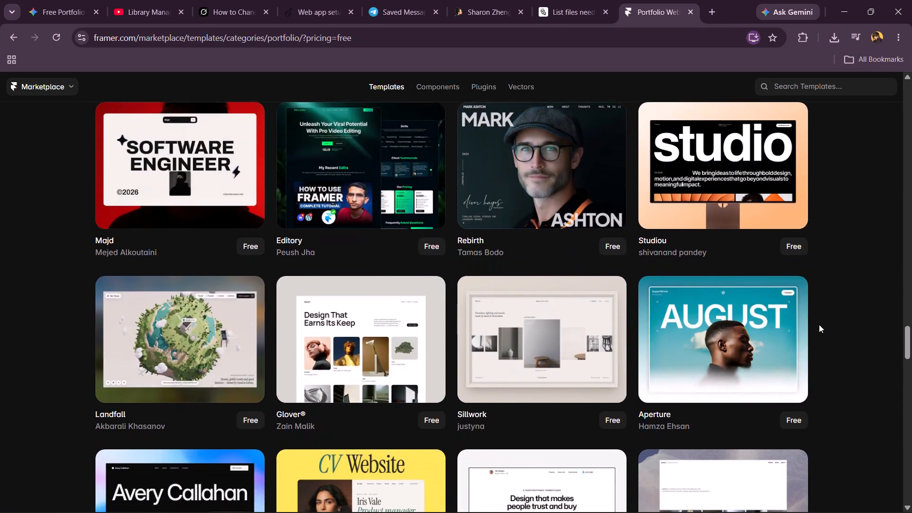
scroll(819, 324, "down", 4)
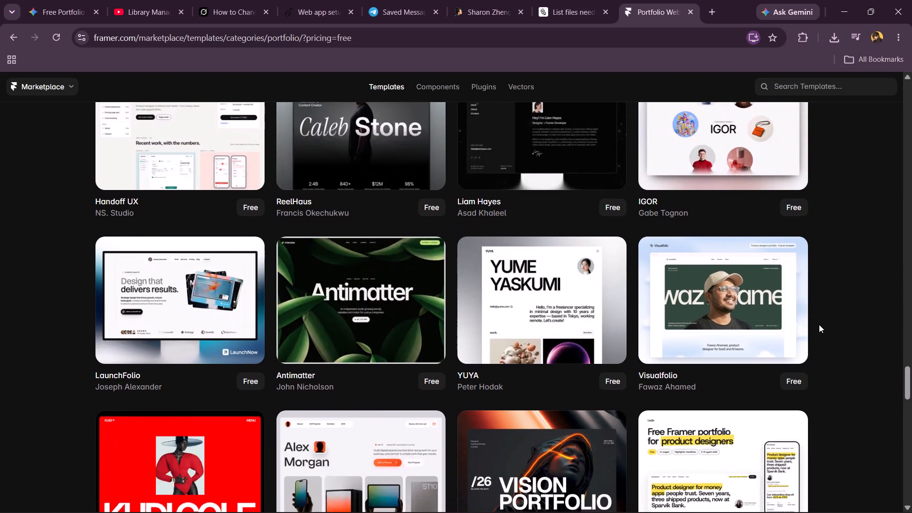
Narrow the free Portfolio templates to the 3D style.
scroll(819, 324, "up", 10)
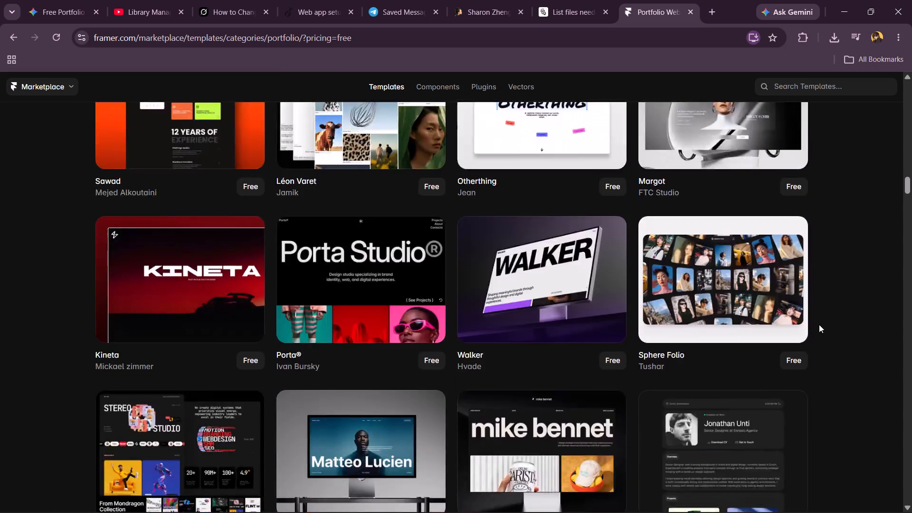
scroll(819, 324, "up", 7)
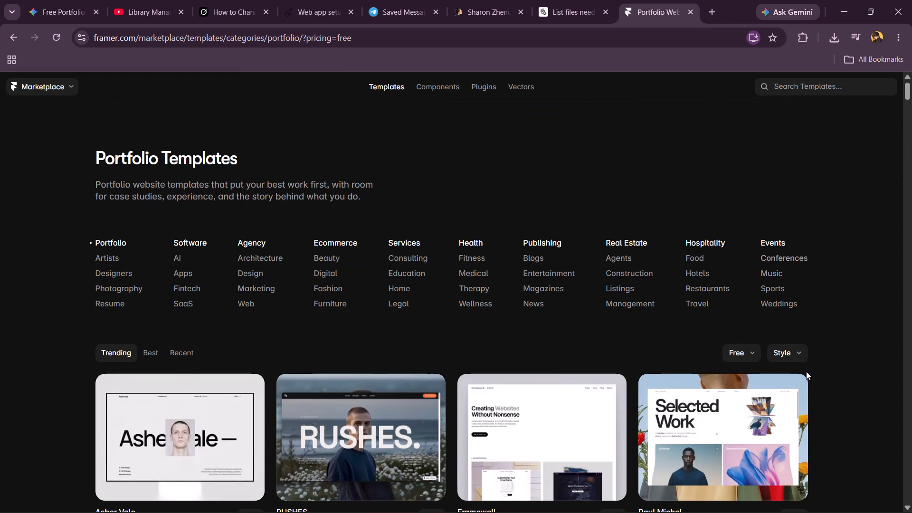
left_click(796, 355)
left_click(731, 187)
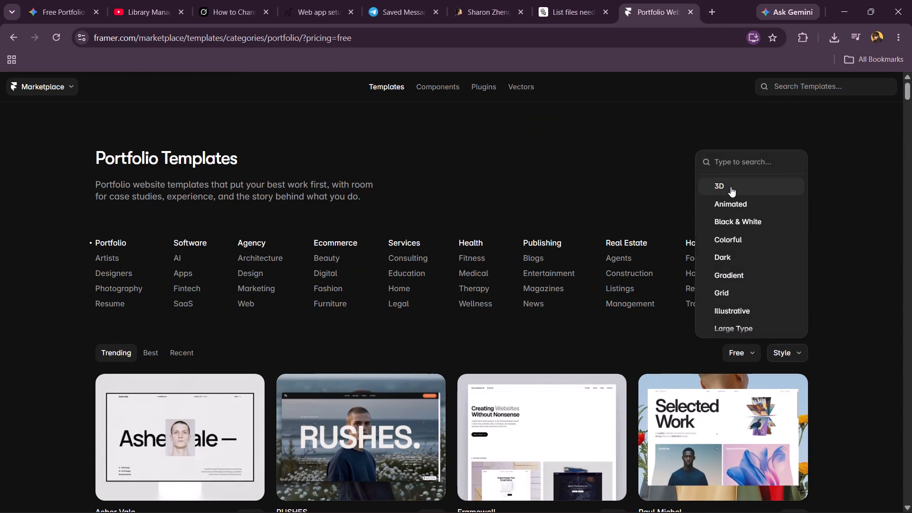
left_click(852, 332)
Open the free Majd and Mondragon 6 templates in separate new tabs, keeping the 3D gallery in view.
scroll(852, 332, "down", 3)
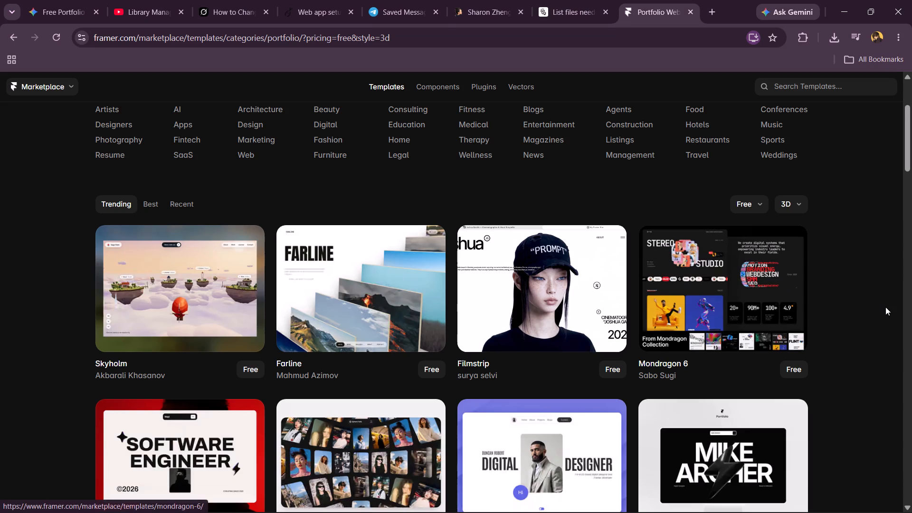
scroll(885, 307, "down", 4)
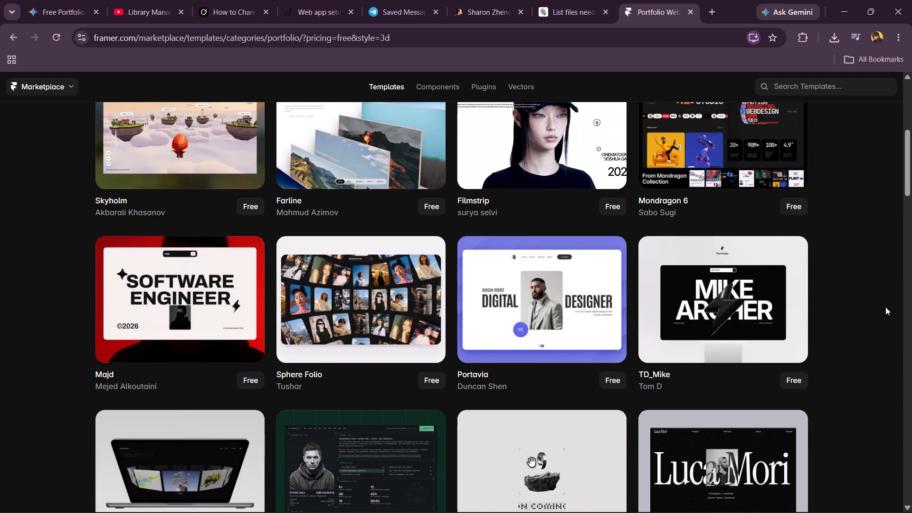
scroll(885, 307, "up", 1)
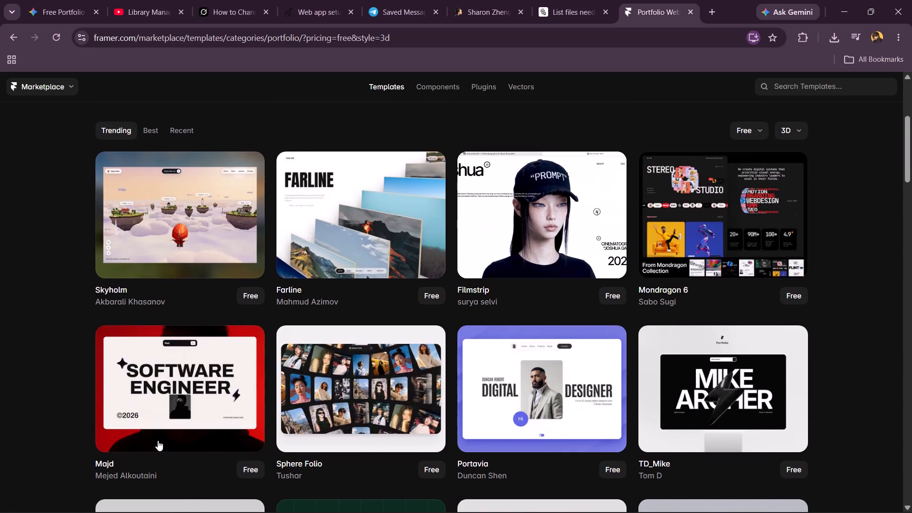
left_click(162, 406, "ctrl")
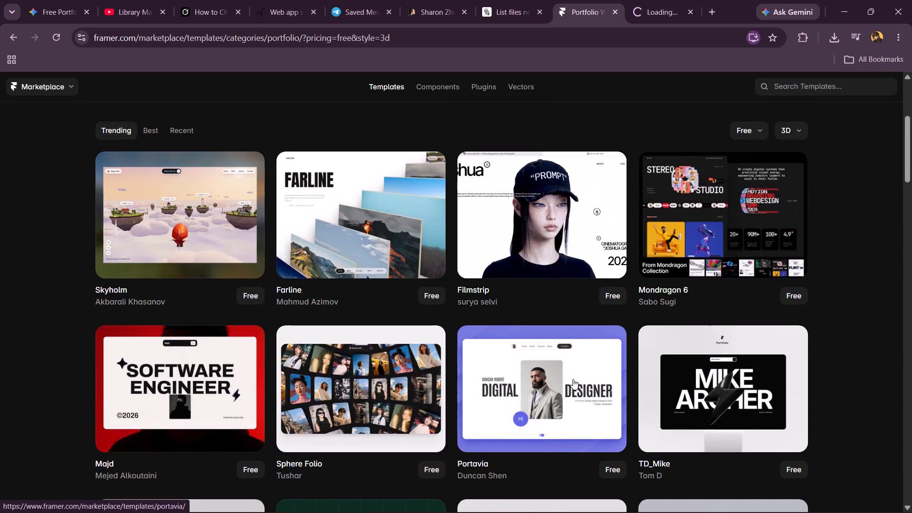
left_click(734, 212, "ctrl")
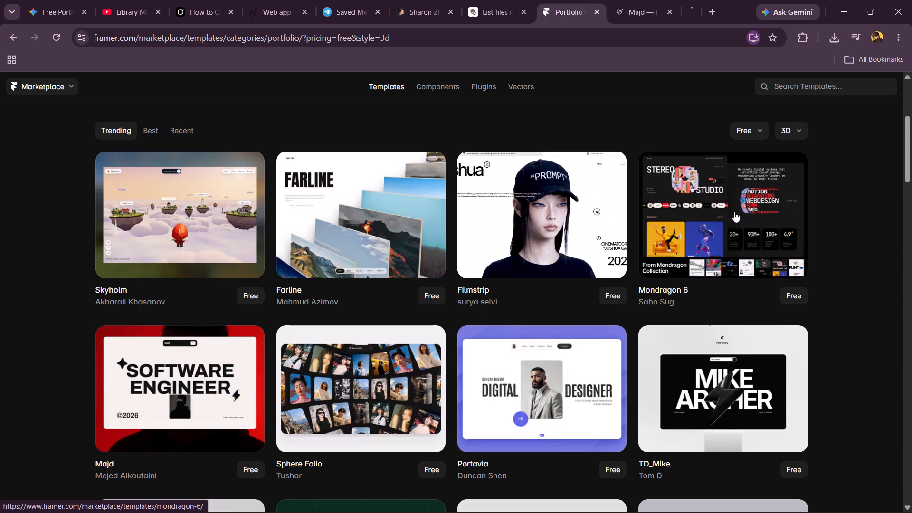
Browse further down the free 3D Portfolio templates for more candidate designs.
scroll(844, 328, "down", 5)
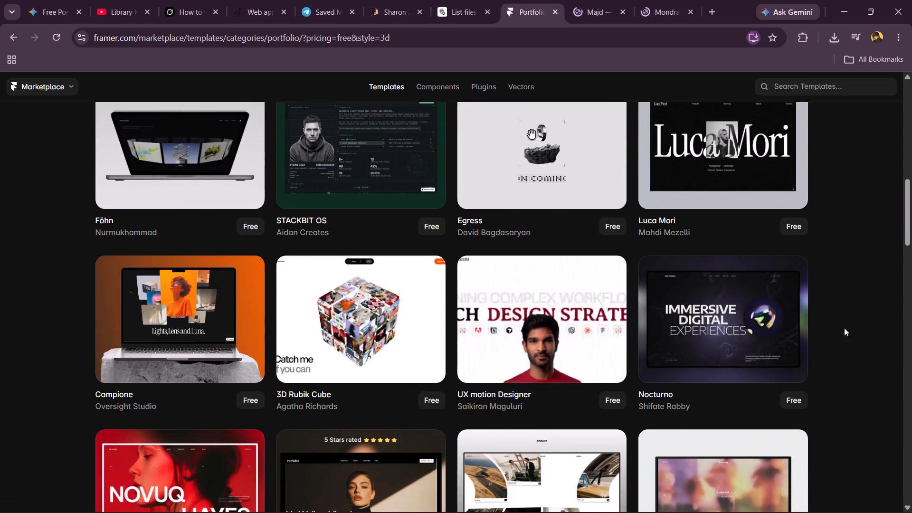
scroll(844, 328, "down", 3)
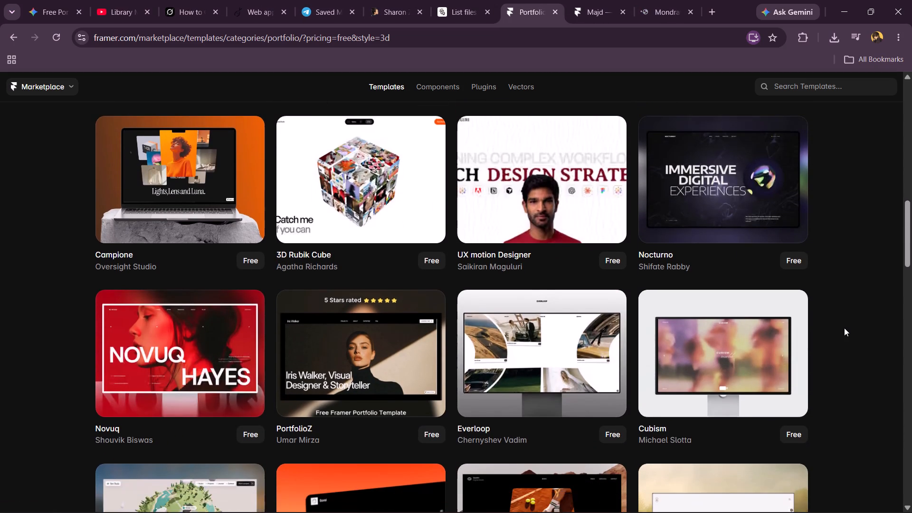
scroll(844, 328, "down", 5)
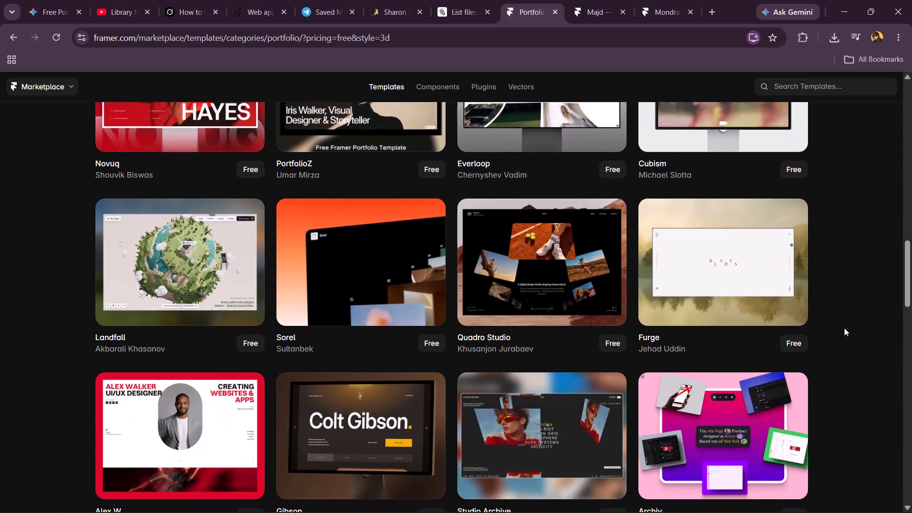
scroll(844, 328, "down", 3)
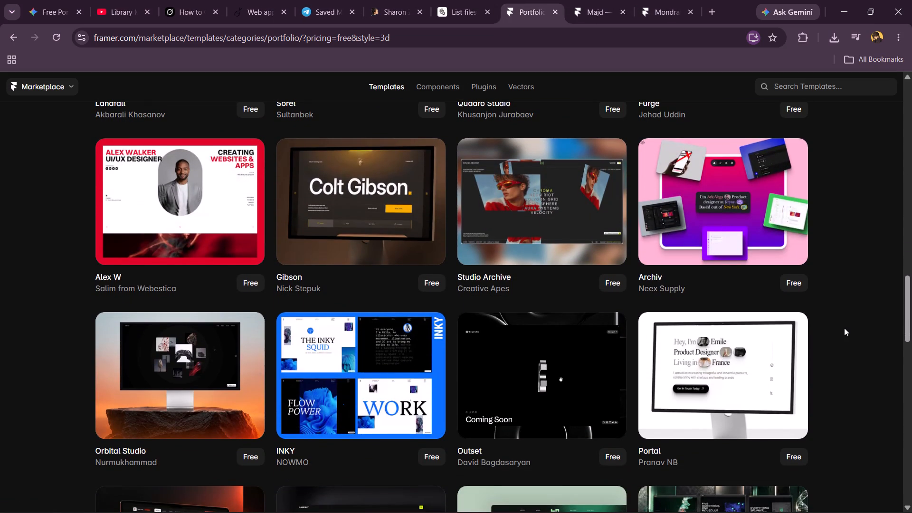
scroll(844, 328, "down", 2)
scroll(844, 328, "up", 1)
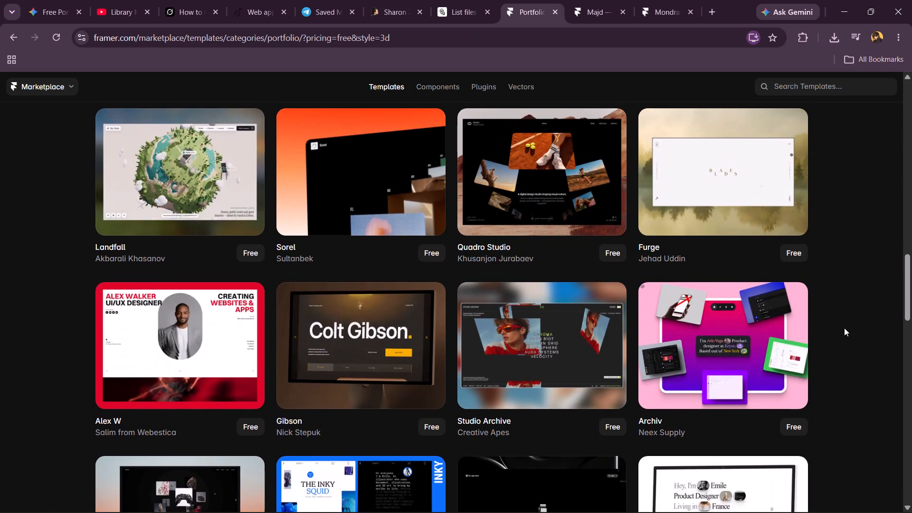
scroll(844, 328, "up", 1)
scroll(844, 328, "down", 7)
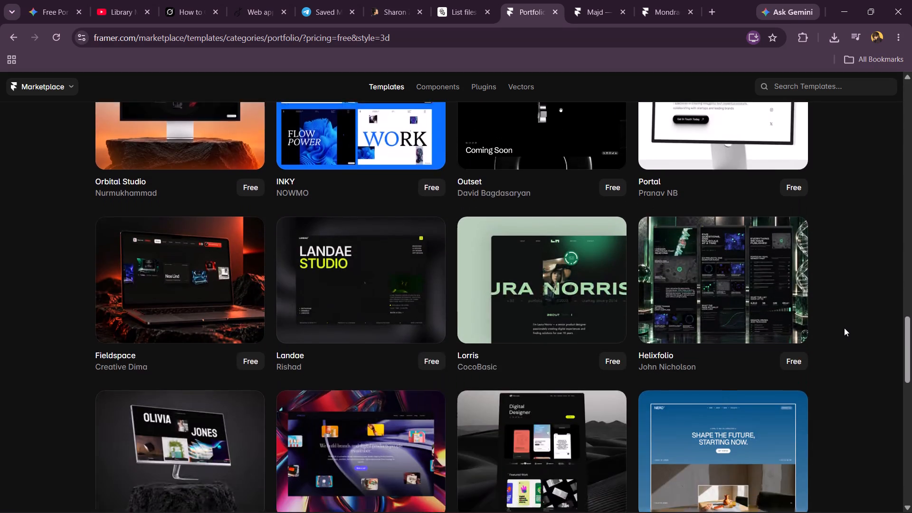
scroll(844, 328, "up", 2)
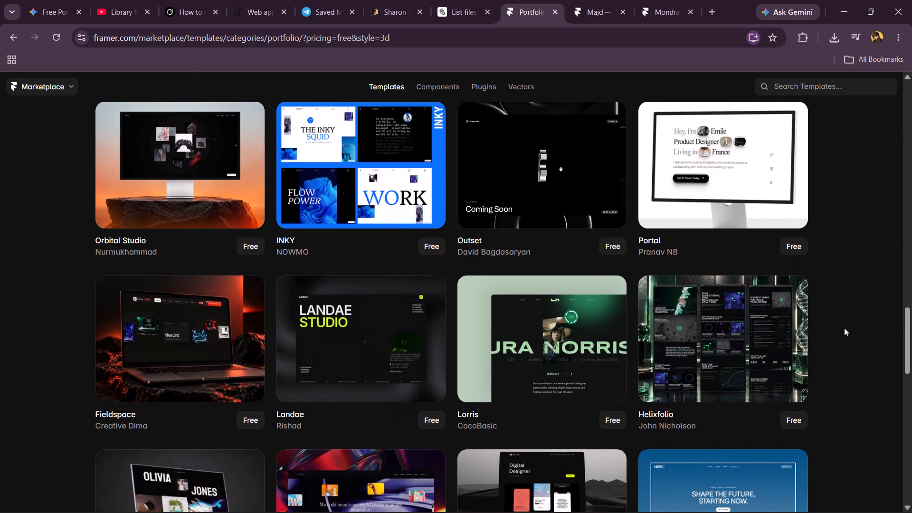
scroll(844, 328, "down", 2)
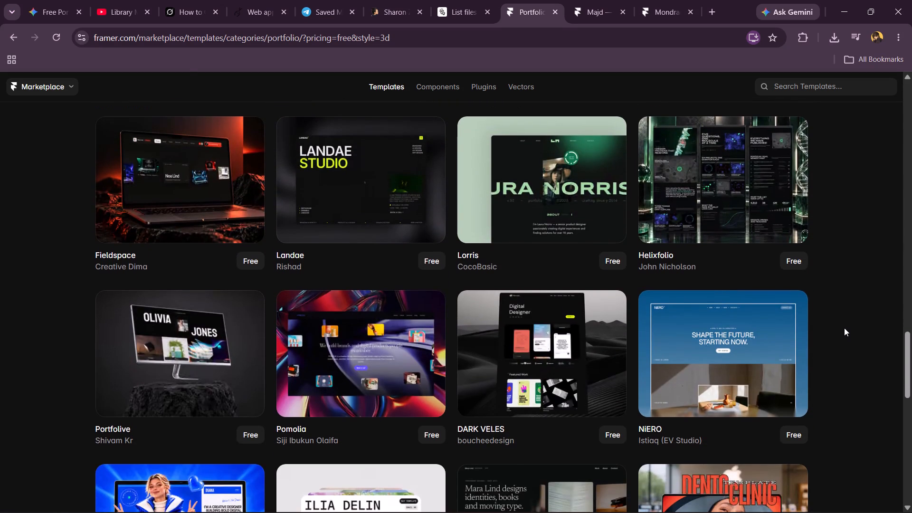
scroll(844, 328, "down", 2)
Open the Mondragon 6 template's live preview and dismiss the promotional pop-up covering the demo page.
left_click(655, 0)
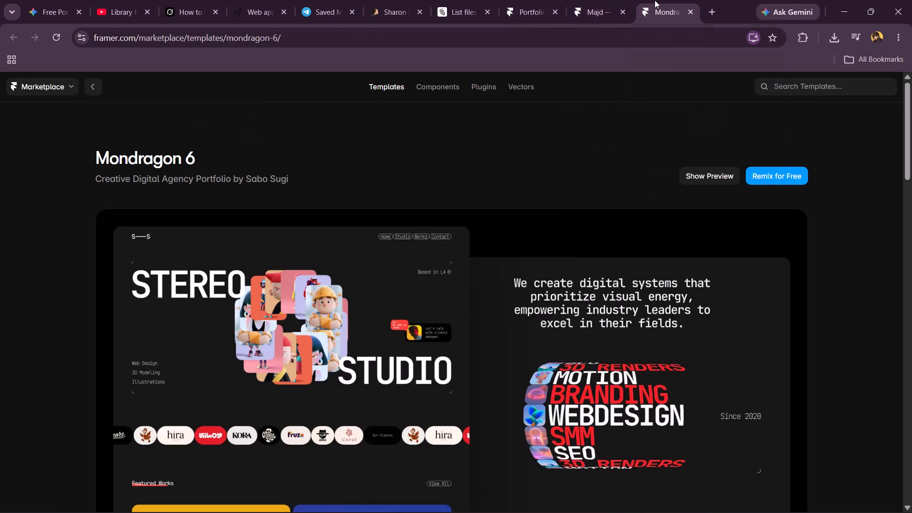
left_click(699, 170)
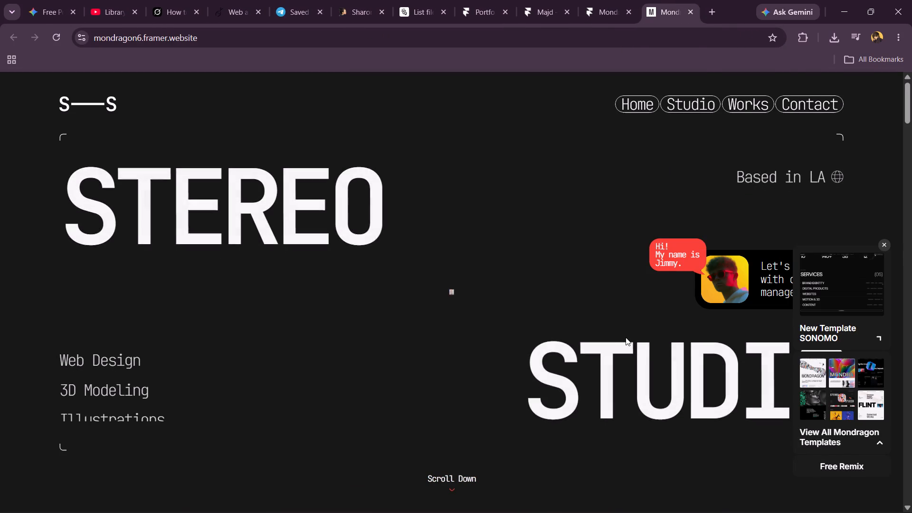
scroll(692, 325, "down", 1)
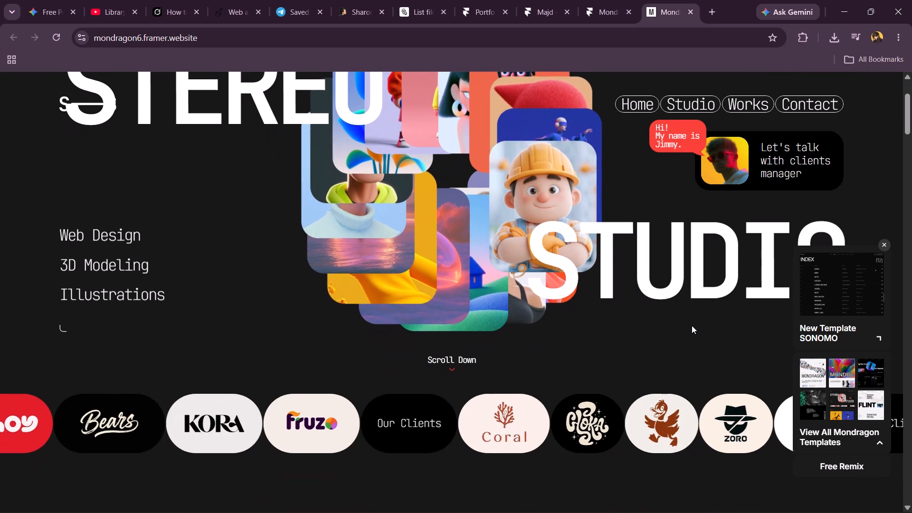
scroll(692, 325, "down", 1)
left_click(882, 244)
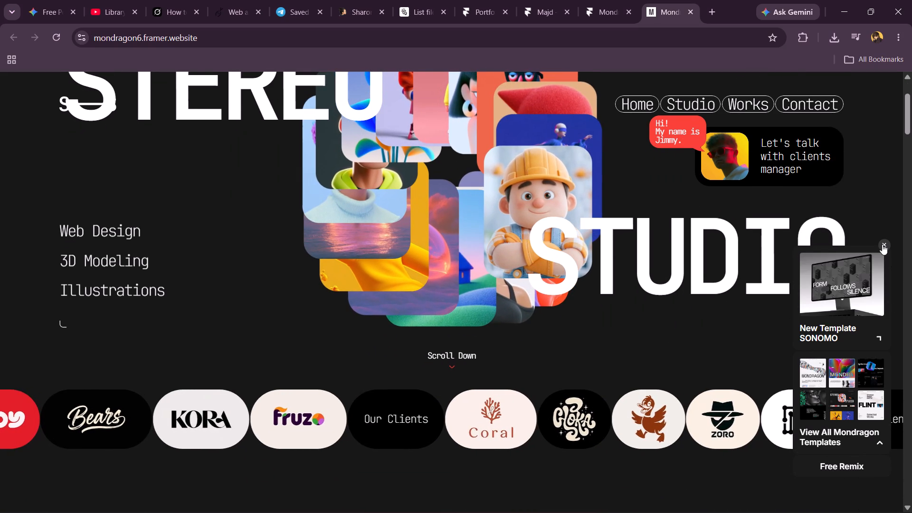
left_click(885, 244)
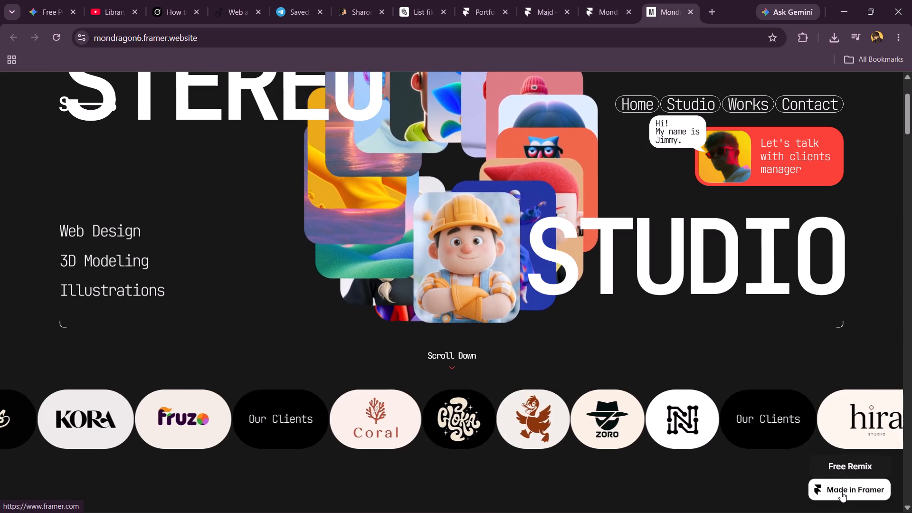
Examine the Mondragon 6 demo page from hero to footer, including featured works, services, showreel, testimonials and contact sections.
scroll(688, 242, "up", 2)
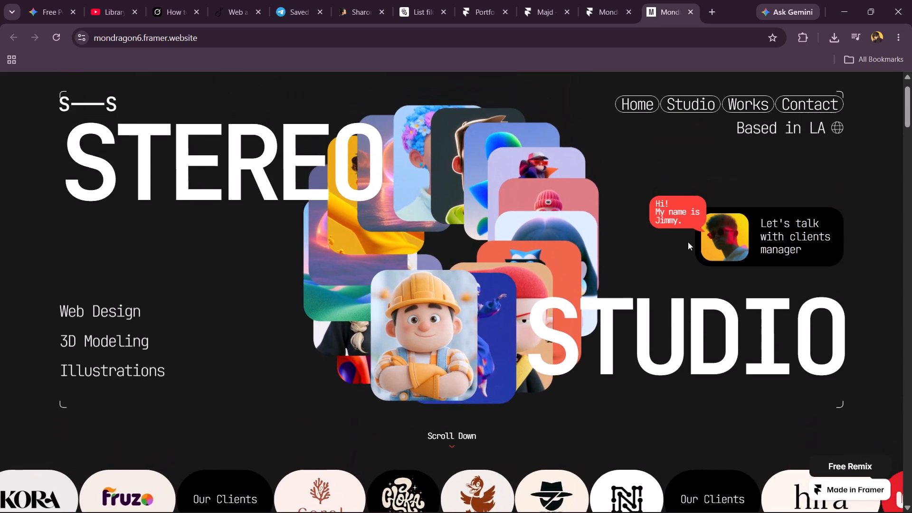
scroll(688, 242, "up", 3)
scroll(688, 242, "down", 6)
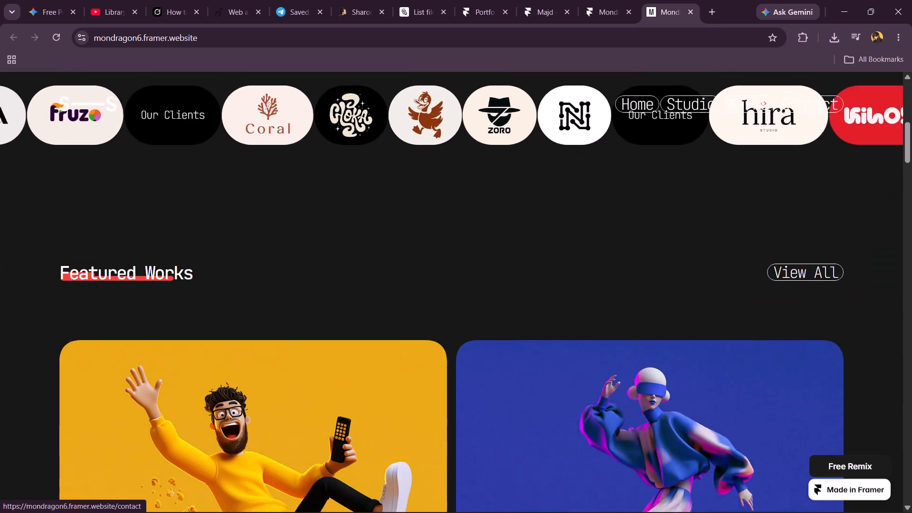
scroll(688, 242, "down", 5)
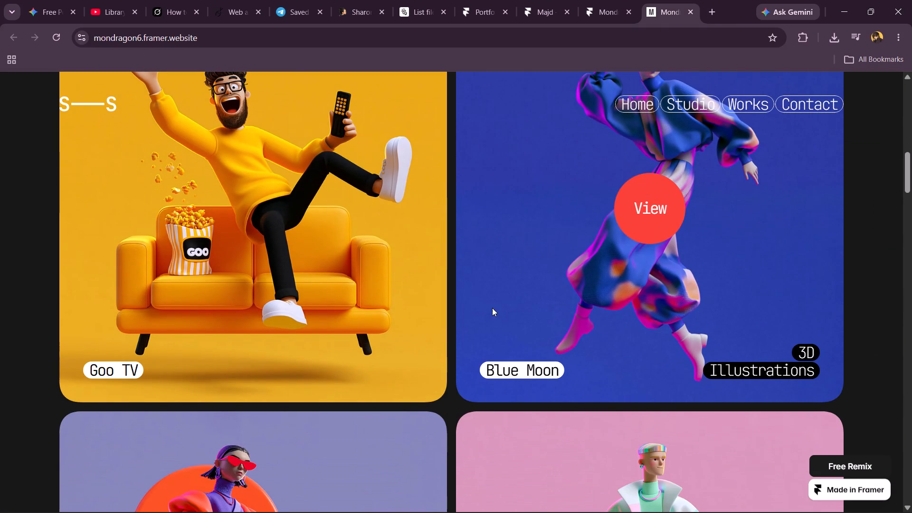
scroll(329, 307, "down", 3)
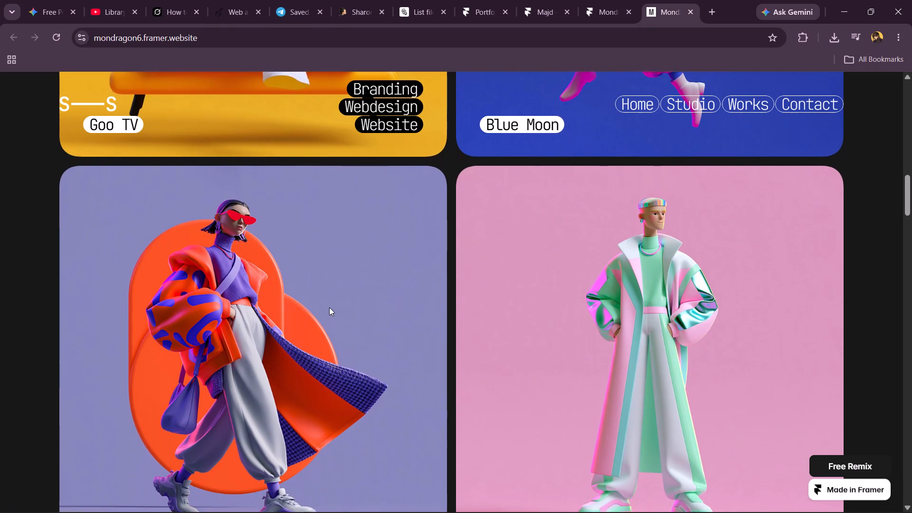
scroll(339, 179, "down", 2)
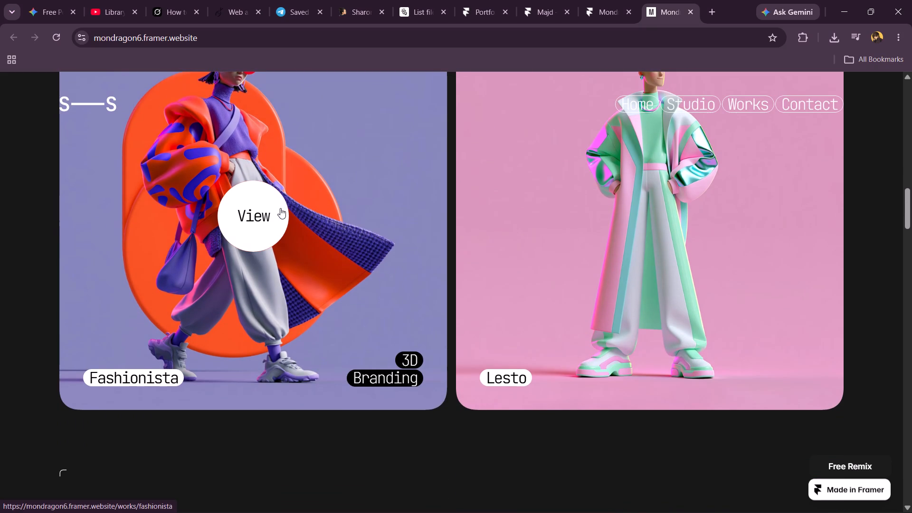
scroll(280, 208, "down", 5)
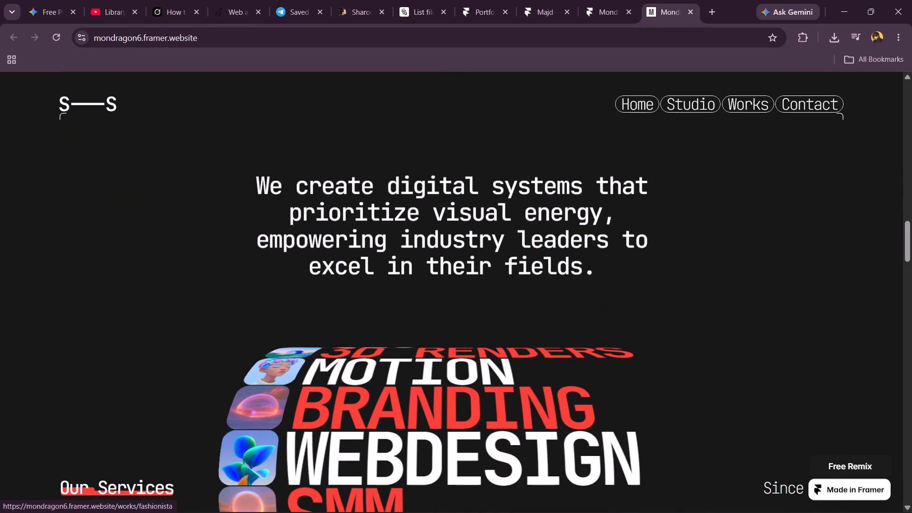
left_click_drag(259, 178, 524, 253)
left_click(524, 253)
scroll(524, 253, "down", 5)
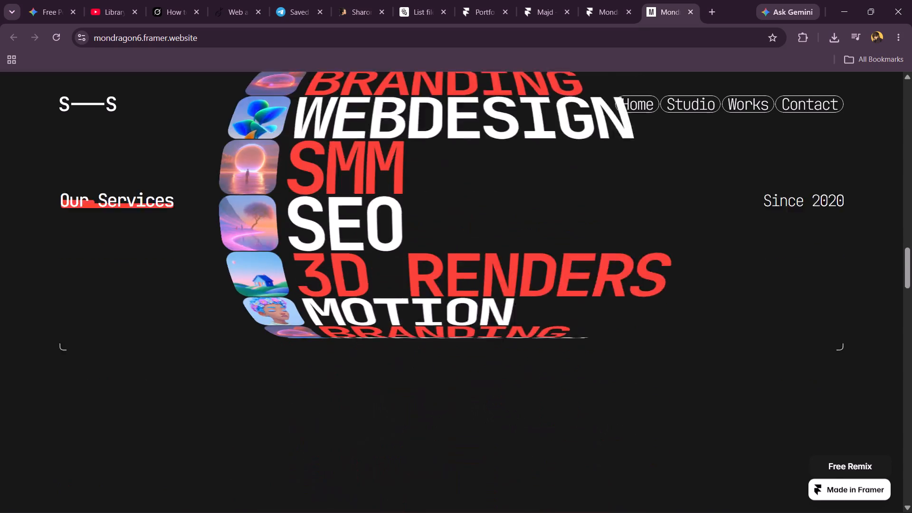
scroll(524, 253, "down", 4)
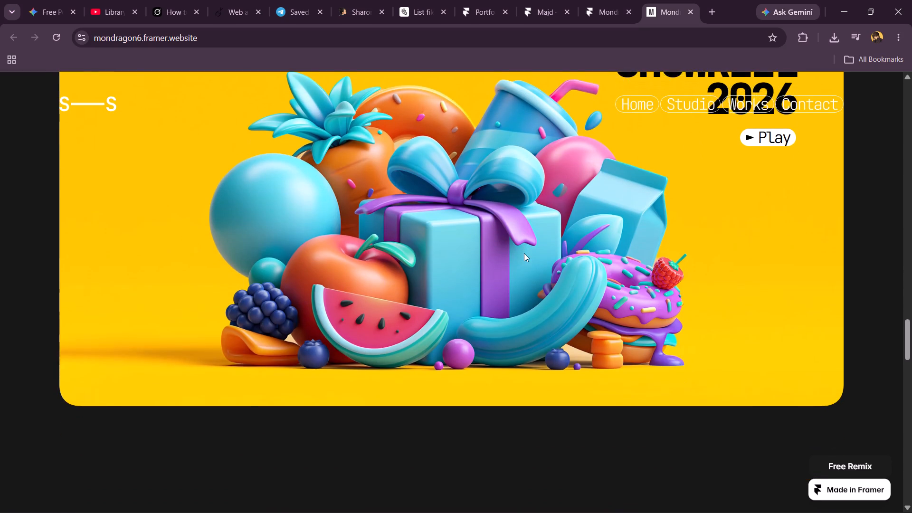
scroll(524, 253, "down", 5)
scroll(524, 253, "right", 1)
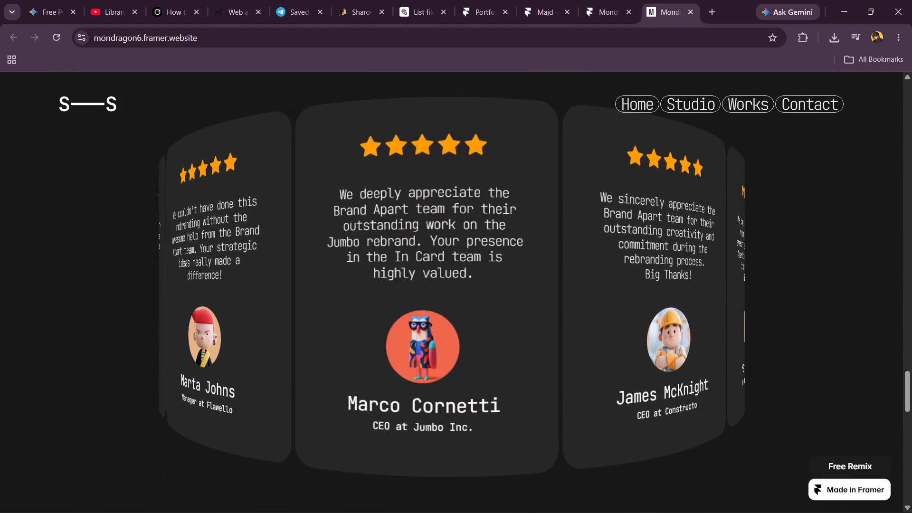
scroll(524, 253, "right", 1)
scroll(524, 253, "down", 1)
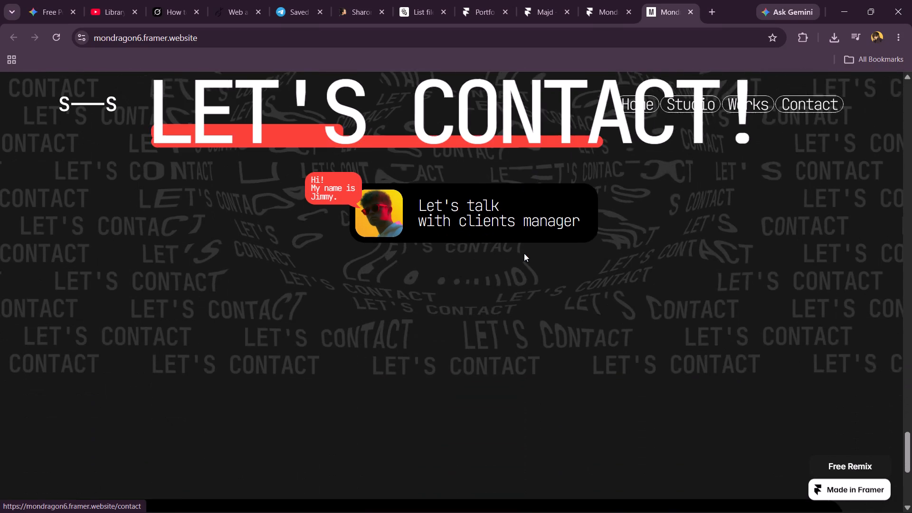
scroll(524, 253, "down", 6)
scroll(524, 253, "up", 7)
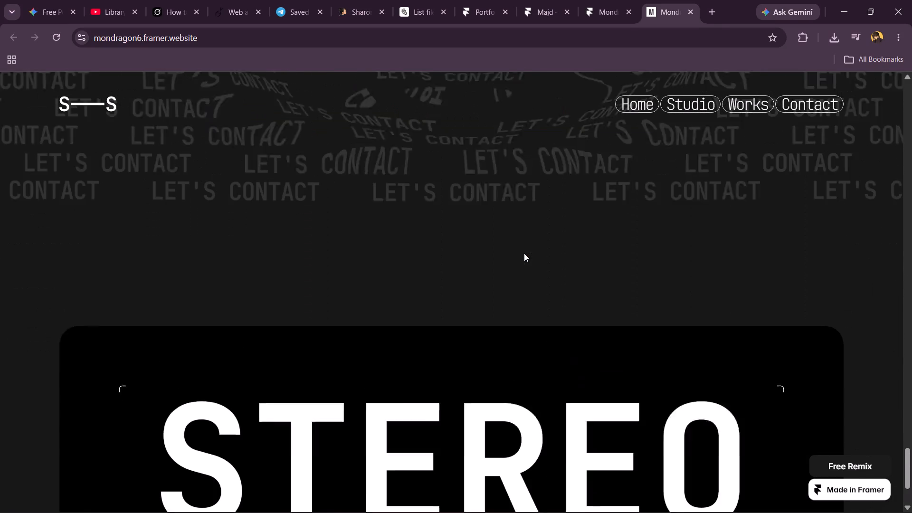
scroll(524, 253, "up", 15)
scroll(524, 253, "up", 13)
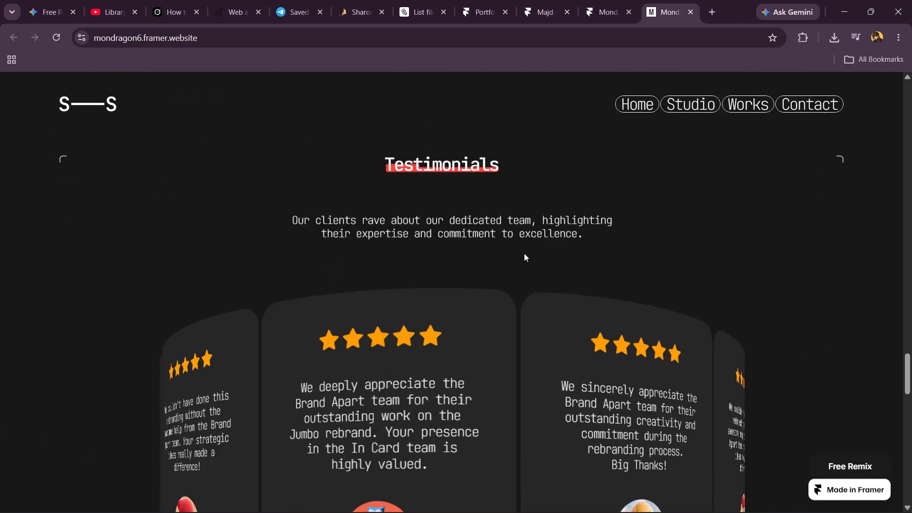
scroll(524, 253, "up", 7)
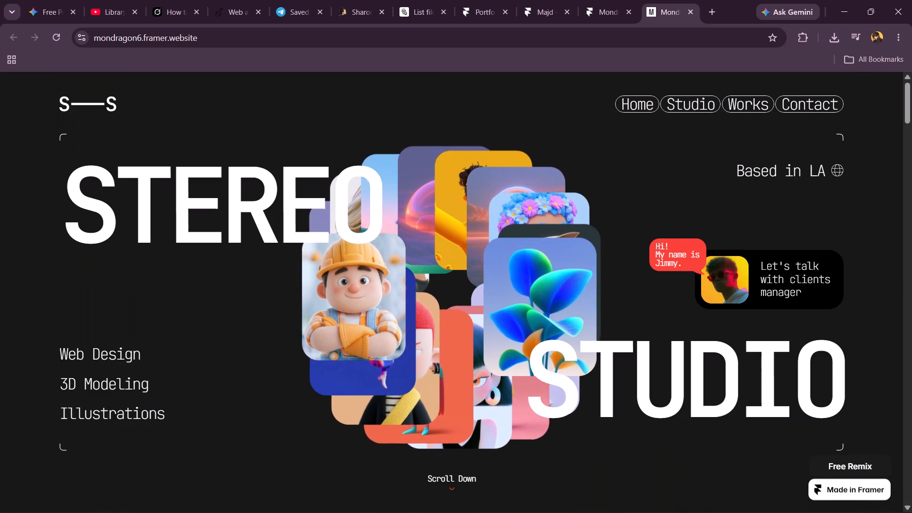
Close the Mondragon 6 live preview and its template page.
key("ctrl+w")
key("ctrl+w")
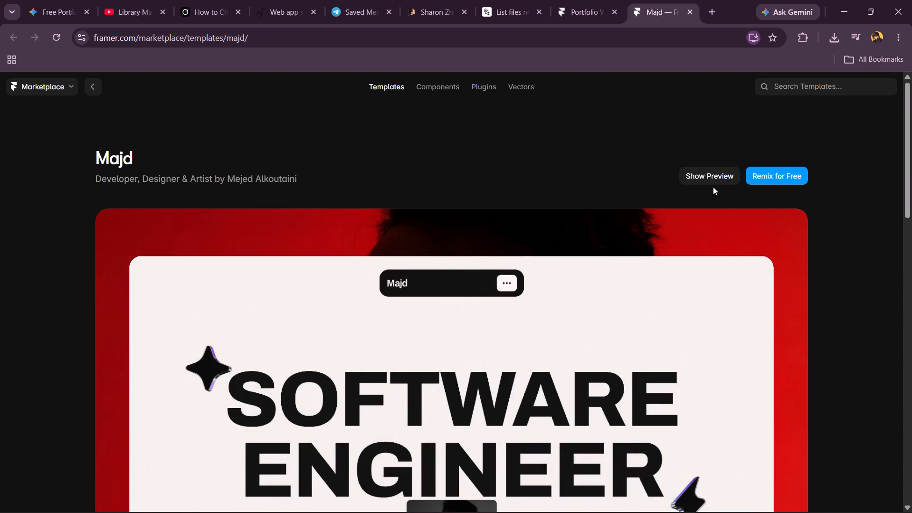
Open the Majd template's live preview and examine its hero, introduction and services sections.
left_click(711, 171)
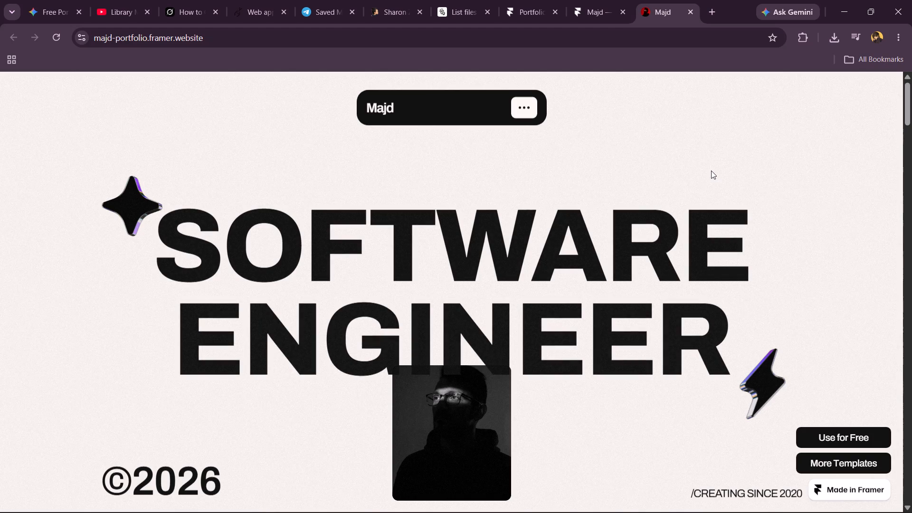
scroll(447, 266, "down", 3)
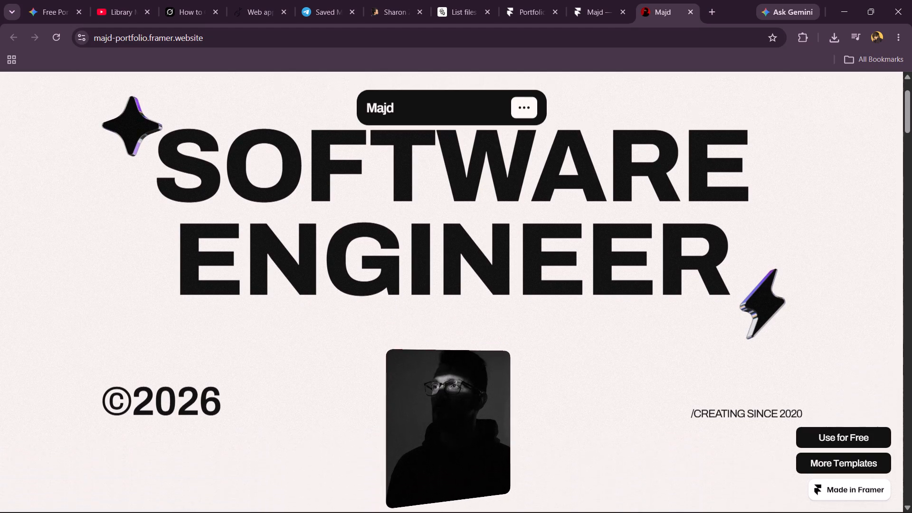
scroll(447, 266, "down", 6)
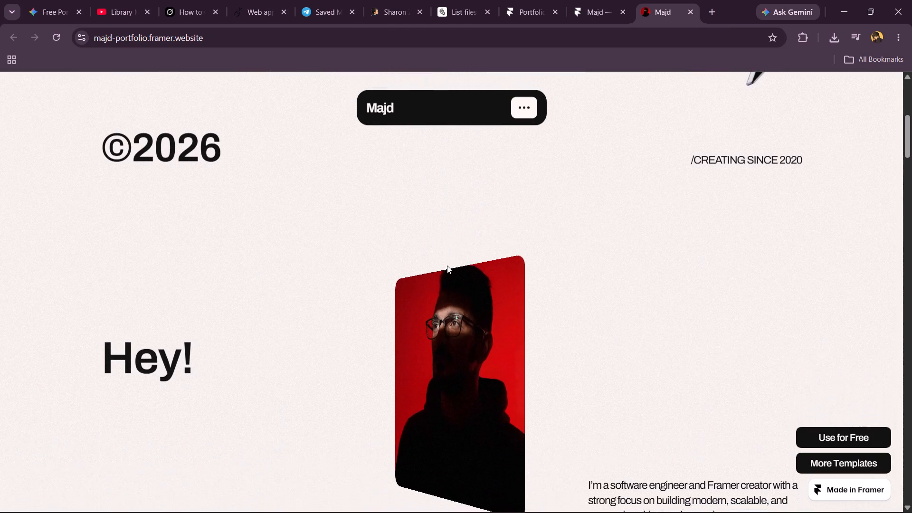
scroll(447, 266, "down", 1)
scroll(447, 266, "up", 1)
scroll(447, 266, "right", 1)
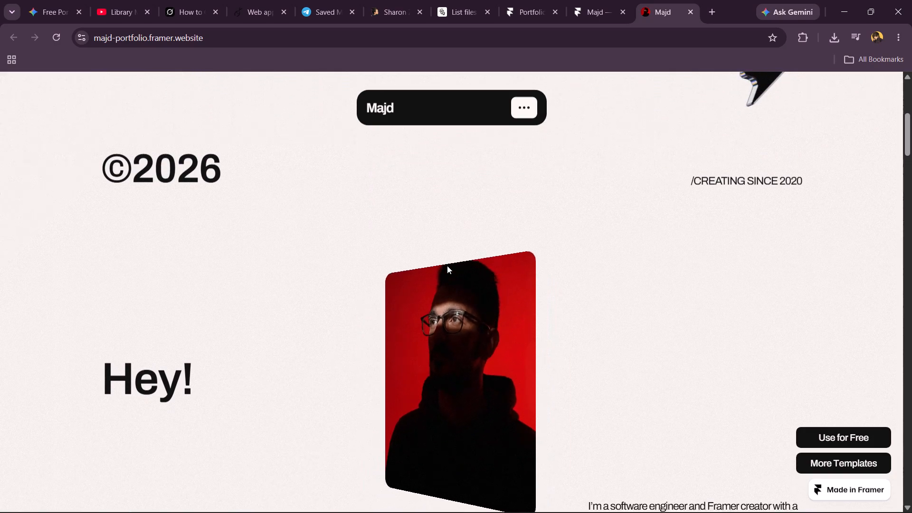
scroll(447, 266, "right", 2)
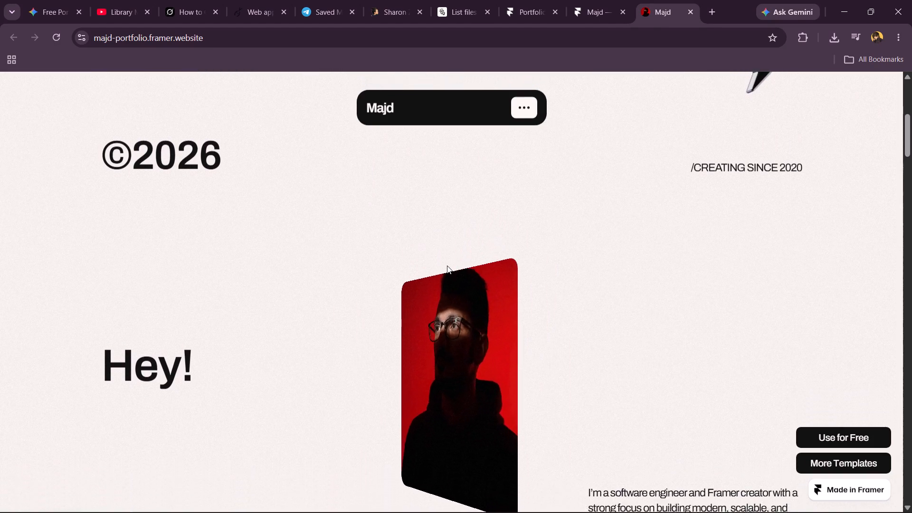
scroll(447, 266, "down", 3)
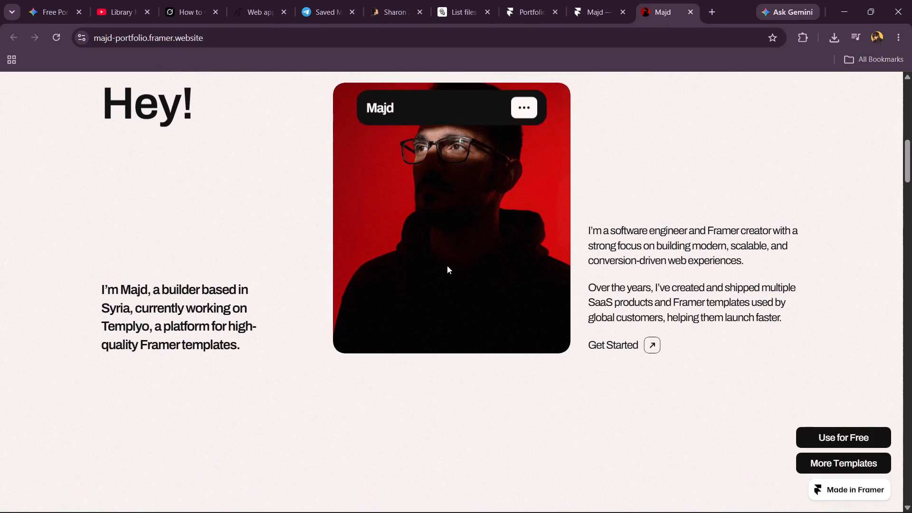
scroll(447, 266, "down", 2)
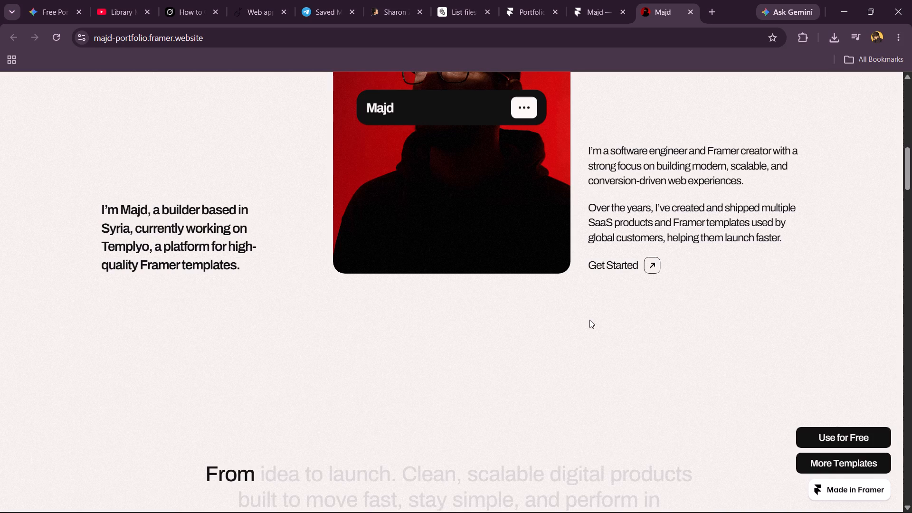
scroll(589, 320, "down", 5)
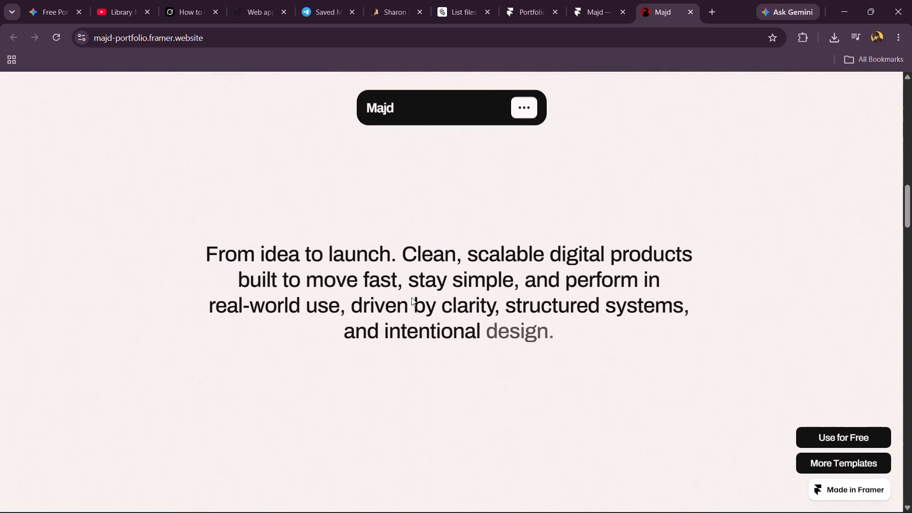
scroll(411, 297, "down", 7)
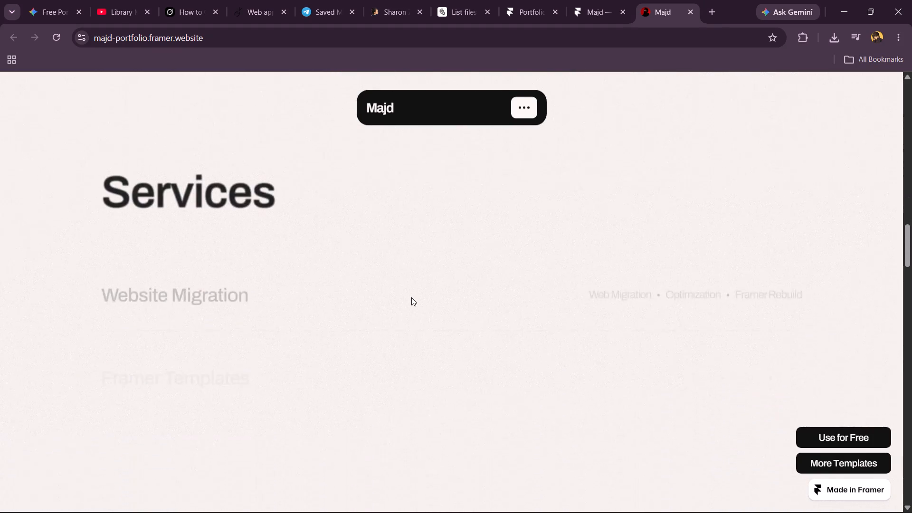
scroll(411, 297, "down", 1)
scroll(411, 297, "up", 3)
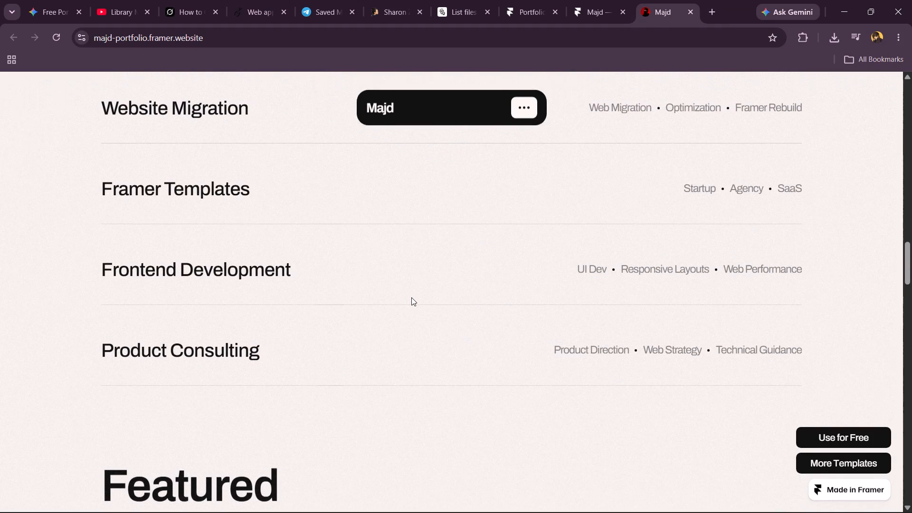
scroll(411, 297, "up", 1)
scroll(411, 297, "down", 4)
Examine the Majd demo's featured projects, testimonials, Thoughts blog cards and contact form sections.
scroll(411, 297, "down", 3)
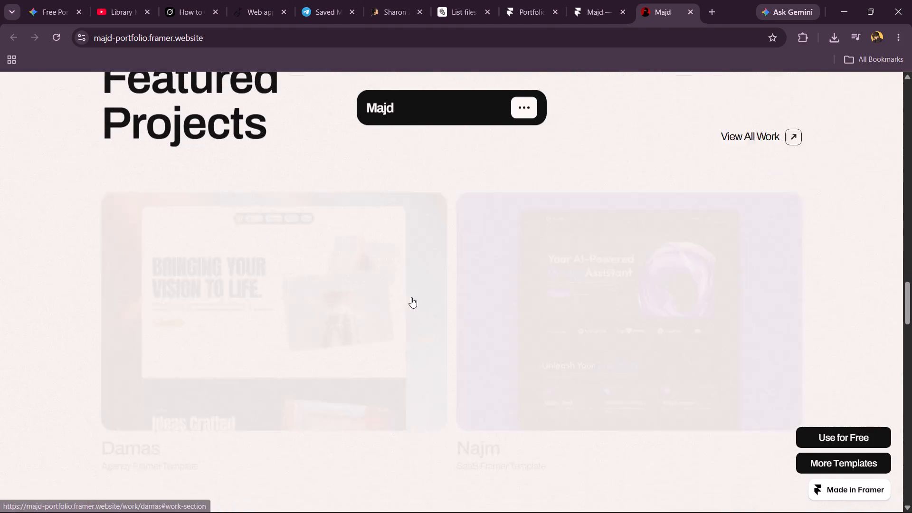
scroll(411, 297, "up", 1)
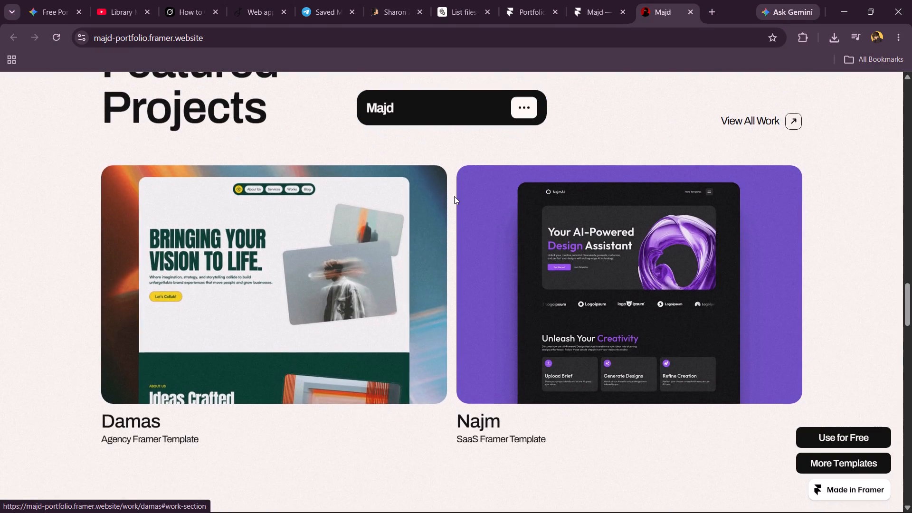
scroll(463, 155, "down", 3)
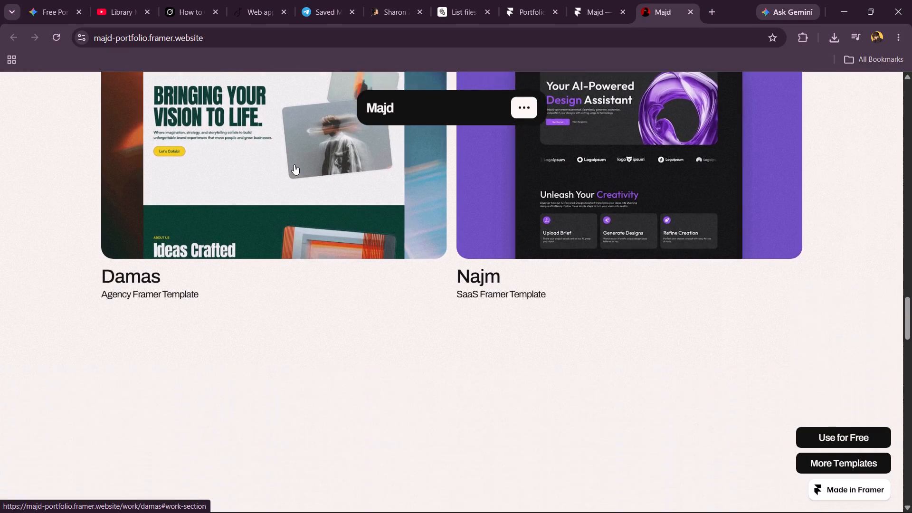
scroll(374, 343, "down", 2)
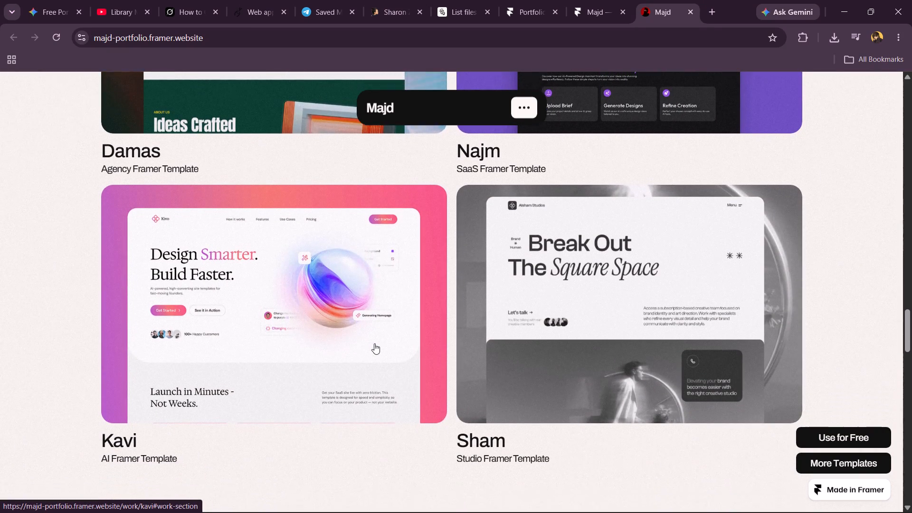
scroll(457, 443, "down", 4)
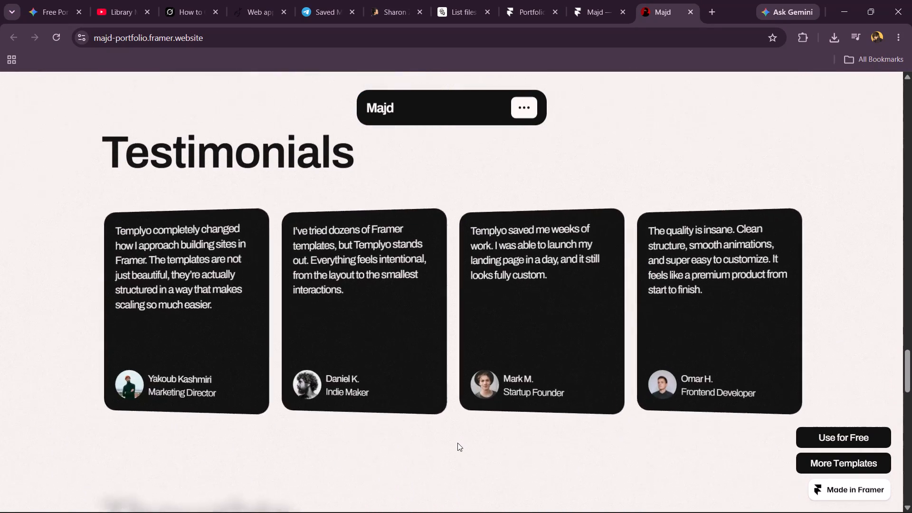
scroll(457, 443, "up", 1)
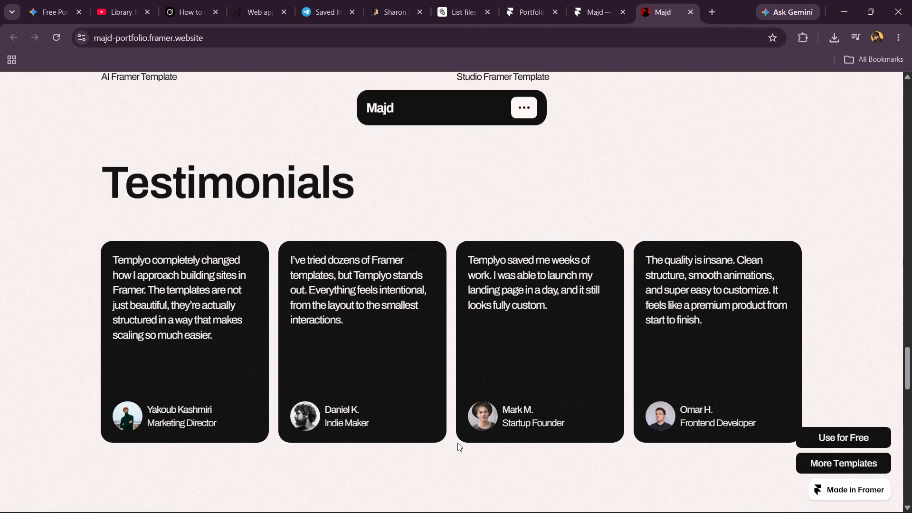
scroll(457, 443, "up", 1)
left_click(520, 328)
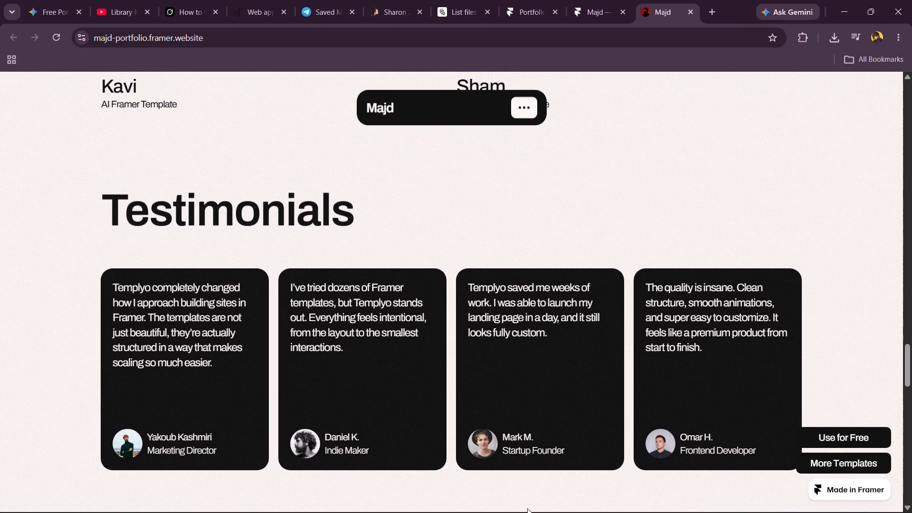
left_click(513, 438)
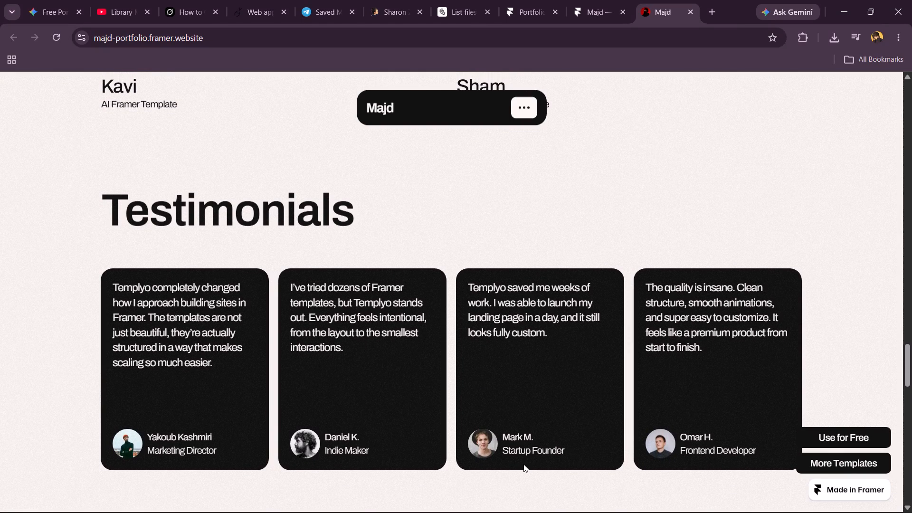
left_click(523, 464)
scroll(523, 464, "down", 5)
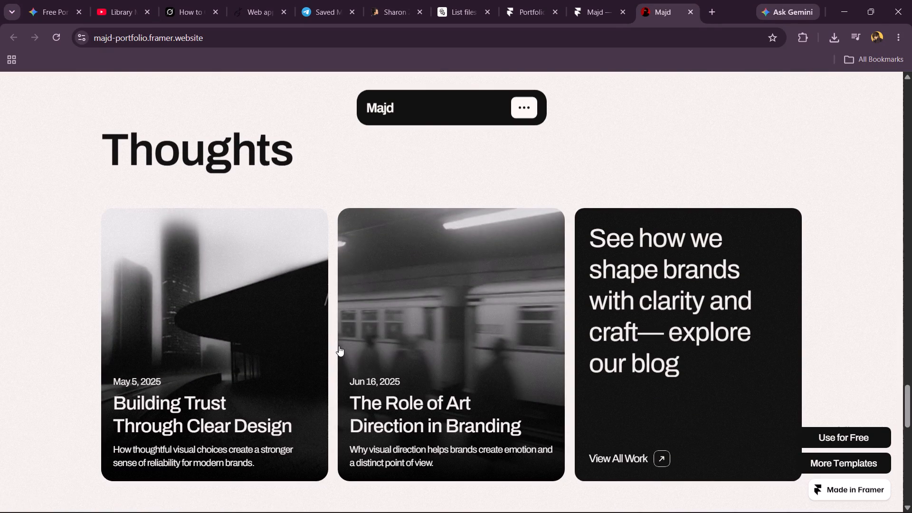
scroll(339, 347, "down", 3)
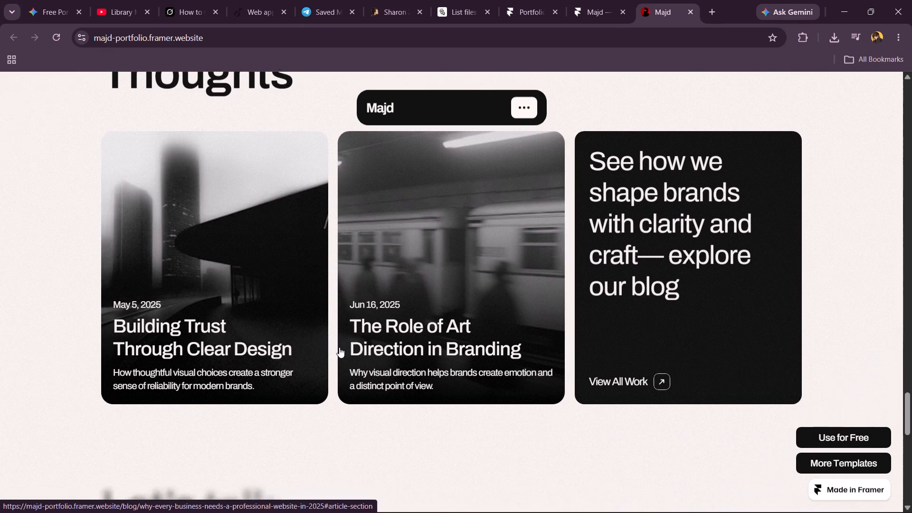
scroll(339, 347, "down", 2)
scroll(474, 237, "up", 2)
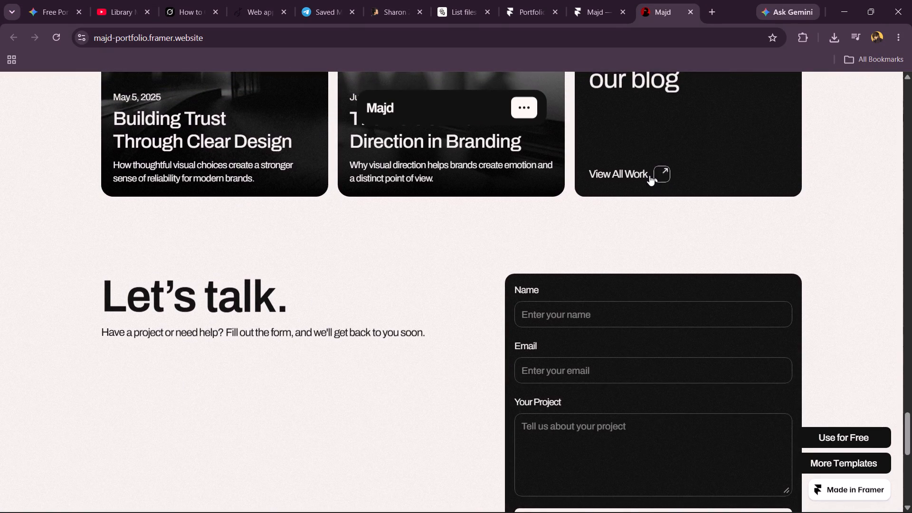
Open the Majd demo's full blog page from the Thoughts section and examine it down to the footer.
left_click(646, 174)
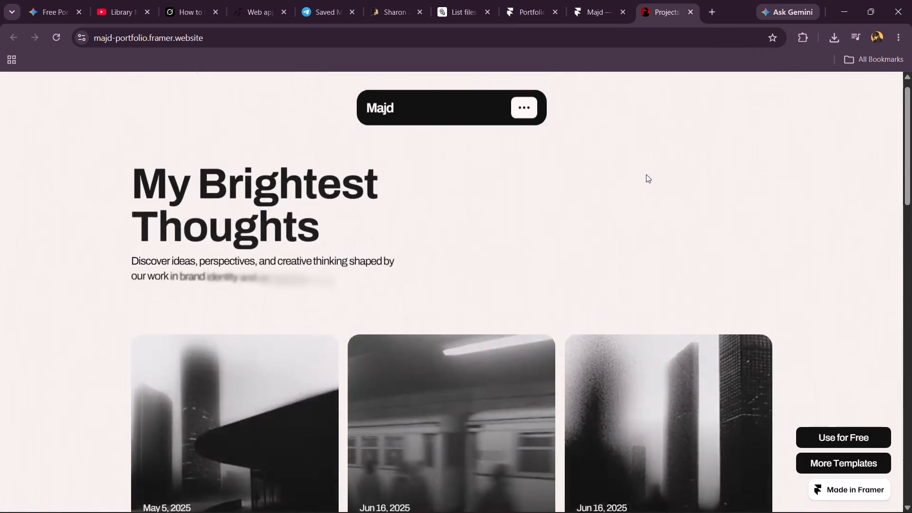
scroll(646, 174, "up", 4)
scroll(646, 174, "down", 4)
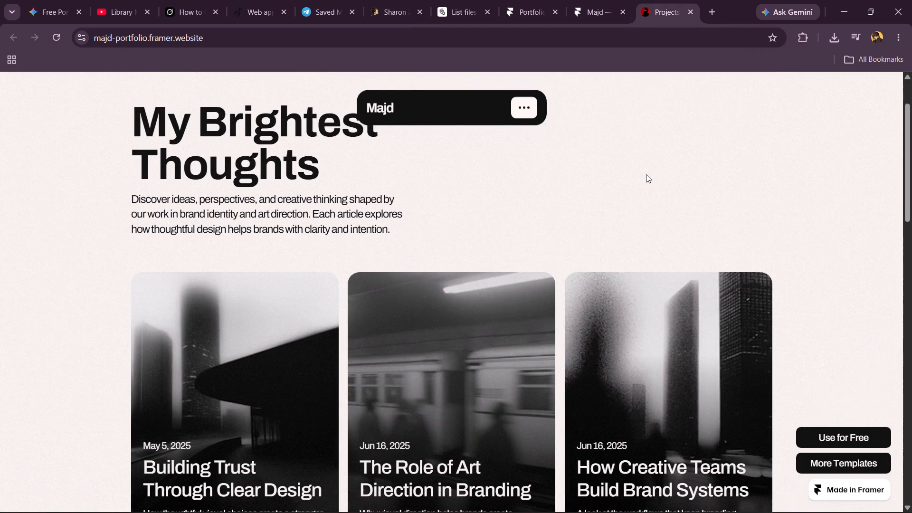
scroll(646, 174, "down", 10)
scroll(516, 175, "down", 3)
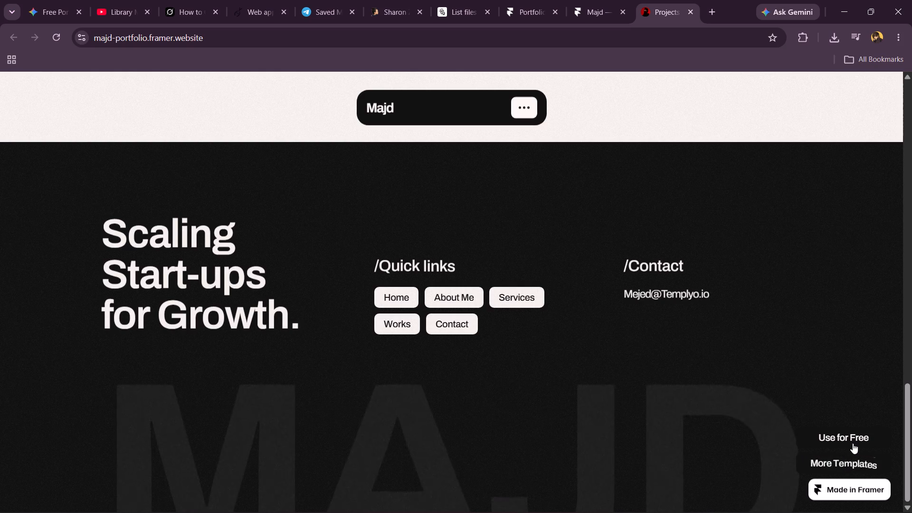
Open the Majd demo's free-use link, and close the demo preview to return to the template's marketplace page.
left_click(841, 440)
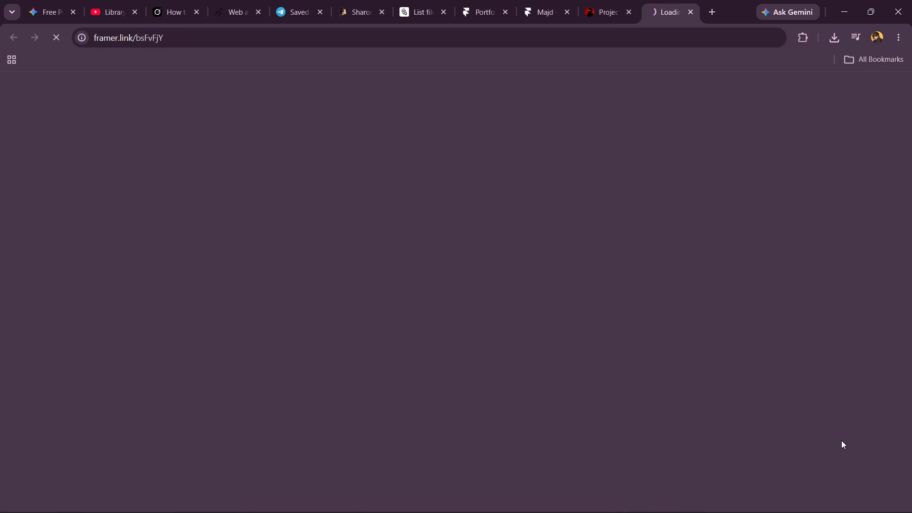
left_click(604, 0)
left_click(559, 1)
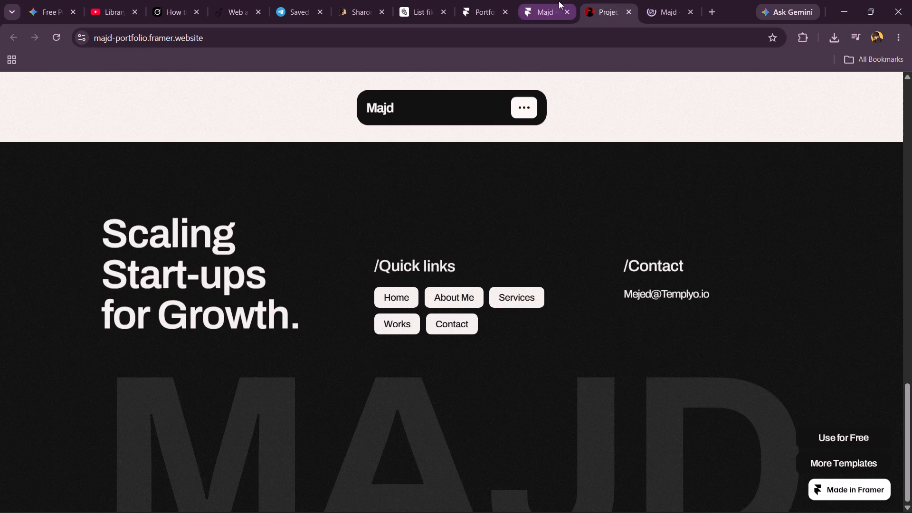
left_click(626, 10)
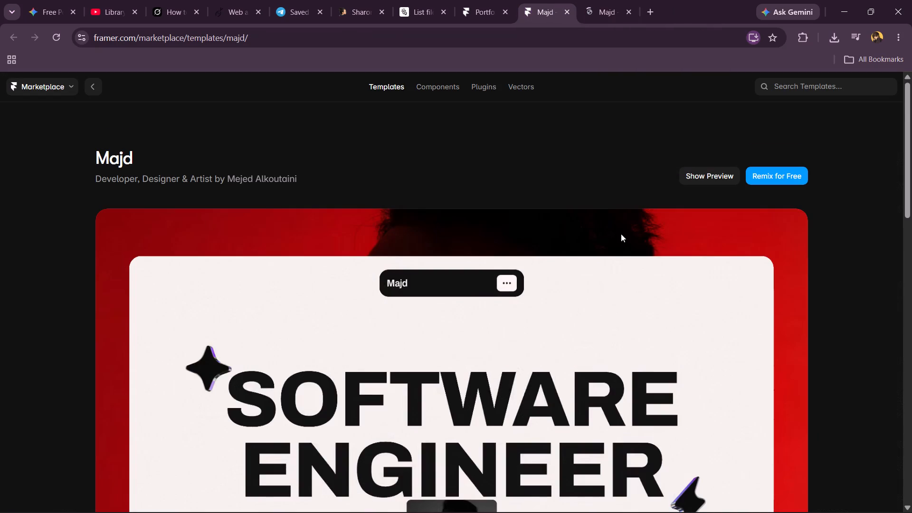
Examine the Majd marketplace page, including its description, license details, the creator's other templates and related templates.
scroll(621, 234, "down", 11)
scroll(621, 234, "up", 1)
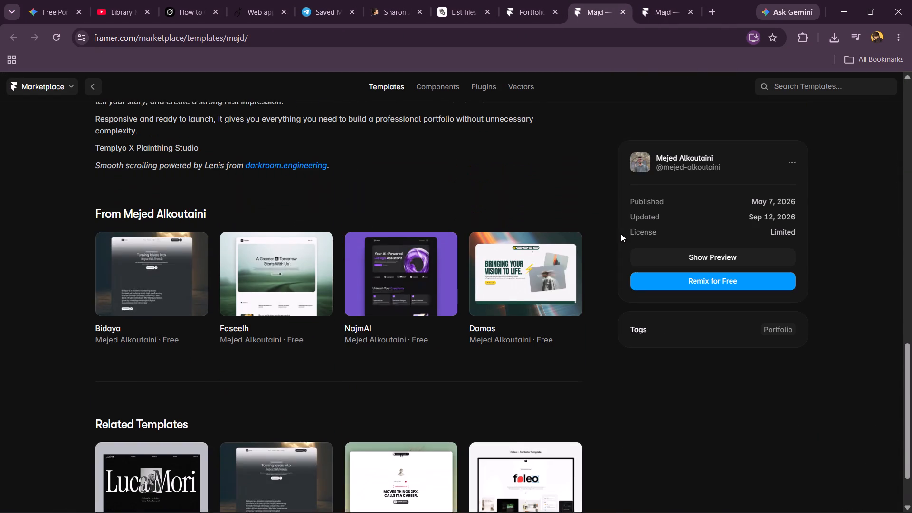
scroll(621, 234, "up", 6)
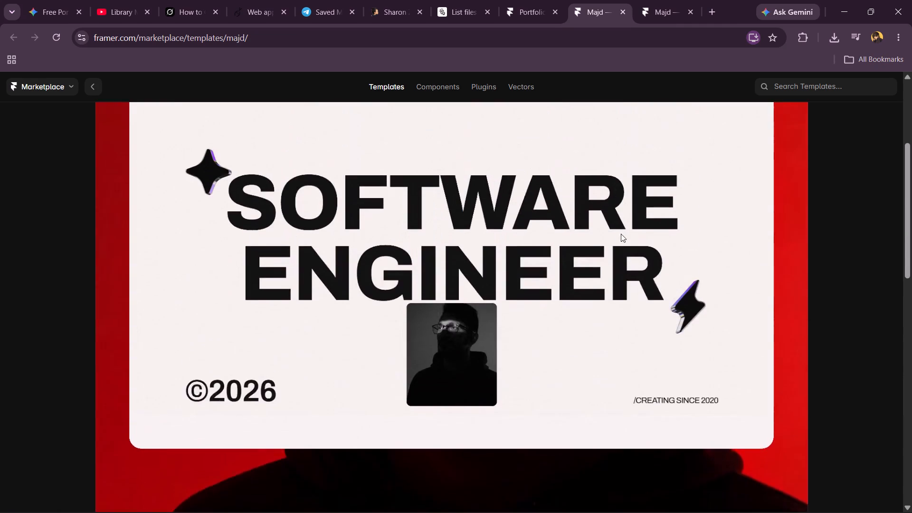
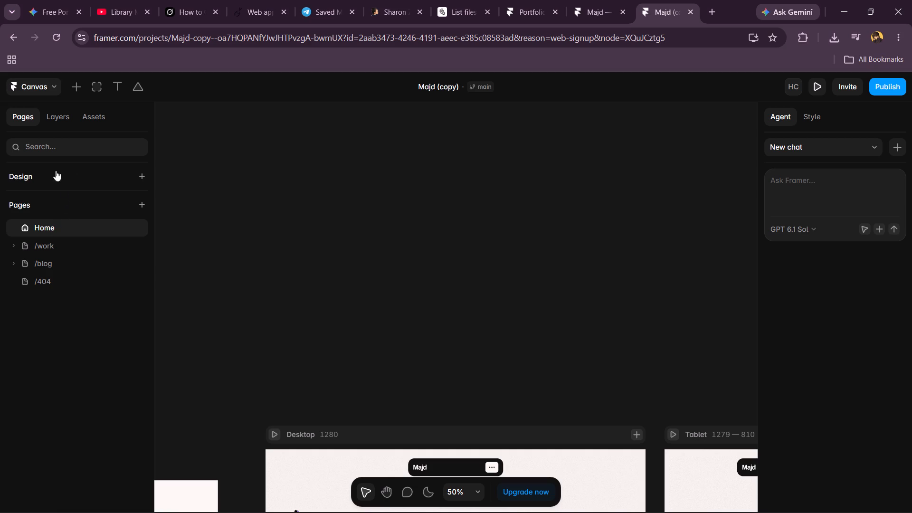
left_click(52, 245)
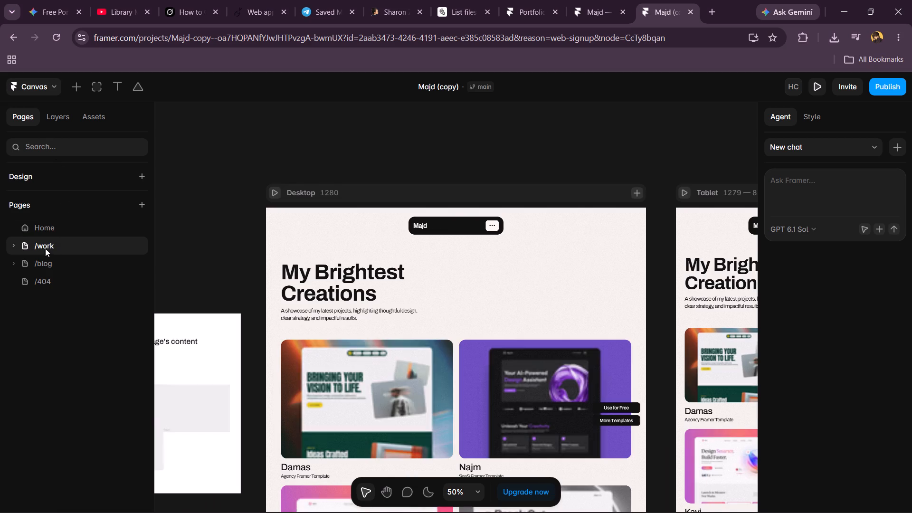
scroll(190, 295, "down", 6)
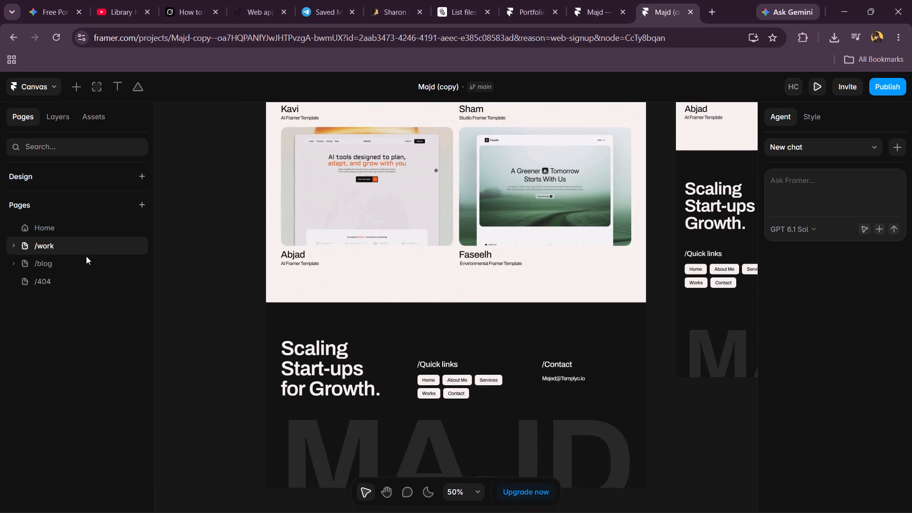
Return to the Home page and bring its full desktop, tablet and phone layouts into view on the canvas.
left_click(46, 227)
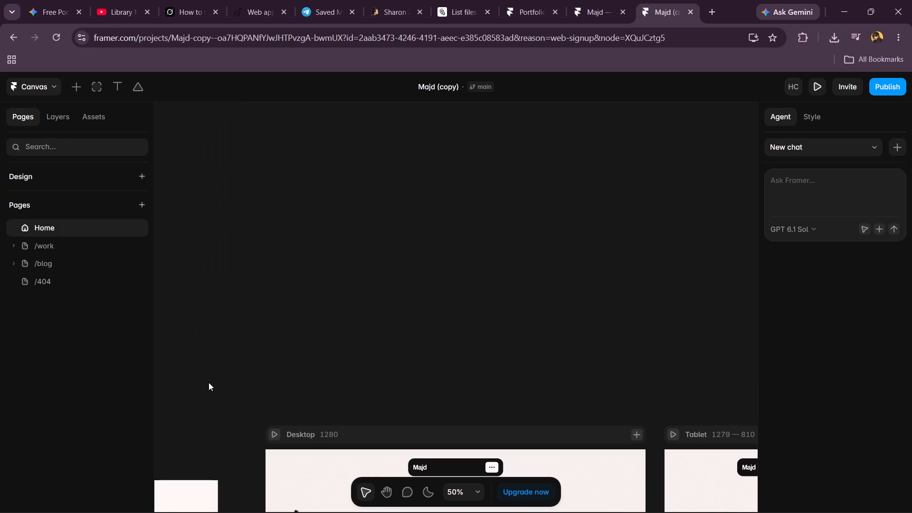
scroll(509, 294, "up", 2)
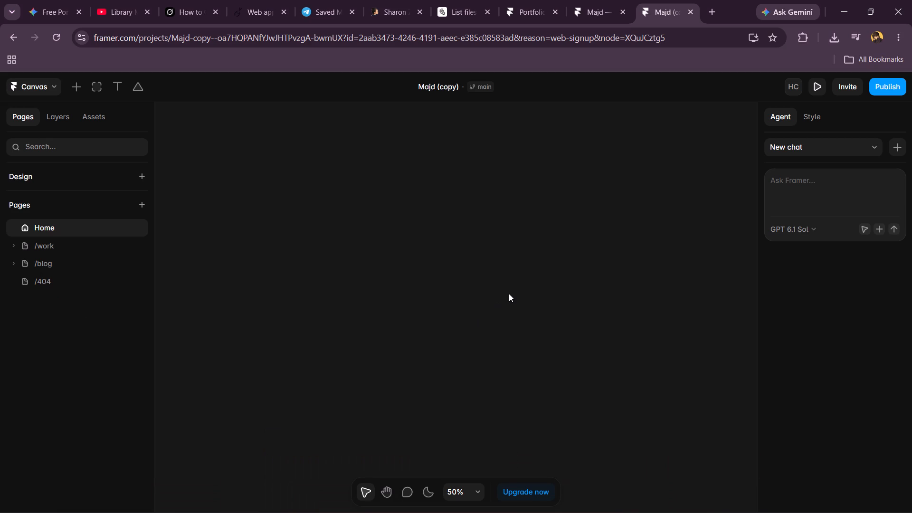
scroll(509, 294, "up", 3)
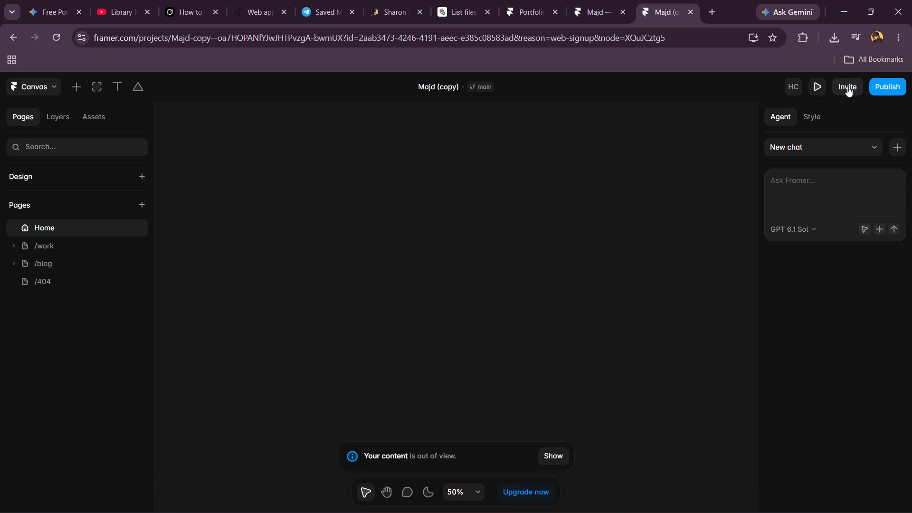
scroll(462, 305, "down", 9)
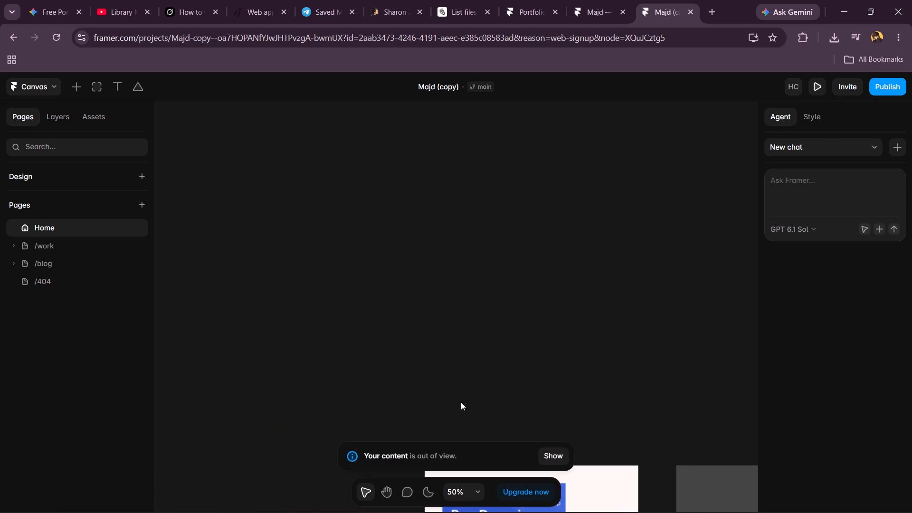
scroll(493, 429, "down", 3)
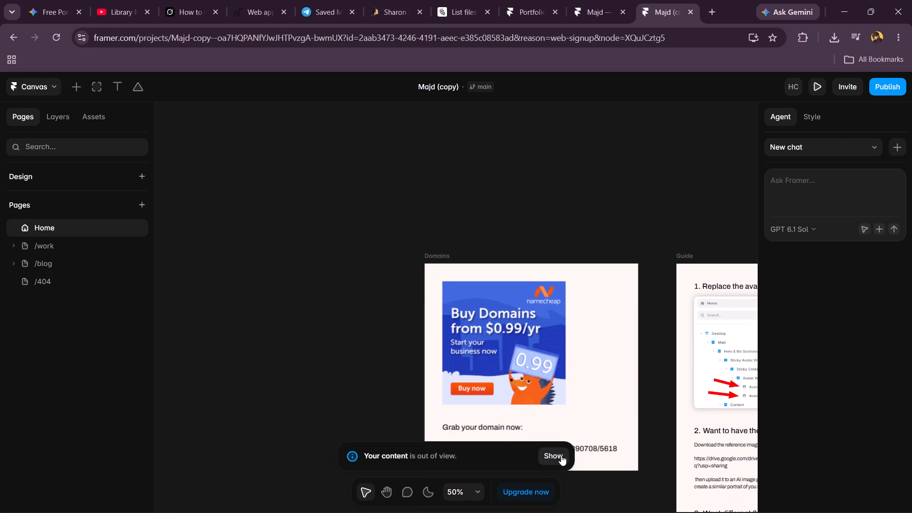
left_click(554, 455)
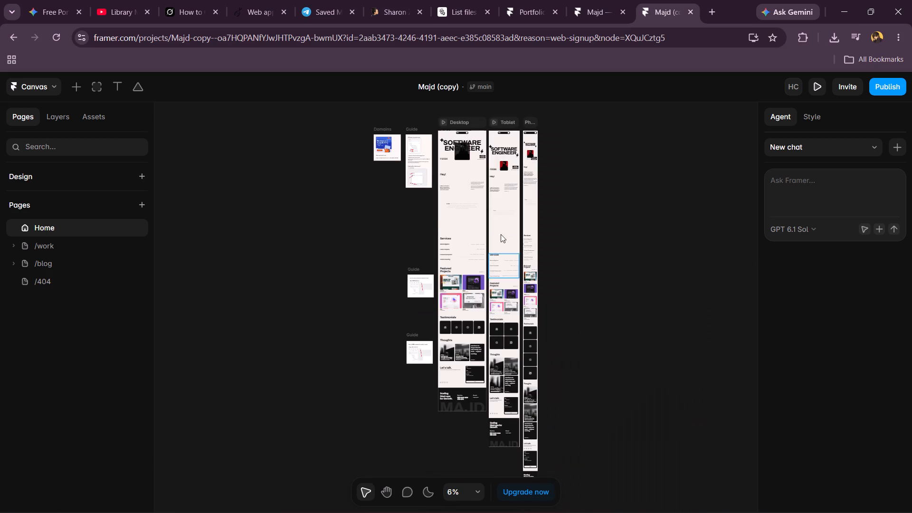
Look through the project's /work, /blog and /404 pages in turn.
left_click(93, 246)
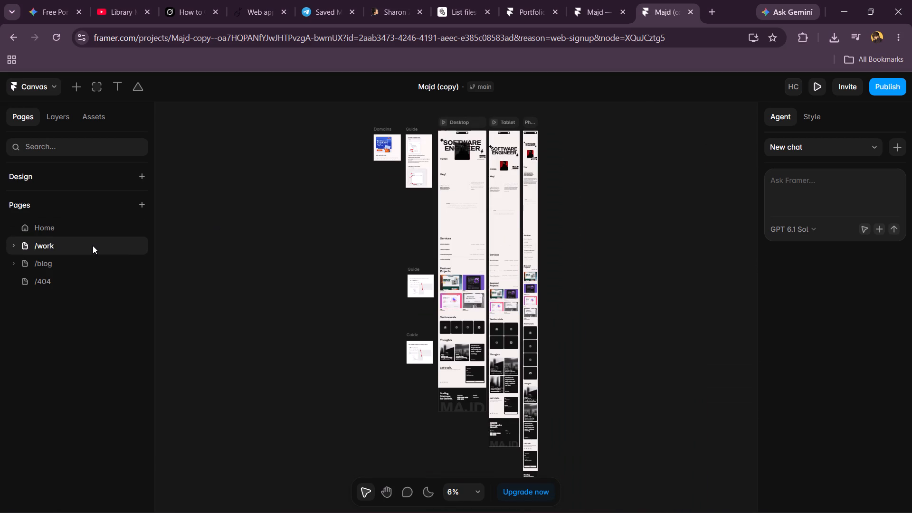
left_click(53, 260)
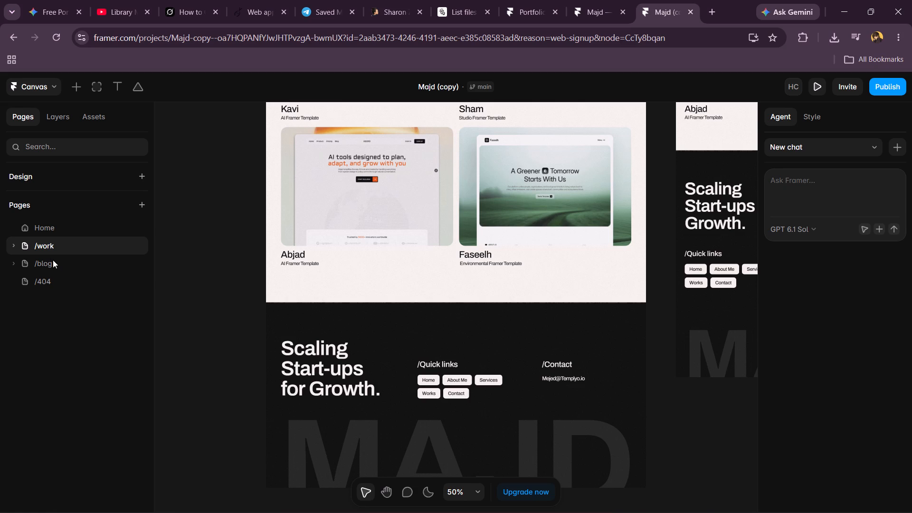
left_click(45, 279)
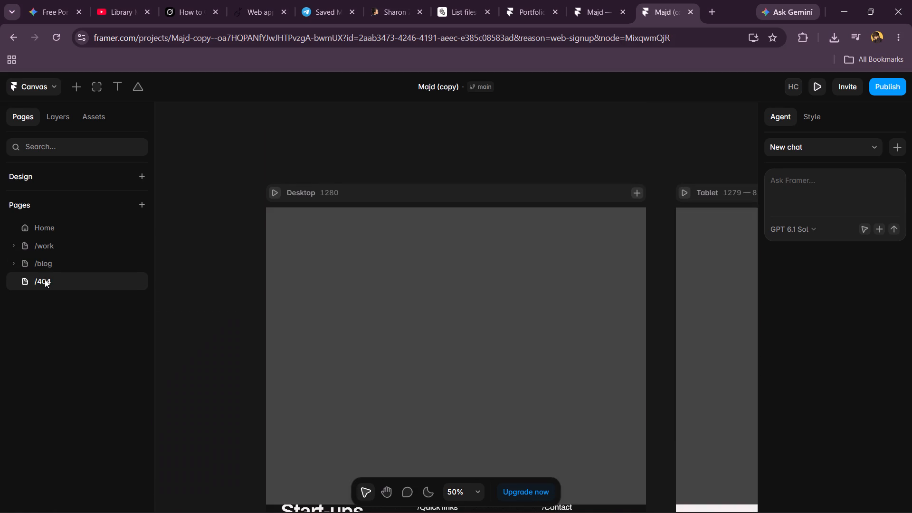
Return to the Home page and examine the Domains and Guide frames beside the desktop layout up close.
left_click(48, 230)
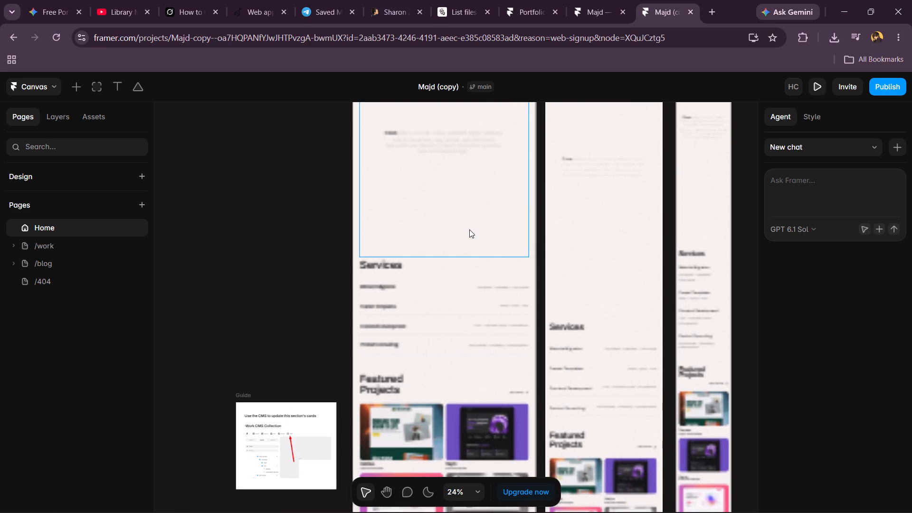
scroll(469, 229, "up", 6)
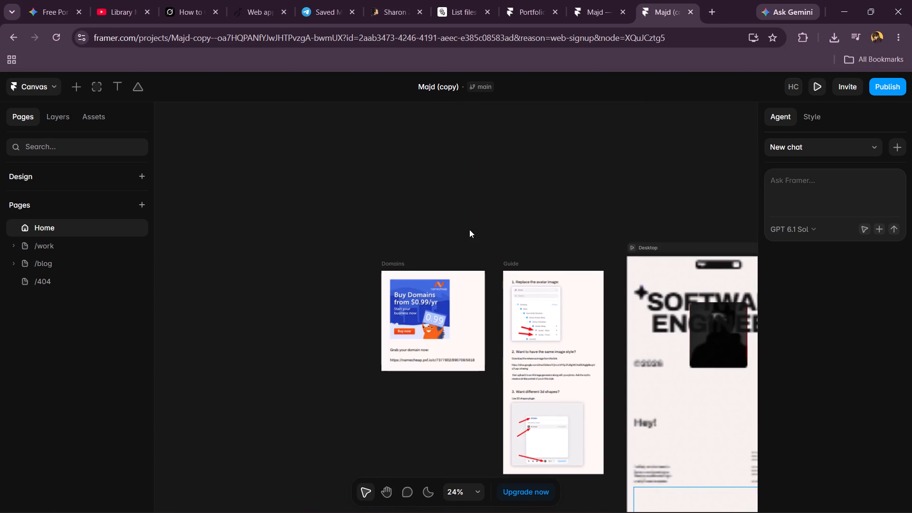
scroll(469, 229, "down", 1)
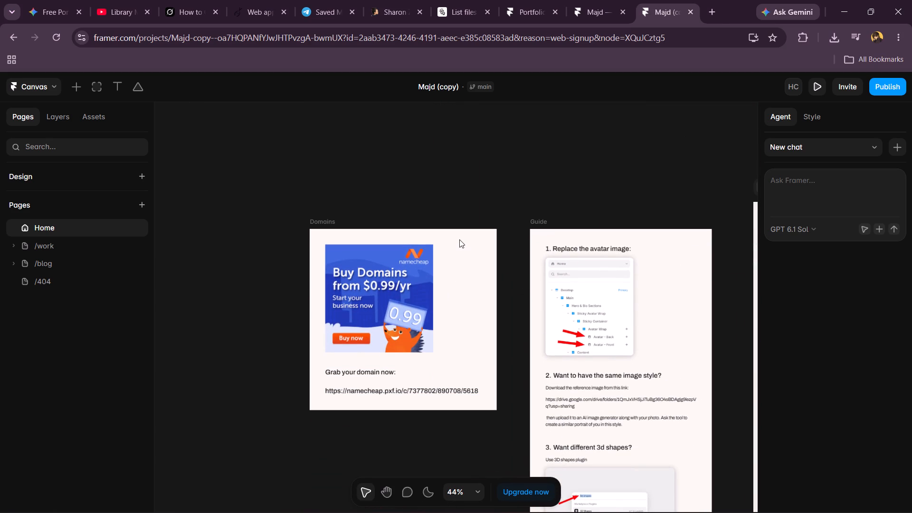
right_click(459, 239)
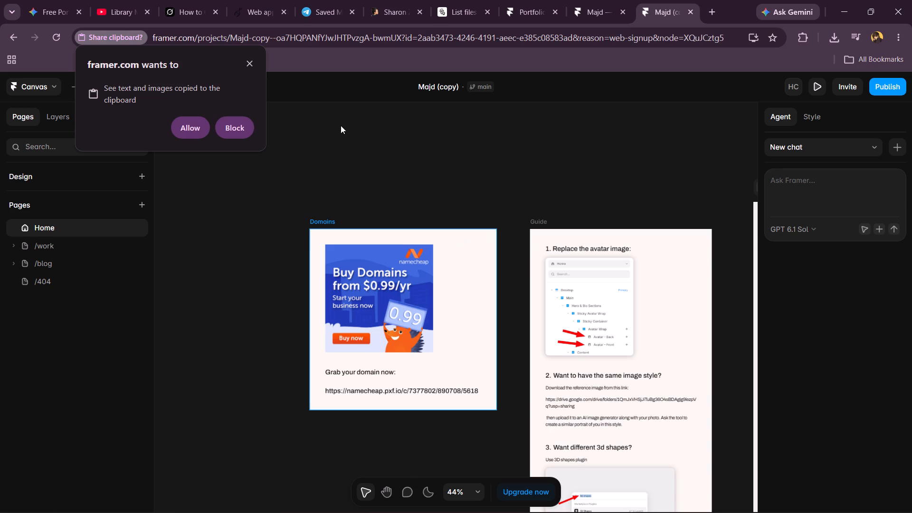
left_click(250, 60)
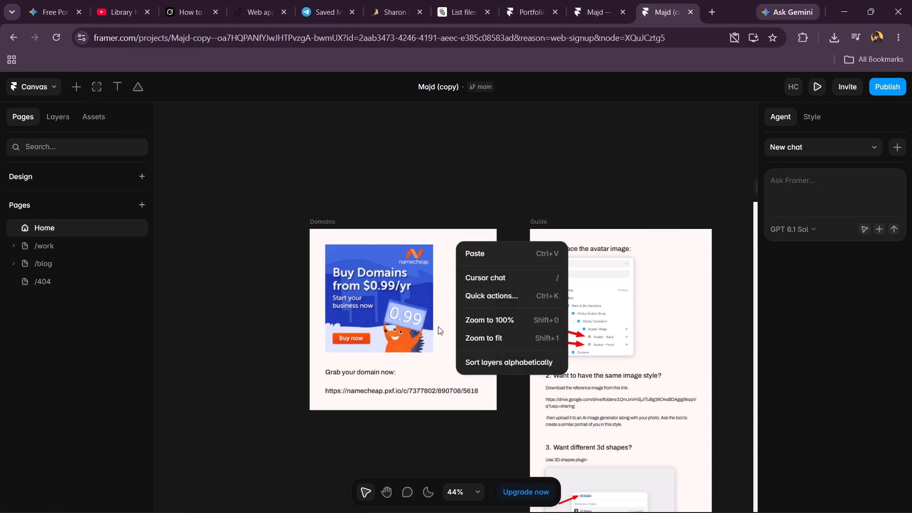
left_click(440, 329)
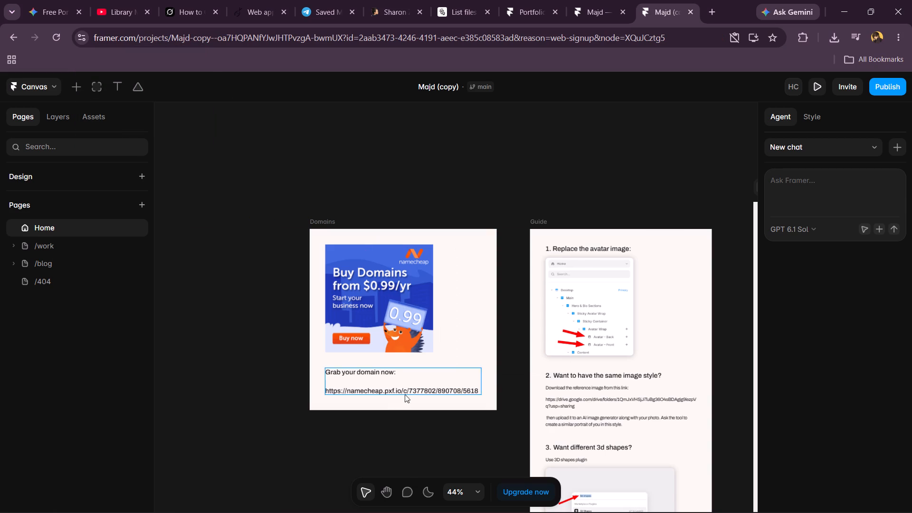
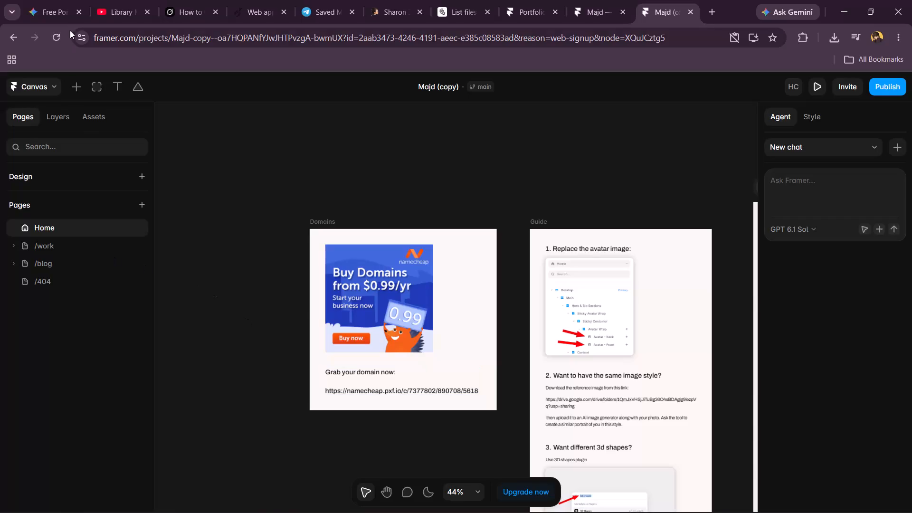
Expand the Home page's Desktop layers down to the avatar images inside the Hero & Bio Sections and inspect their structure.
left_click(57, 111)
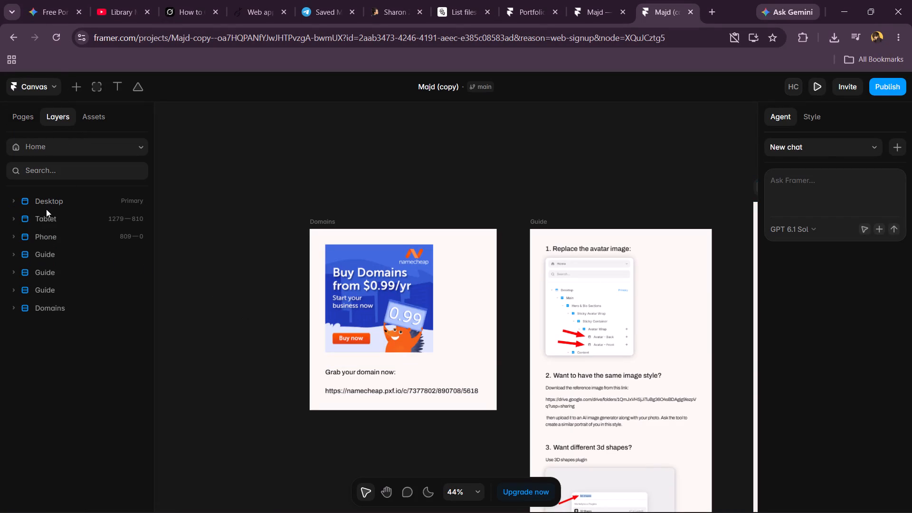
left_click(44, 195)
left_click(51, 221)
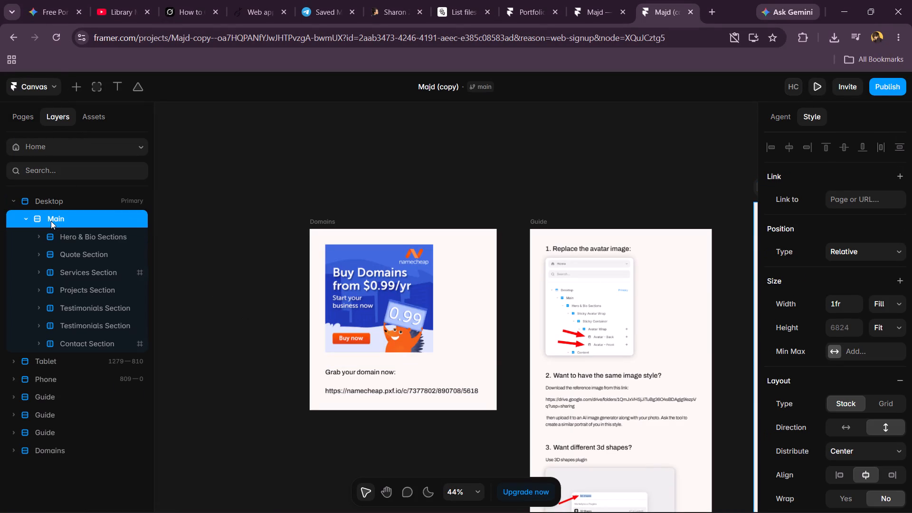
left_click(59, 235)
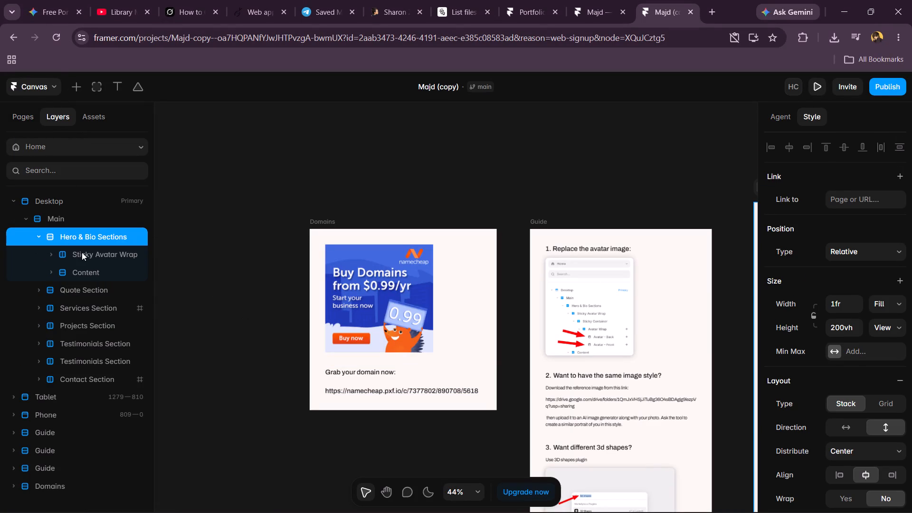
left_click(82, 252)
left_click(99, 257)
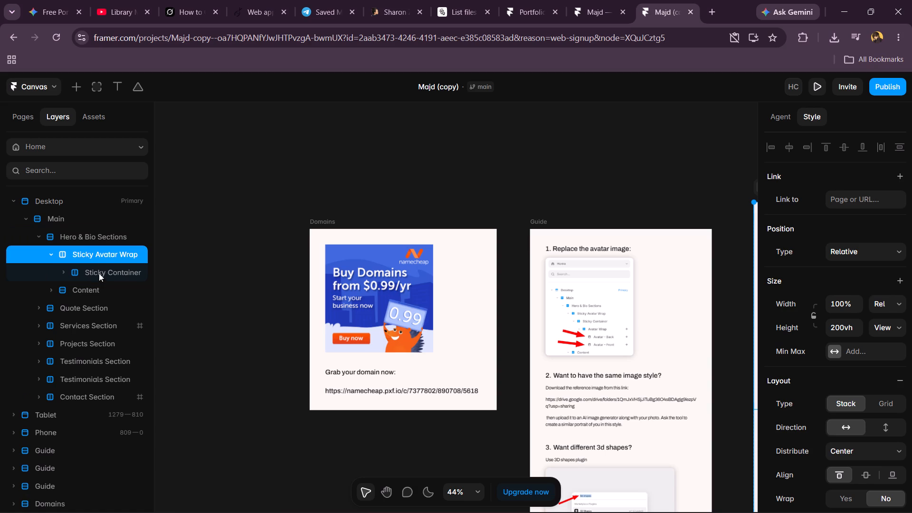
left_click(99, 275)
left_click(107, 294)
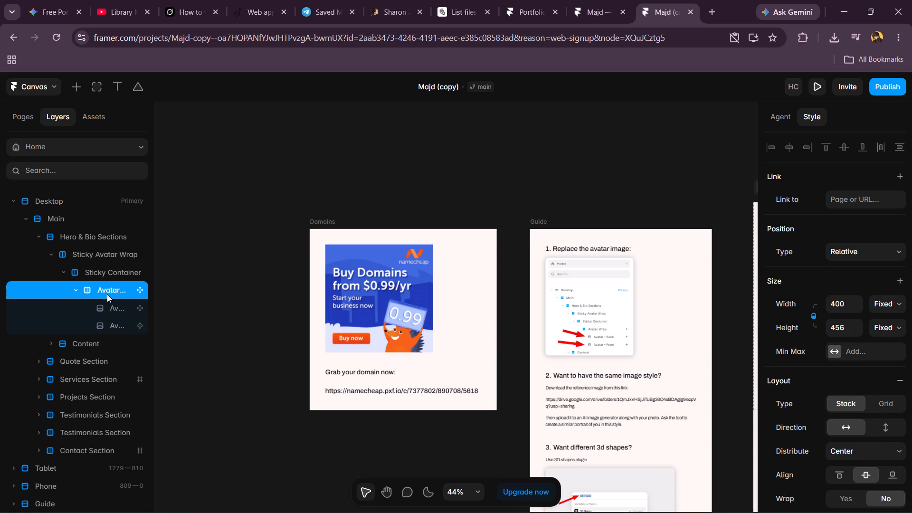
left_click(110, 304)
left_click(114, 325)
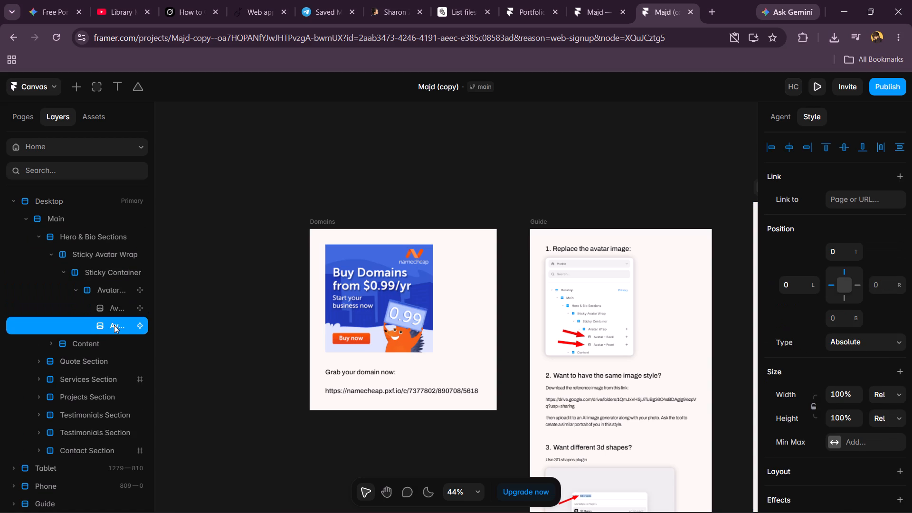
Open the Main layout template from the project's assets and examine its navigation bar's properties and viewport handle.
left_click(98, 114)
left_click(71, 198)
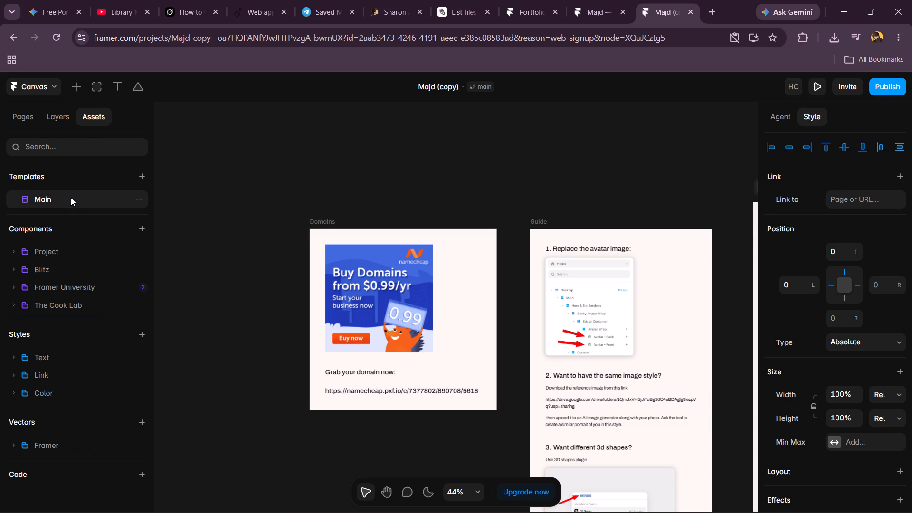
scroll(475, 383, "down", 1)
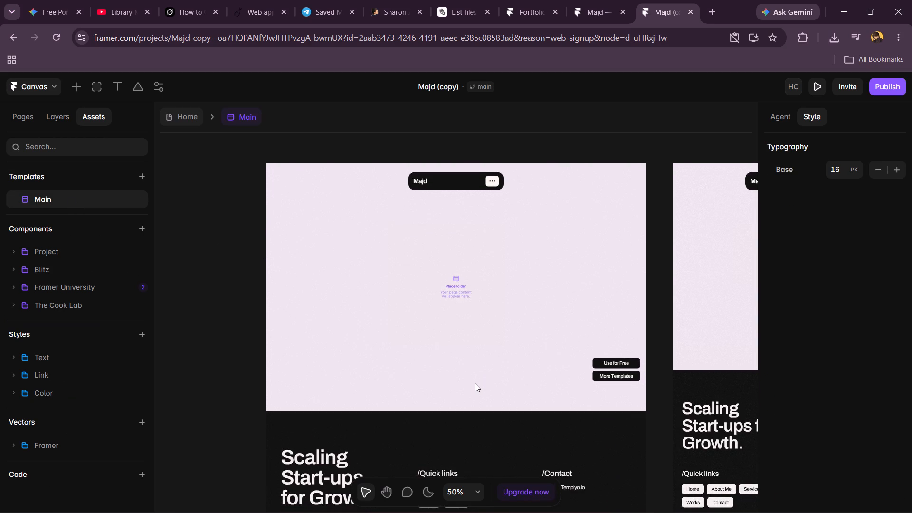
scroll(475, 383, "down", 1)
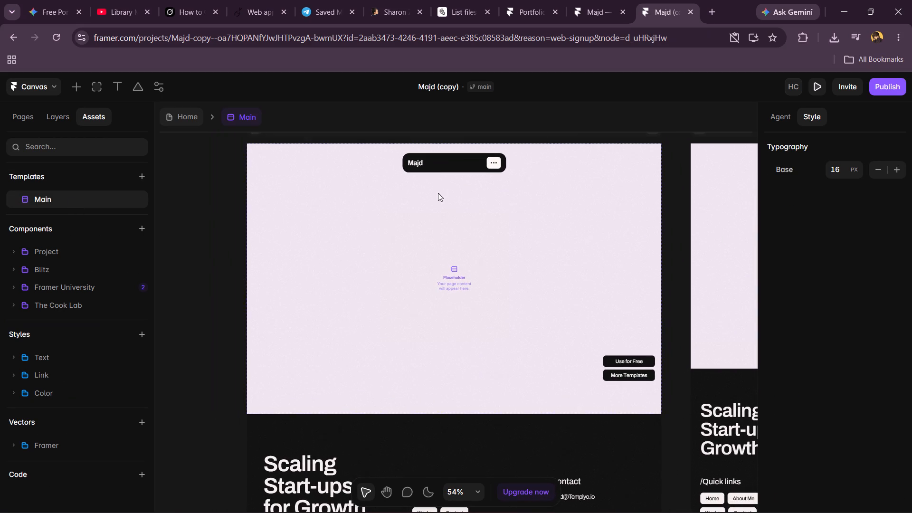
left_click(427, 171)
left_click(429, 164)
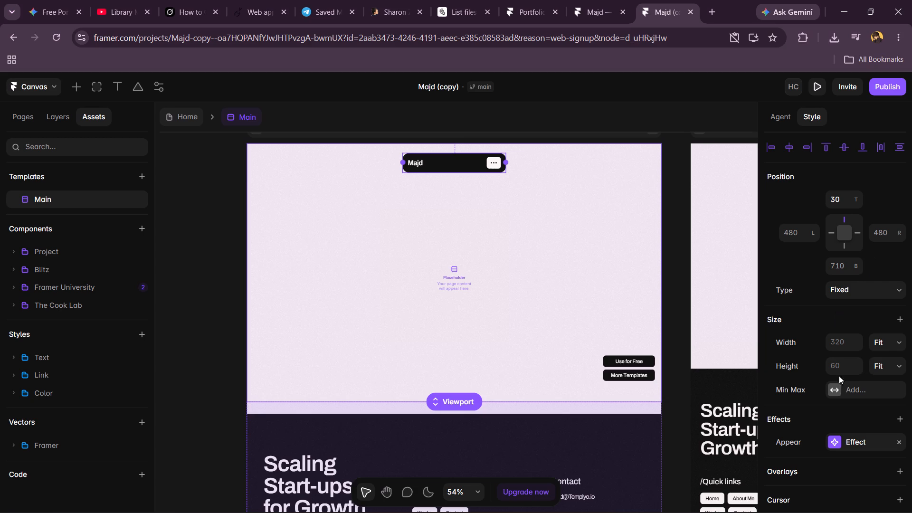
scroll(836, 404, "down", 6)
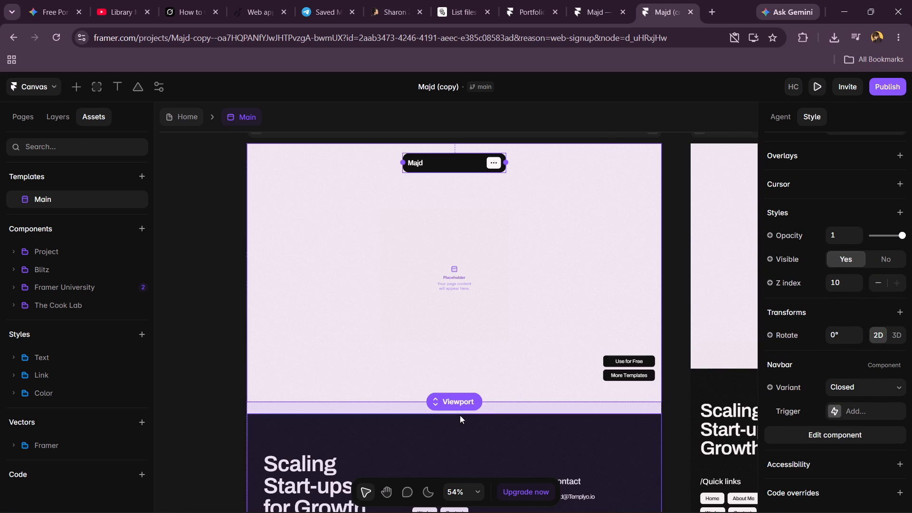
left_click(450, 401)
left_click(450, 401)
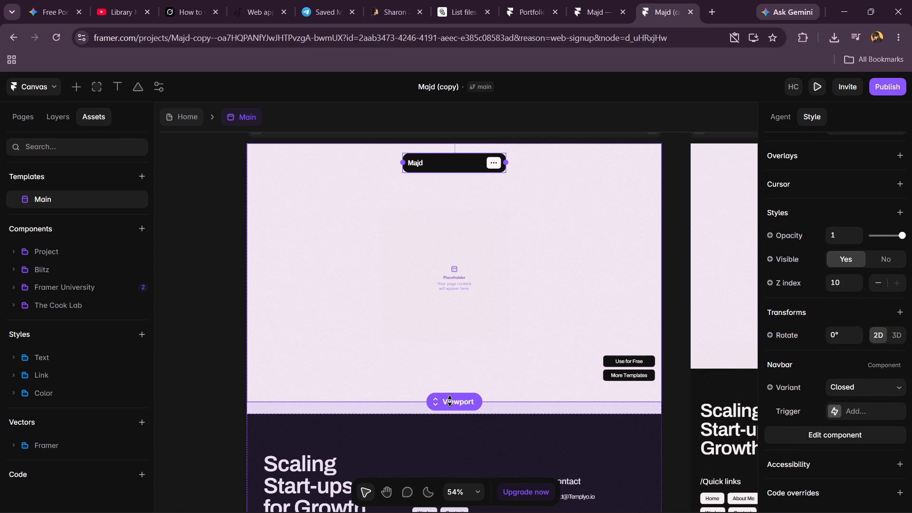
triple_click(450, 401)
left_click(450, 401)
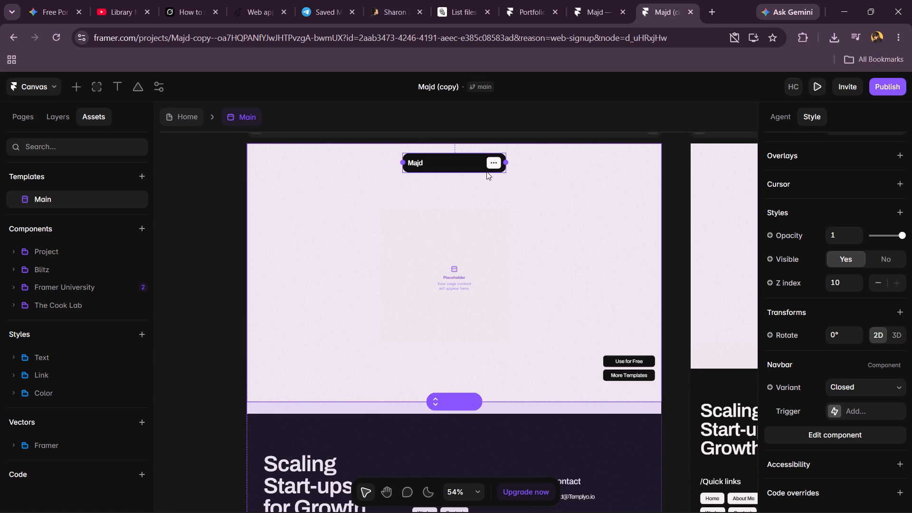
Open the Main template's Navbar component for editing.
right_click(447, 167)
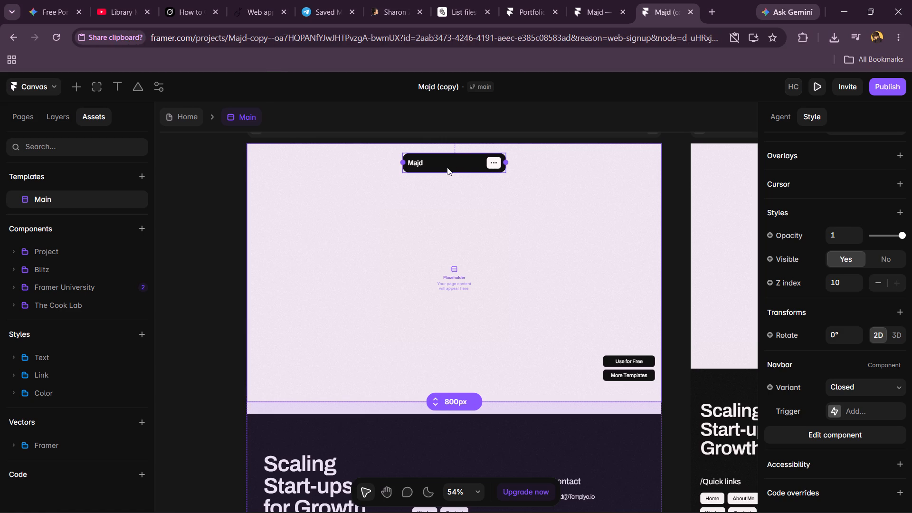
left_click(246, 60)
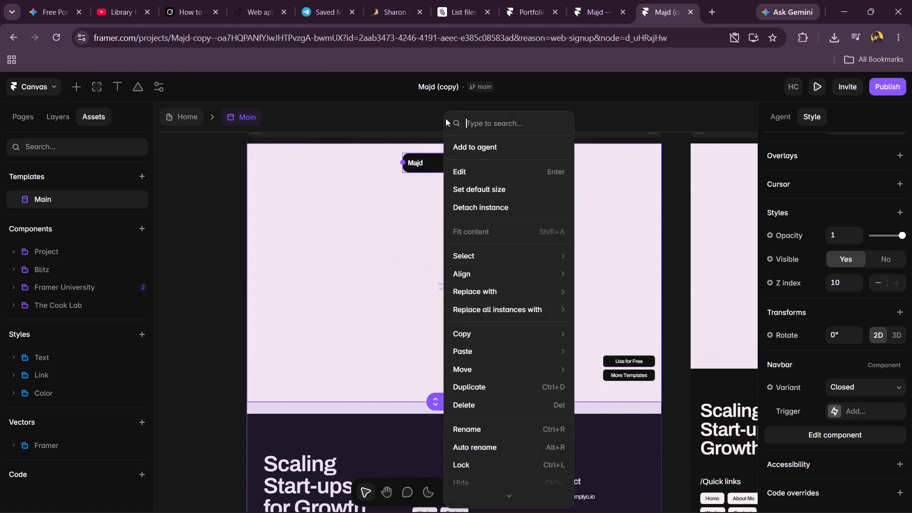
left_click(494, 170)
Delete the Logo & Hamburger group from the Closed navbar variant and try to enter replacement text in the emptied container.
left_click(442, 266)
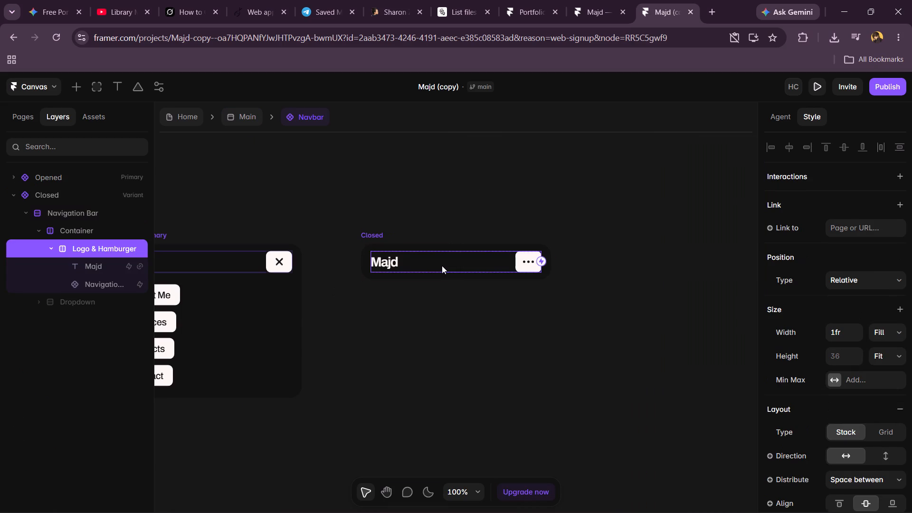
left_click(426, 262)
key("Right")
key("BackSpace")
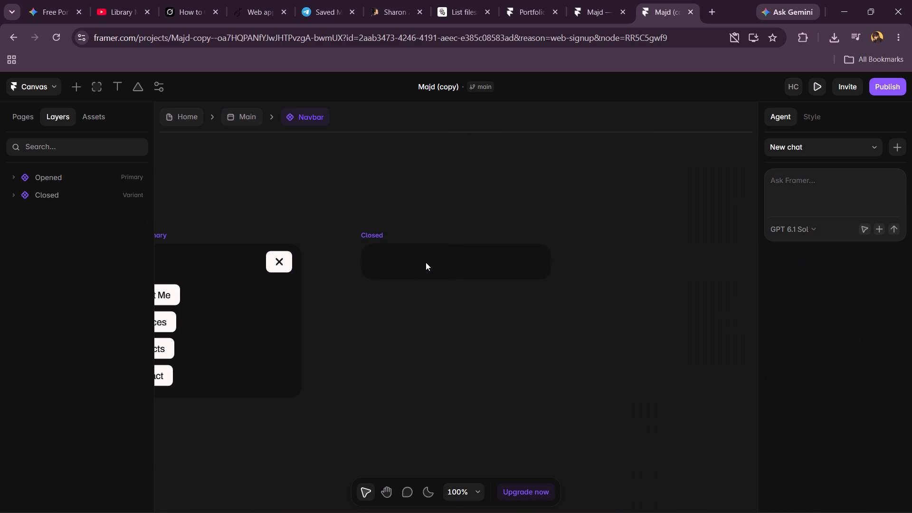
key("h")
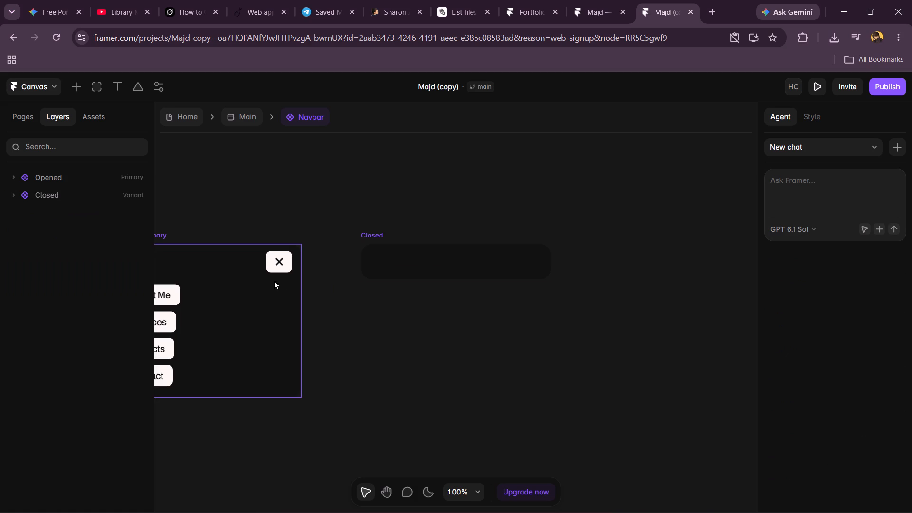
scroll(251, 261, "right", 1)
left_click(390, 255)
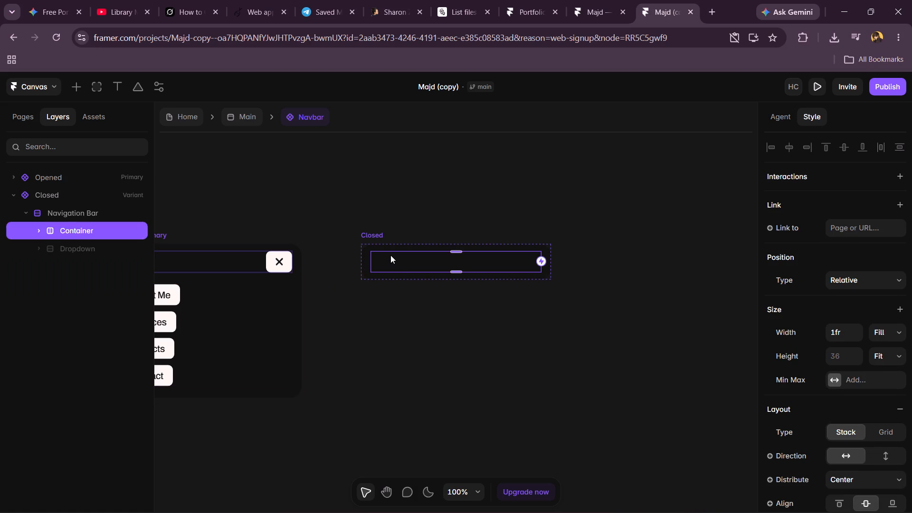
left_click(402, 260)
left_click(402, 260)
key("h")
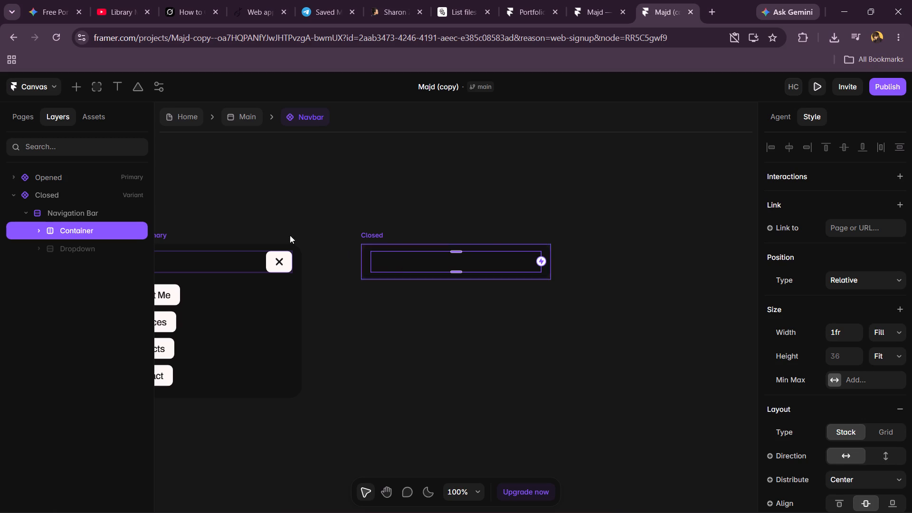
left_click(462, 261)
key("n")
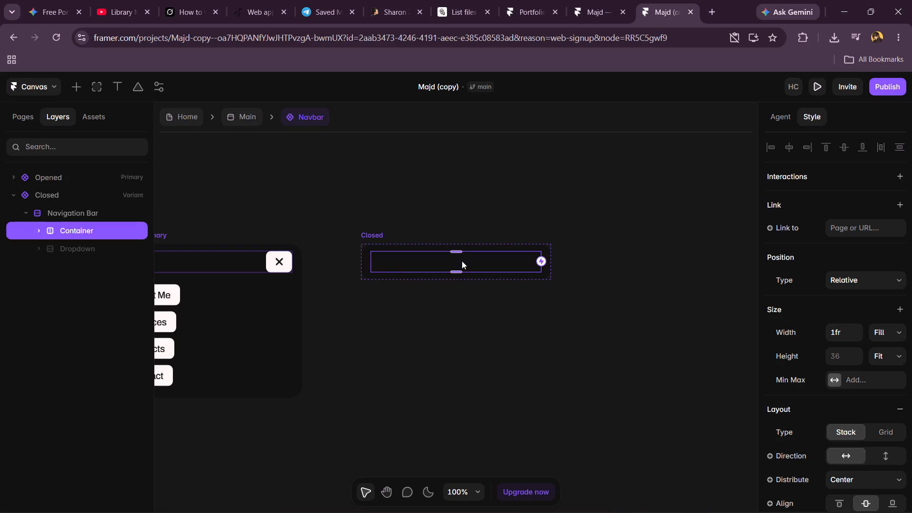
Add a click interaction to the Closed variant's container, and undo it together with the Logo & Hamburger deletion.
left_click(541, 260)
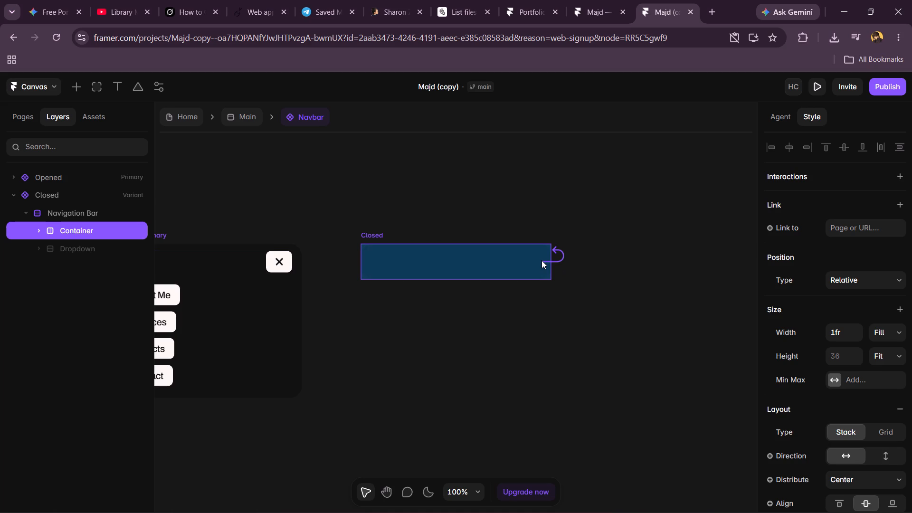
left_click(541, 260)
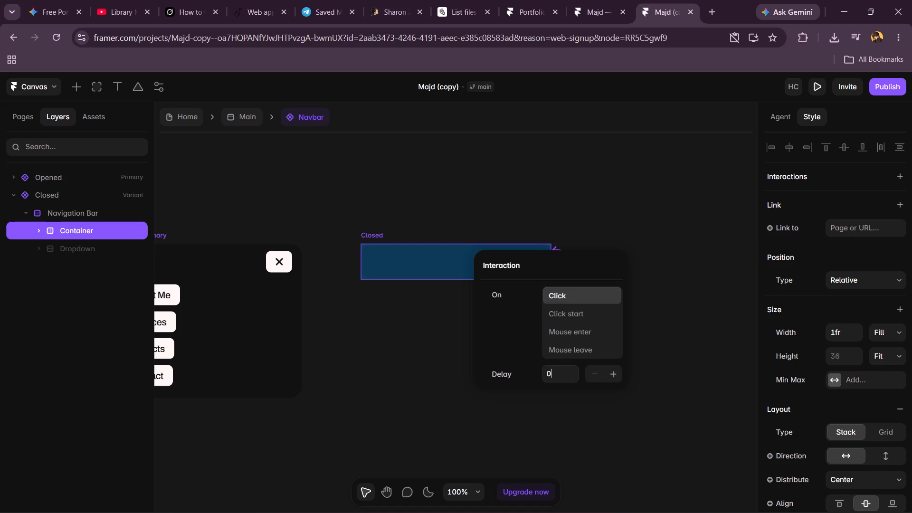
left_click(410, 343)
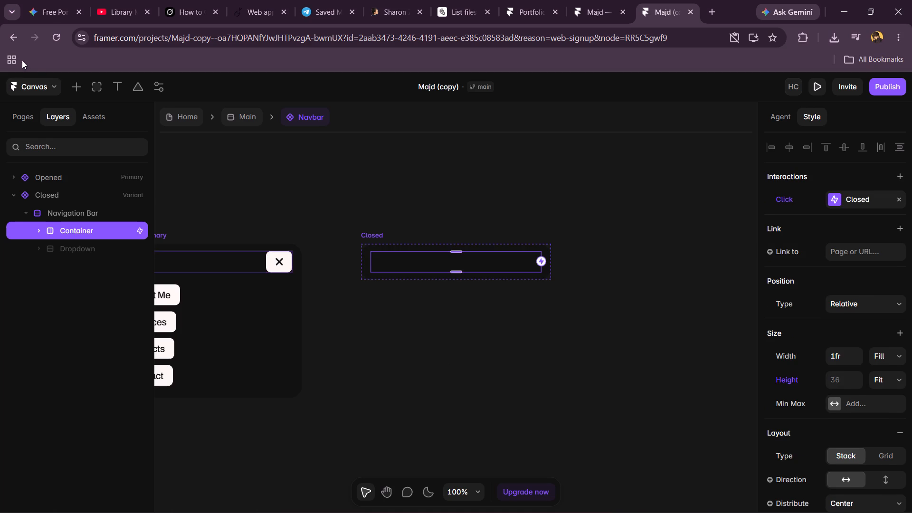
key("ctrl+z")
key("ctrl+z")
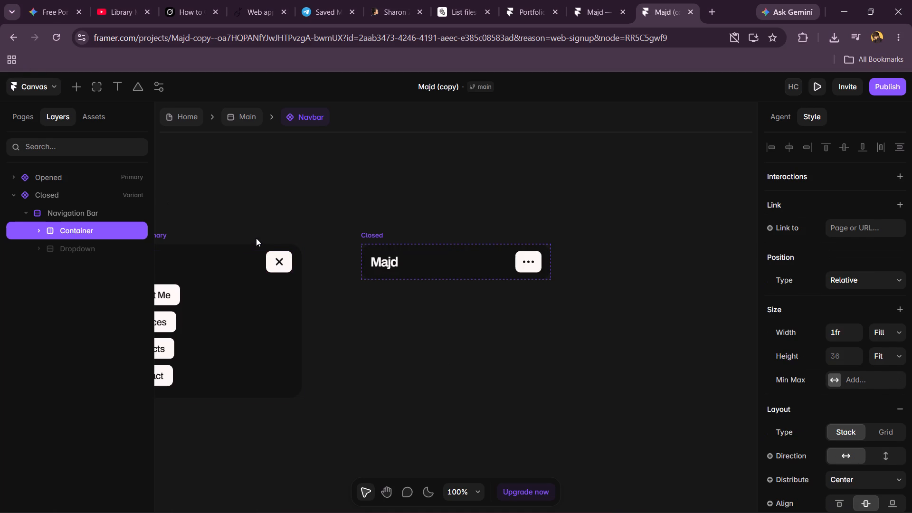
Replace the Majd logo text in the navbar's Closed variant with Harshvardhan.
left_click(405, 259)
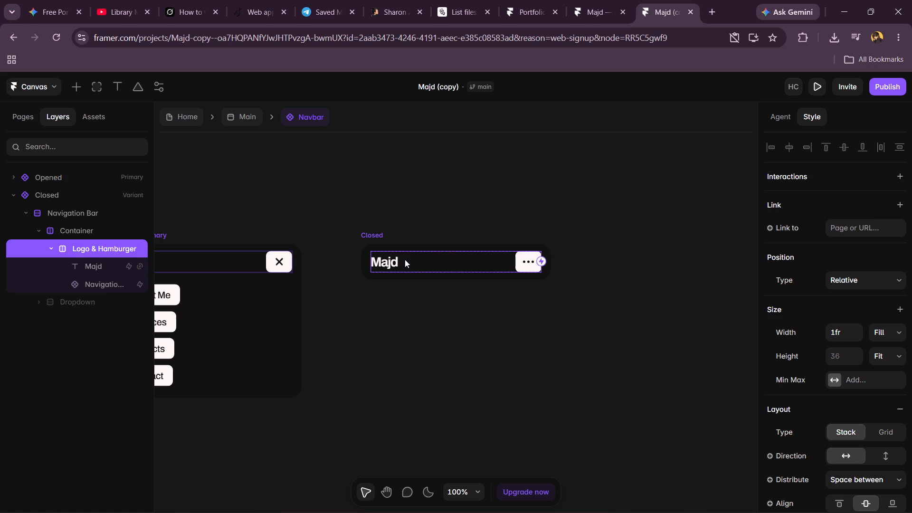
left_click(398, 260)
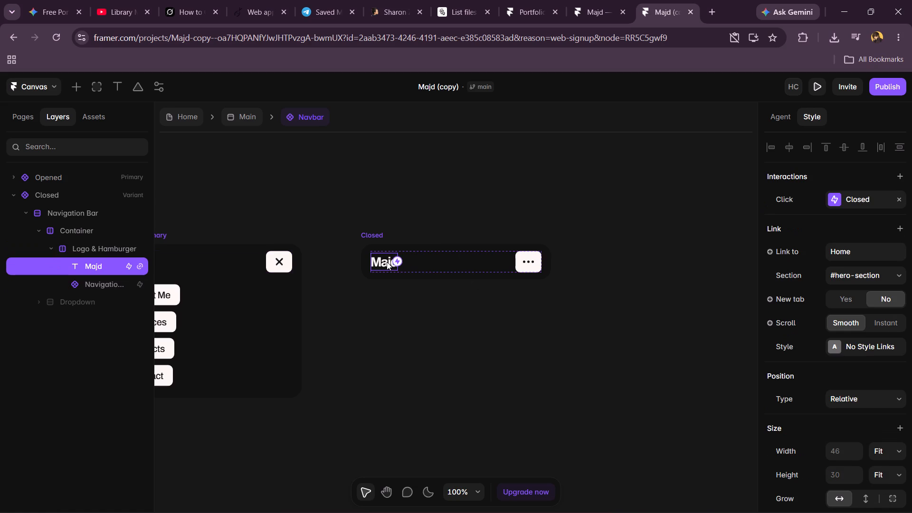
double_click(387, 262)
key("BackSpace")
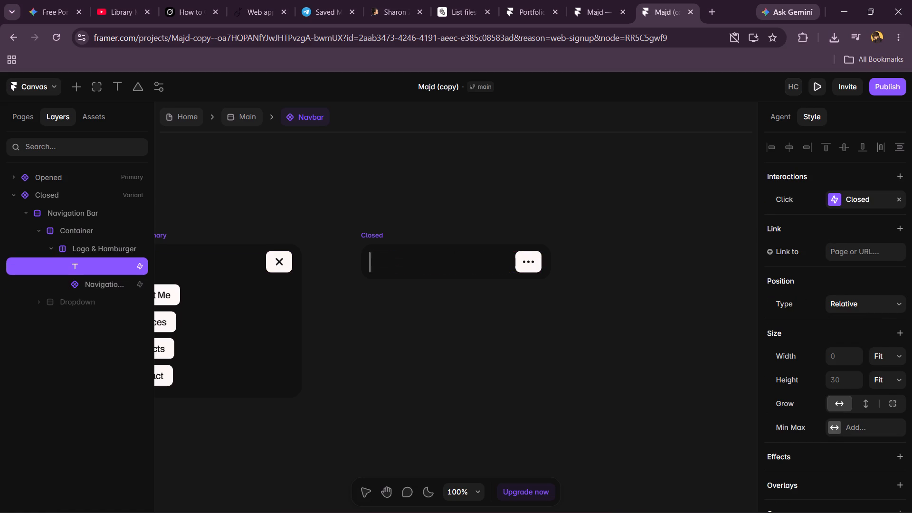
key("shift+h")
type("arsh")
type("vardhan")
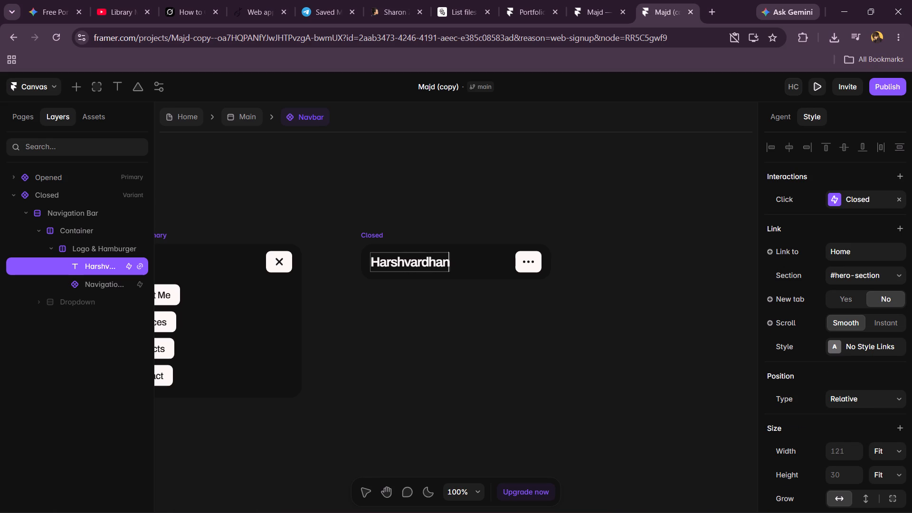
left_click(454, 198)
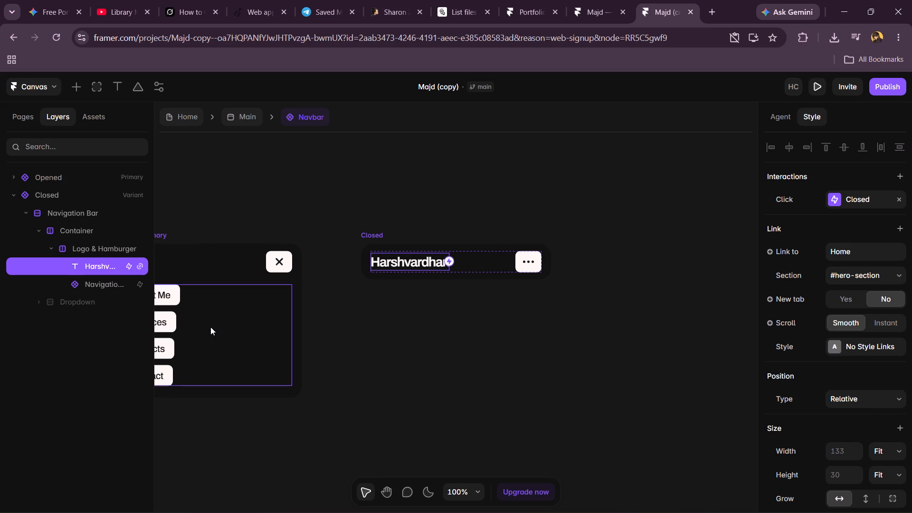
Replace the Majd logo text in the navbar's Opened variant with Harshvardhan.
scroll(340, 343, "right", 4)
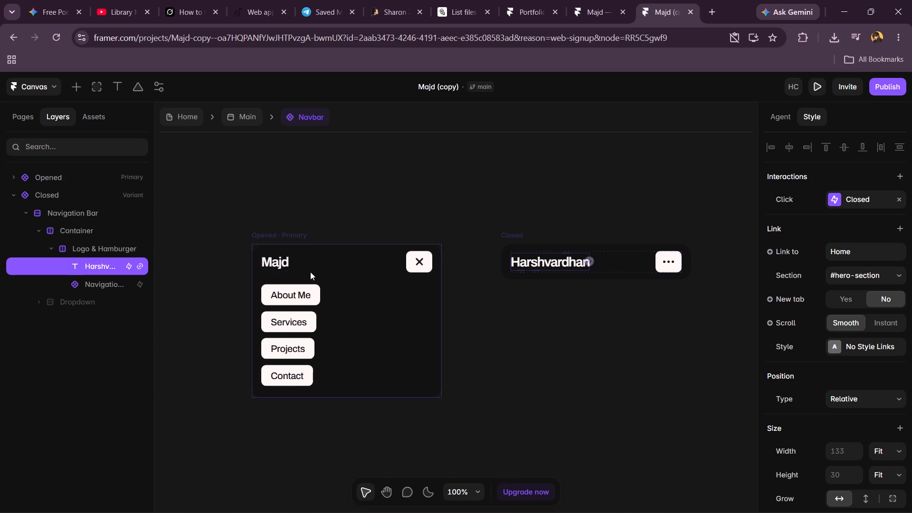
double_click(279, 260)
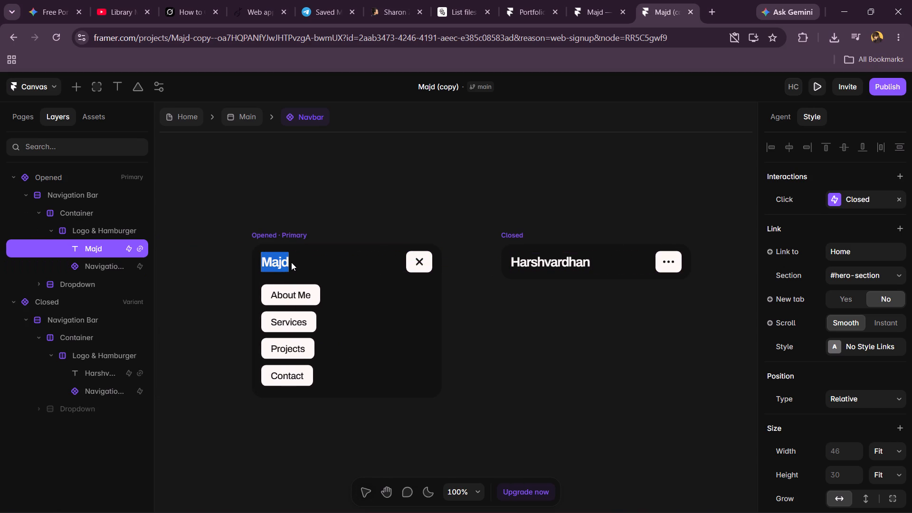
type("Hars")
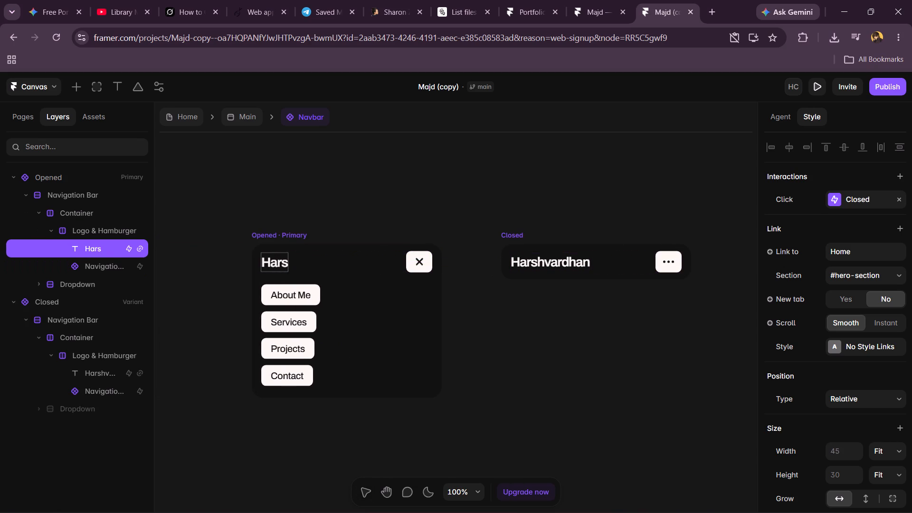
type("hvardhan")
left_click(461, 357)
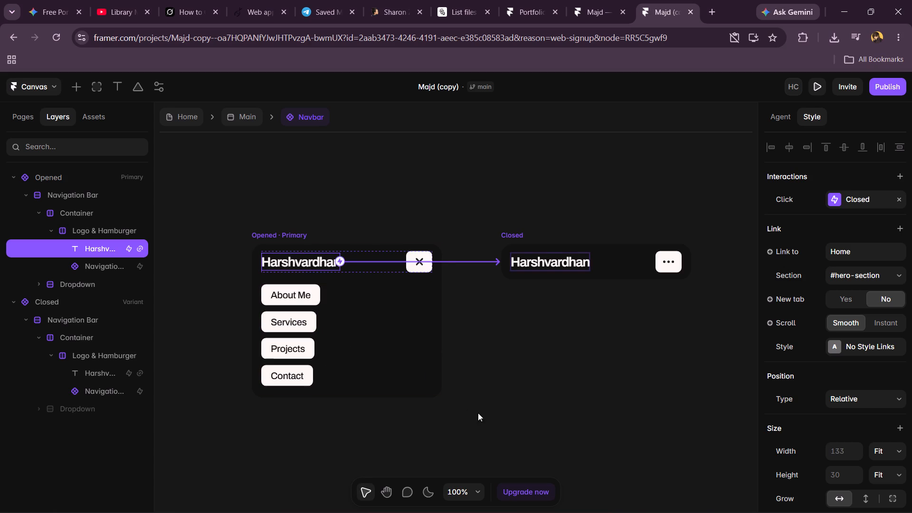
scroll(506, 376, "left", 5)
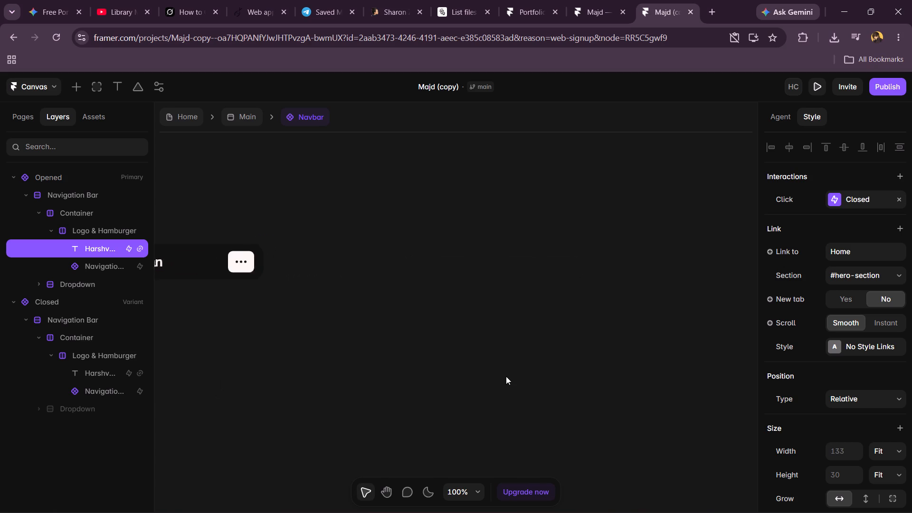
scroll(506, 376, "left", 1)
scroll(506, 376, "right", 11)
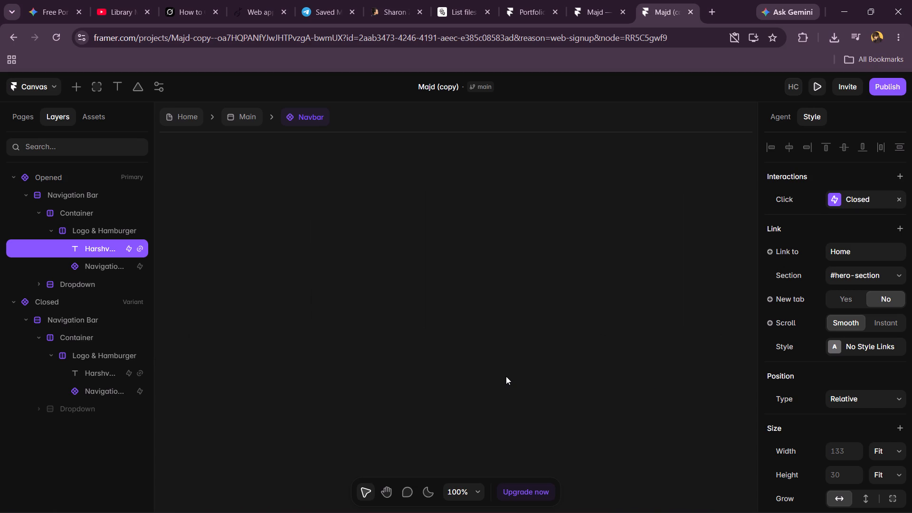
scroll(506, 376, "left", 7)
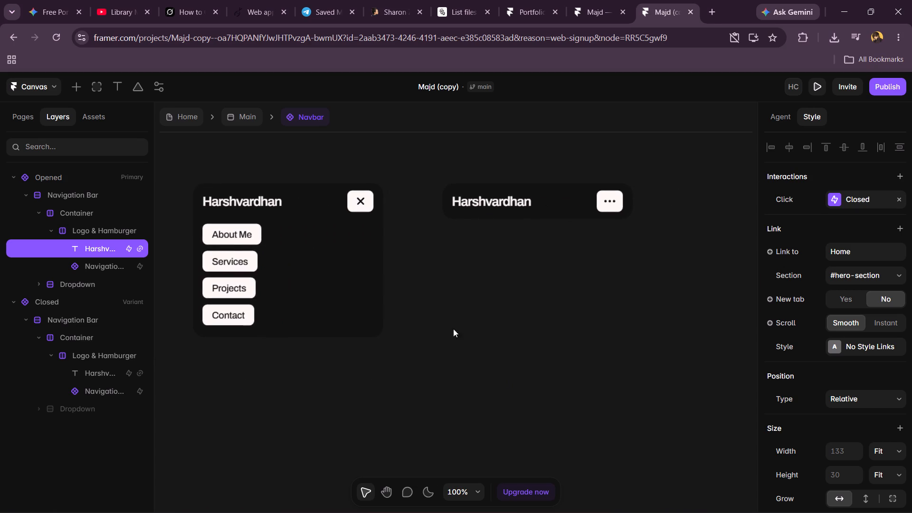
Return to the Main template and check the navbar logo on the Desktop, Tablet and Phone layouts.
left_click(249, 118)
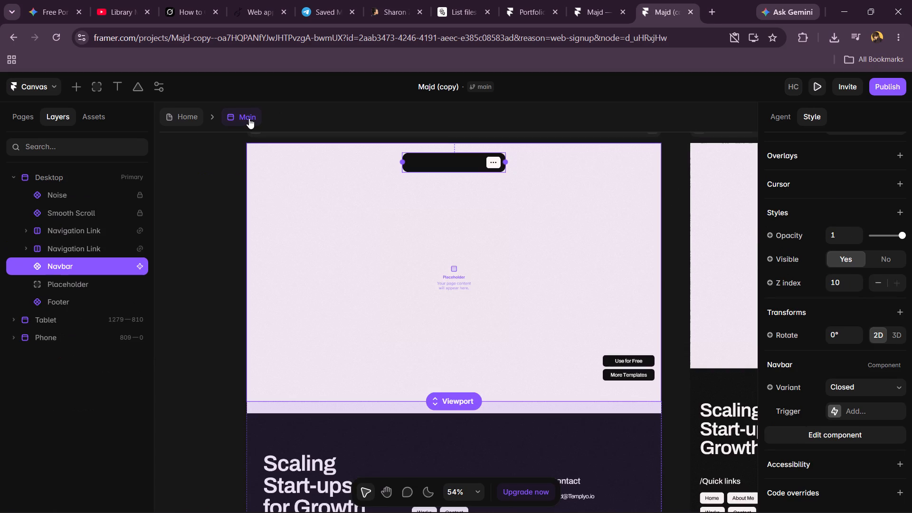
scroll(478, 230, "left", 5)
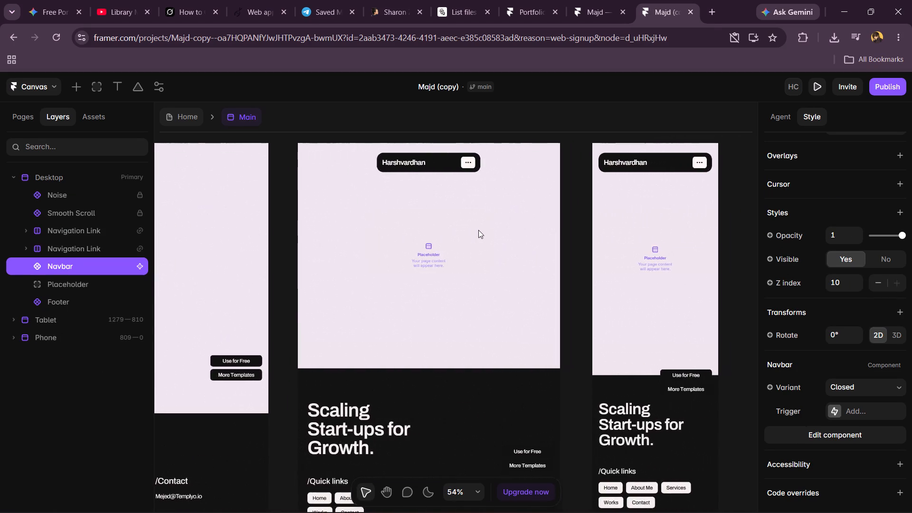
scroll(478, 230, "right", 2)
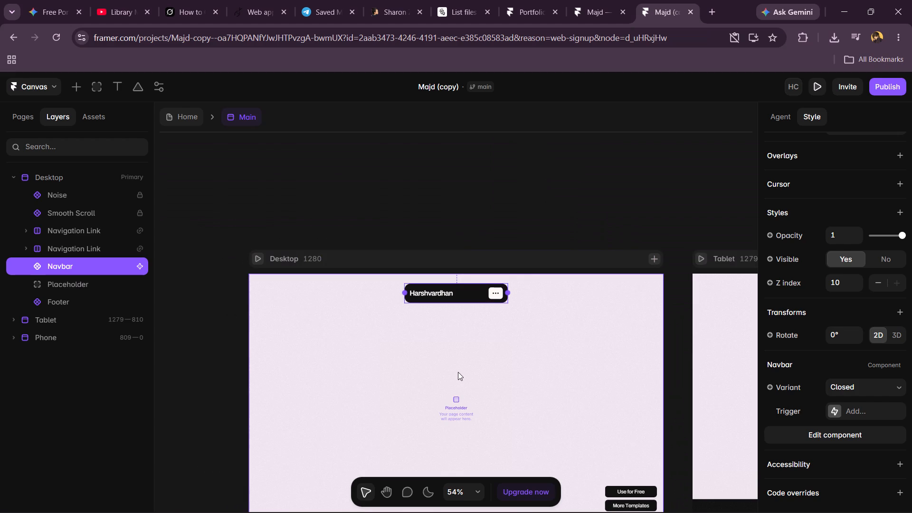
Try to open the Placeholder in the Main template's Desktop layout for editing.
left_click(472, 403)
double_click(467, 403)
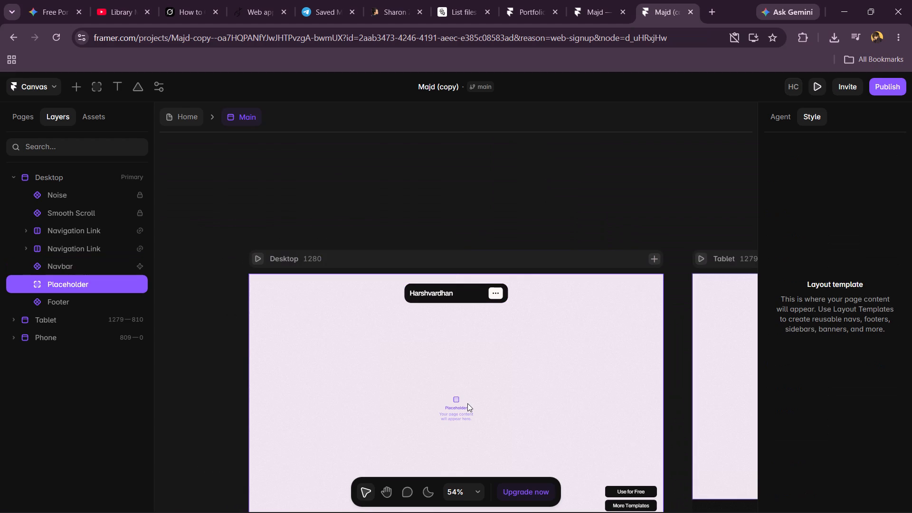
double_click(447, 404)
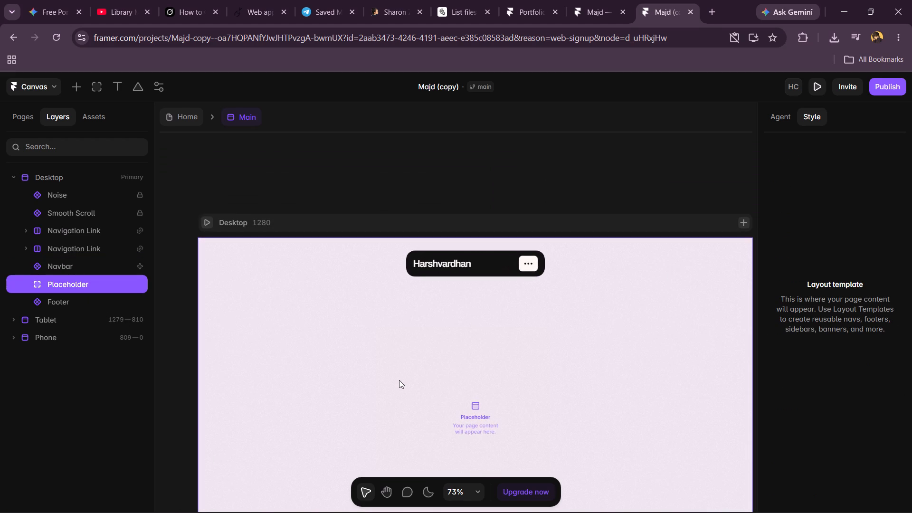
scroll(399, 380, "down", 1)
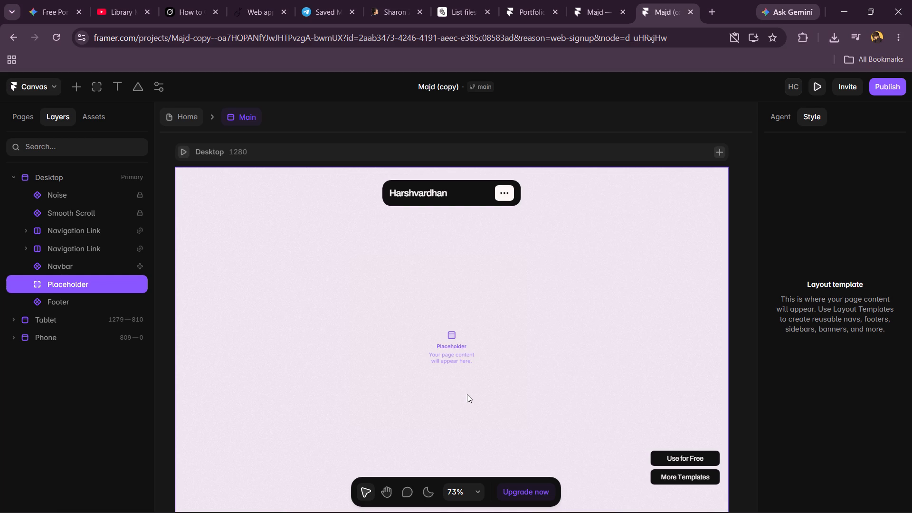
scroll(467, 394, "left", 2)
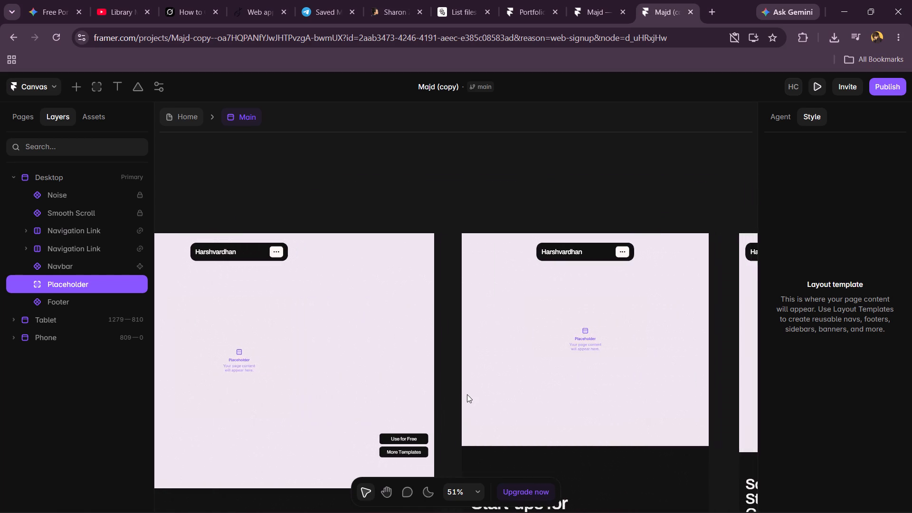
Clear the text of the More Templates link in the Desktop layout, leaving its Rolling Text empty.
double_click(377, 439)
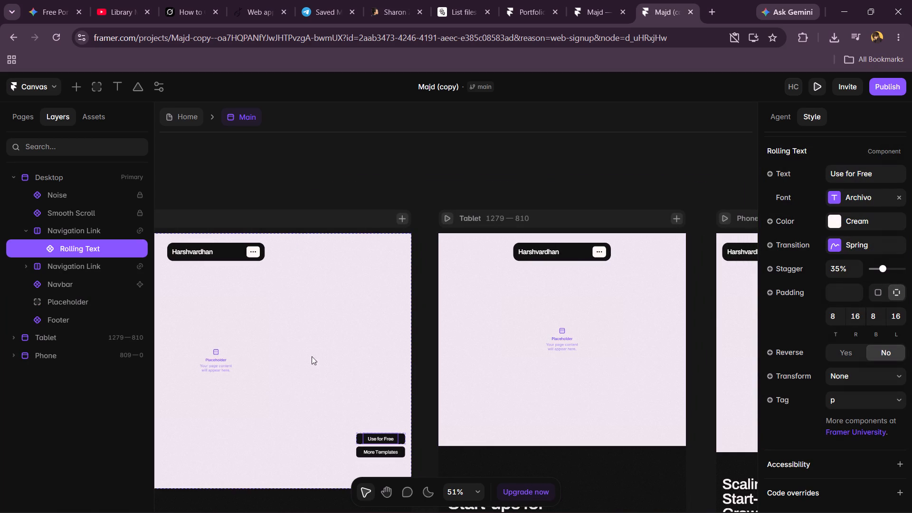
double_click(383, 439)
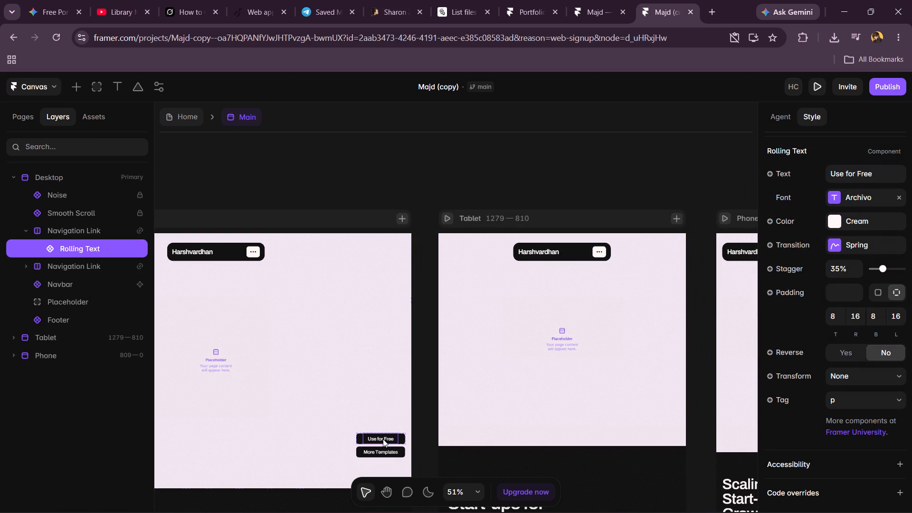
left_click(384, 433)
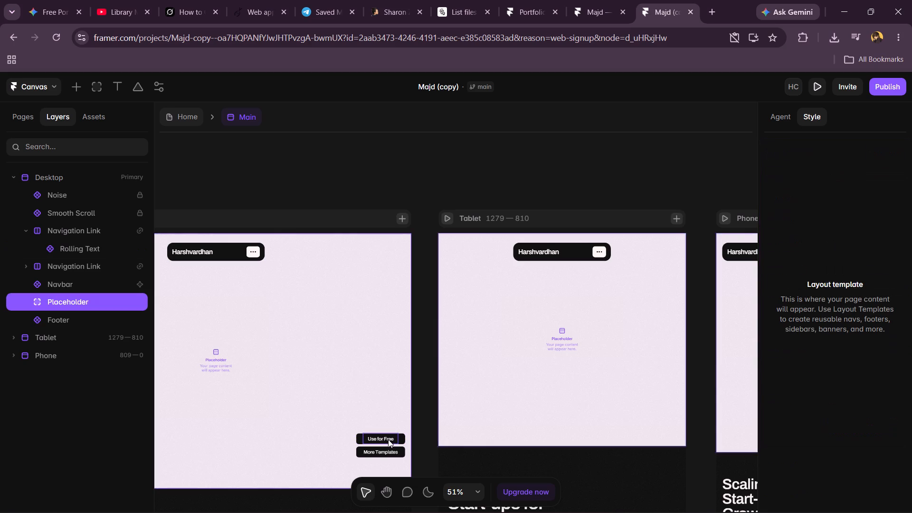
left_click(388, 439)
left_click(389, 453)
double_click(389, 453)
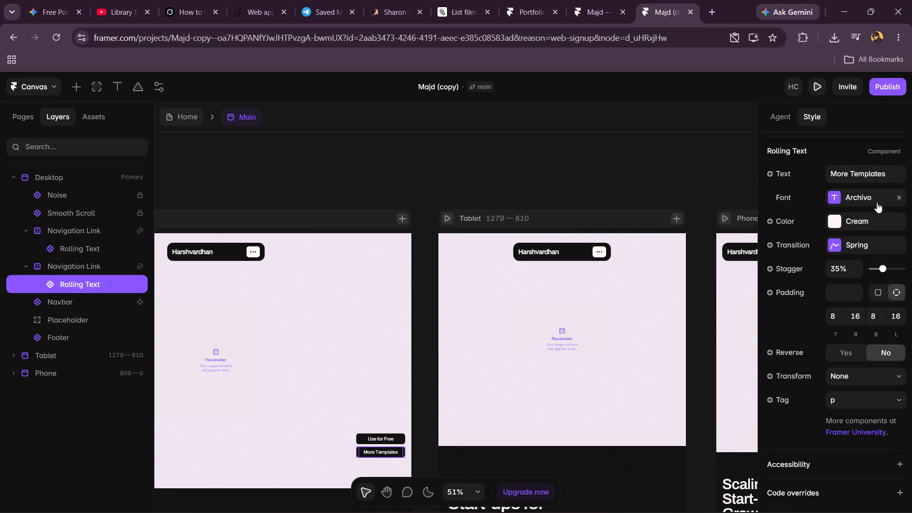
left_click(892, 175)
key("BackSpace")
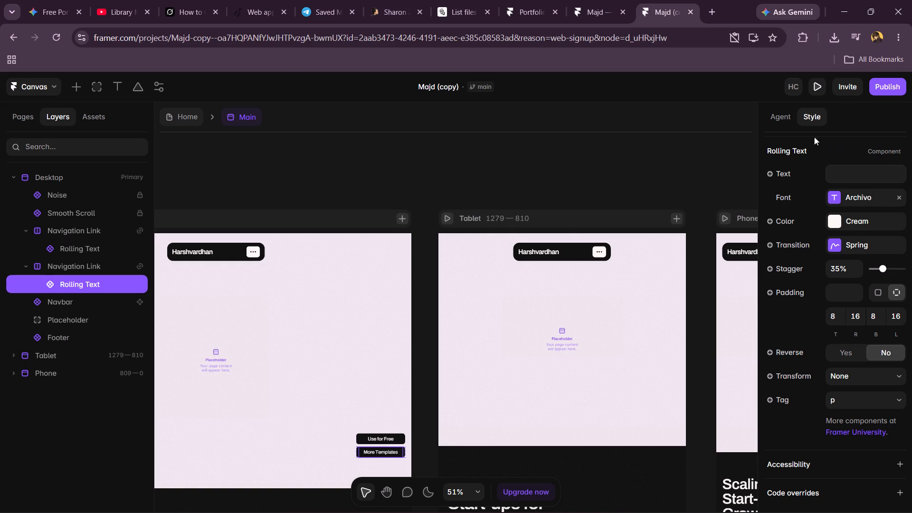
left_click(782, 114)
left_click(807, 116)
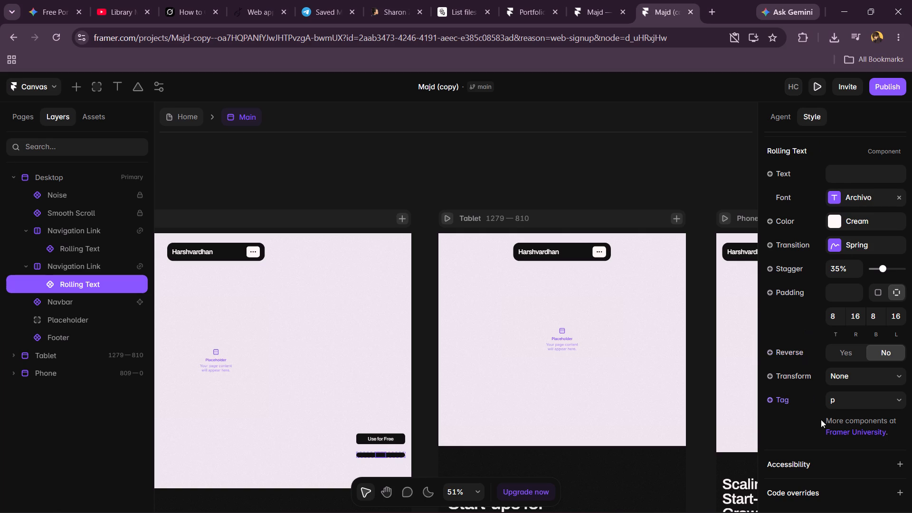
Examine the accessibility, code override and overlay options of the emptied Rolling Text component.
scroll(791, 342, "down", 3)
scroll(846, 371, "down", 4)
left_click(848, 469)
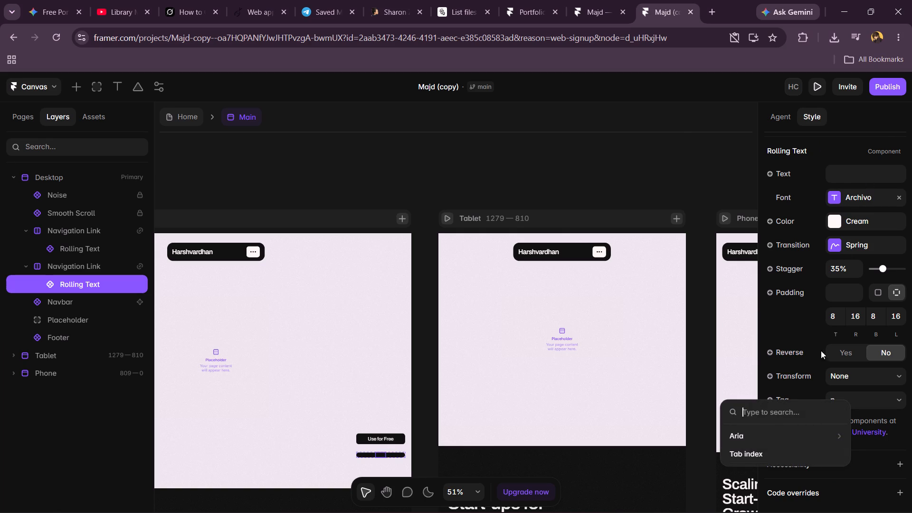
left_click(810, 320)
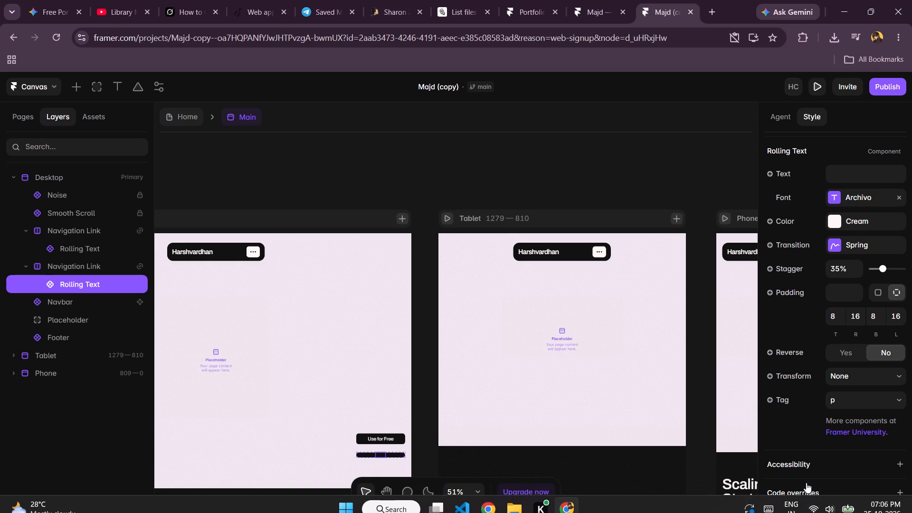
left_click(812, 489)
scroll(846, 484, "down", 3)
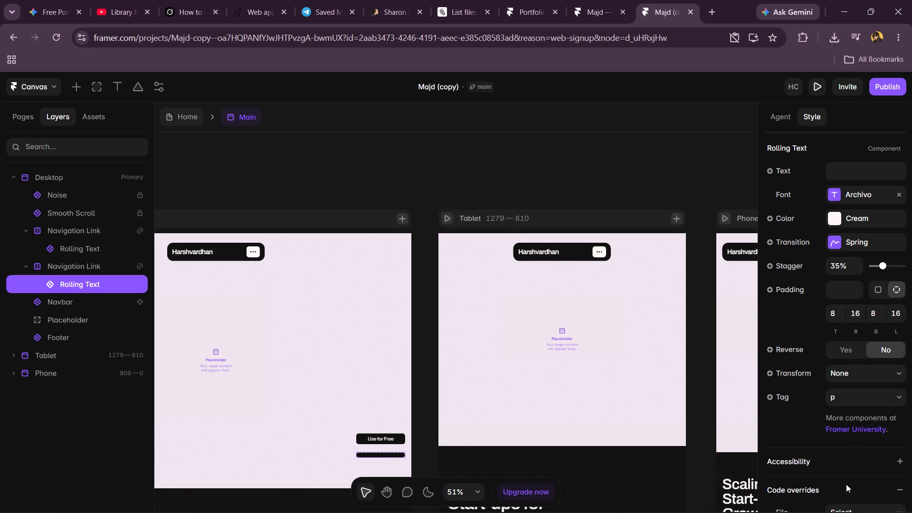
left_click(857, 490)
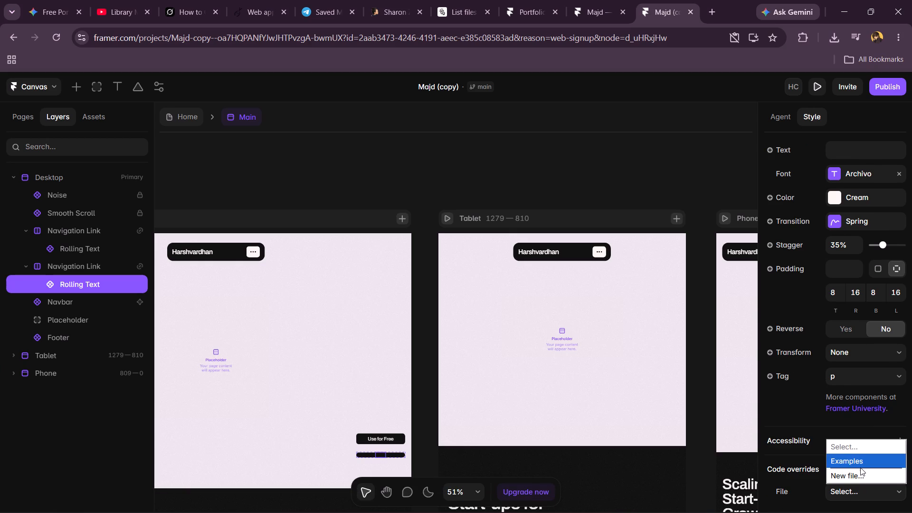
left_click(817, 410)
scroll(817, 410, "up", 3)
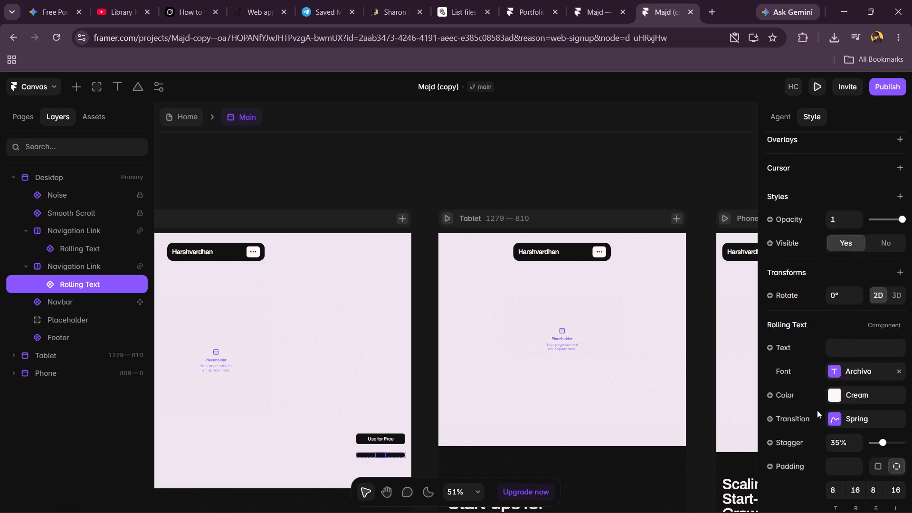
scroll(817, 410, "up", 3)
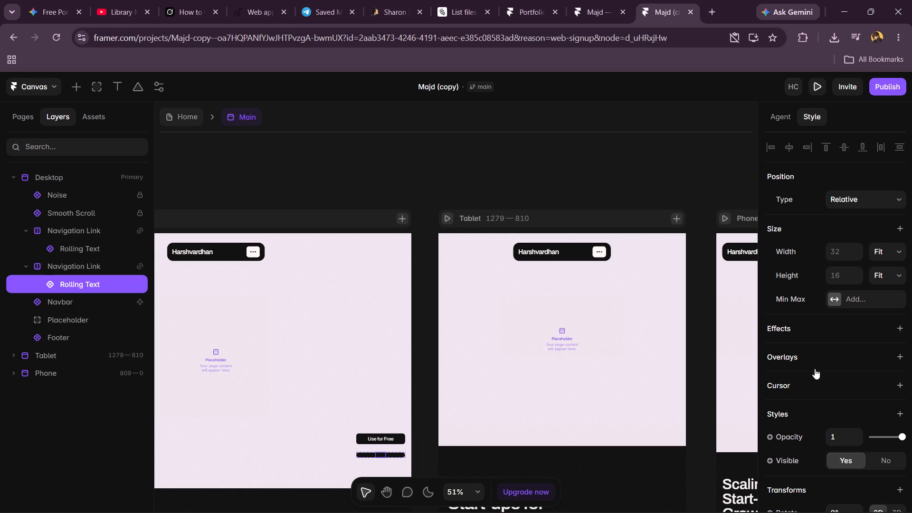
left_click(789, 361)
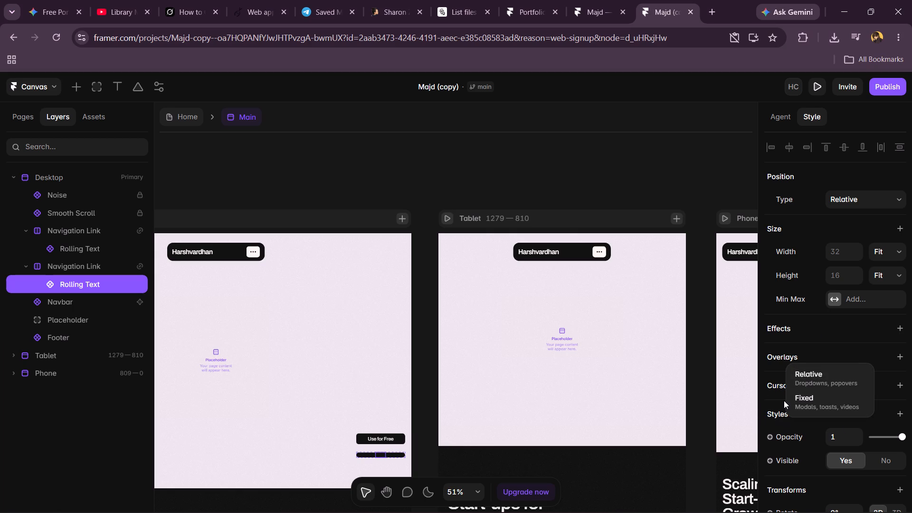
left_click(779, 349)
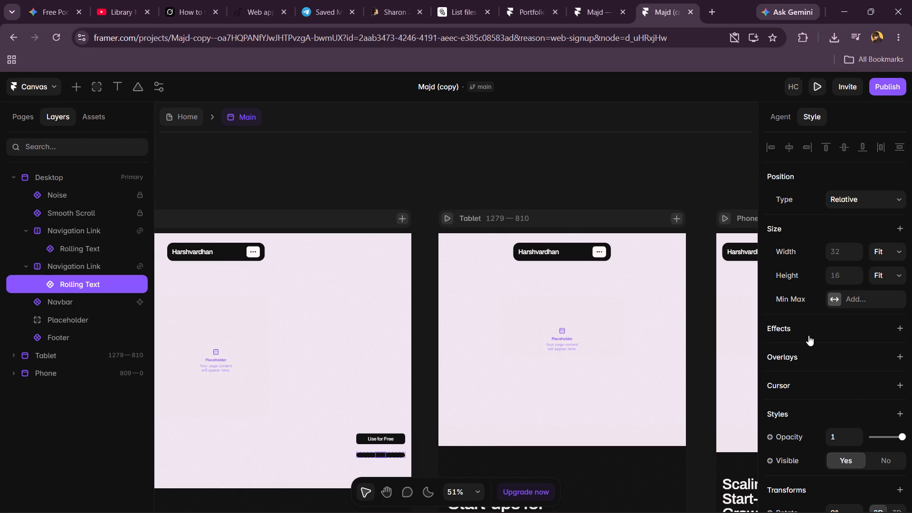
left_click(797, 301)
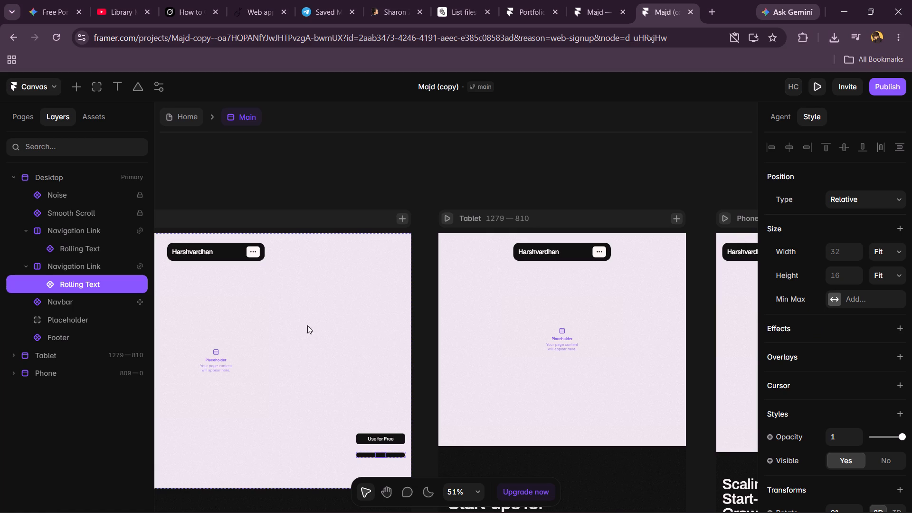
Inspect the emptied Navigation Link and the Rolling Text of the Use for Free link in the Desktop layout.
left_click(59, 262)
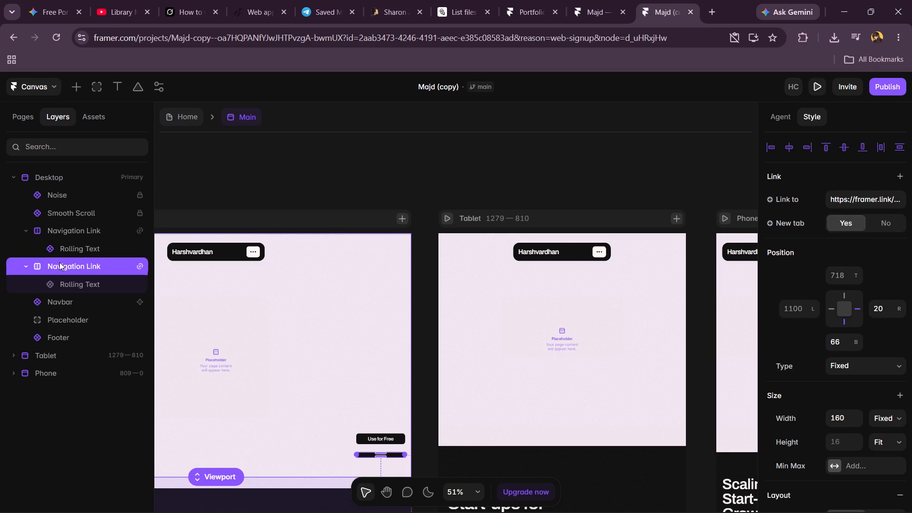
double_click(59, 262)
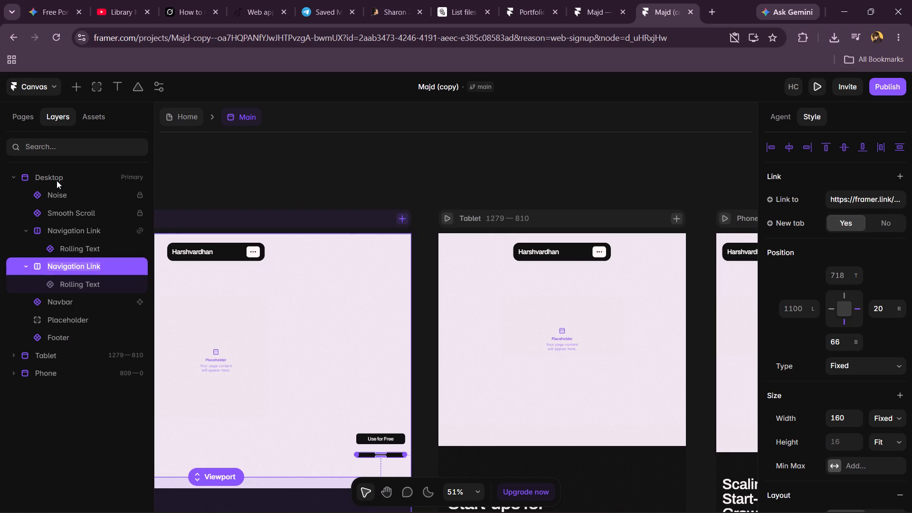
double_click(99, 249)
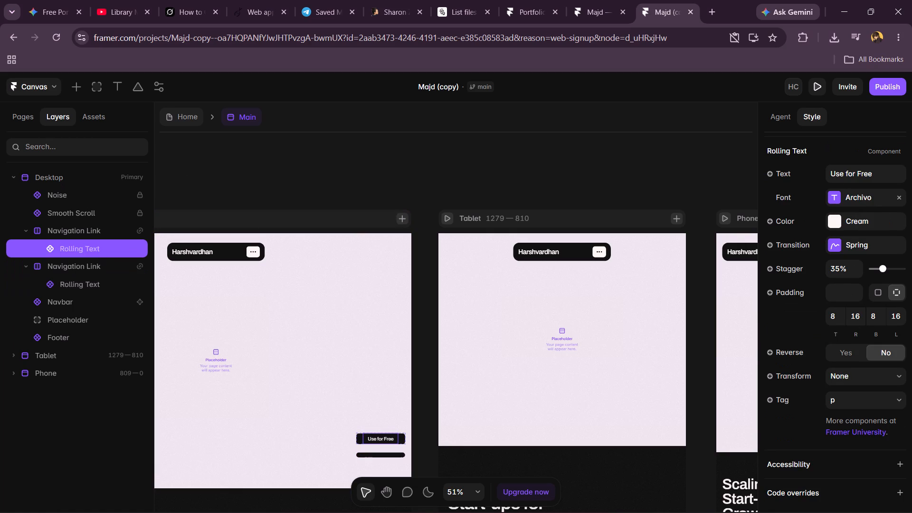
double_click(354, 417)
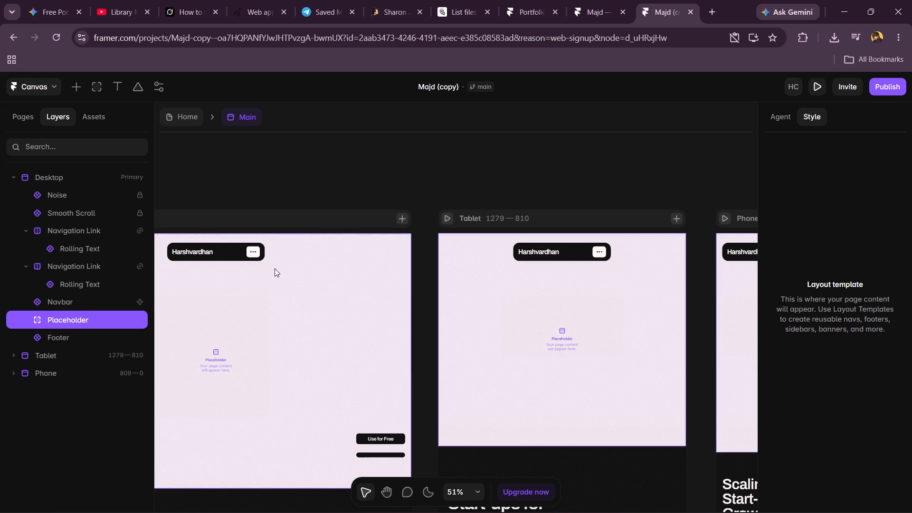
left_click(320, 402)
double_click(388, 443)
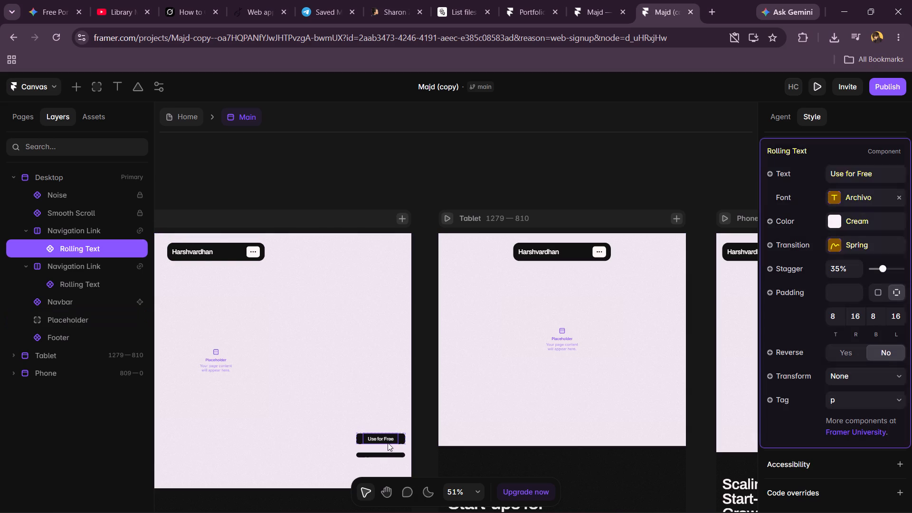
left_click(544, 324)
scroll(544, 324, "down", 4)
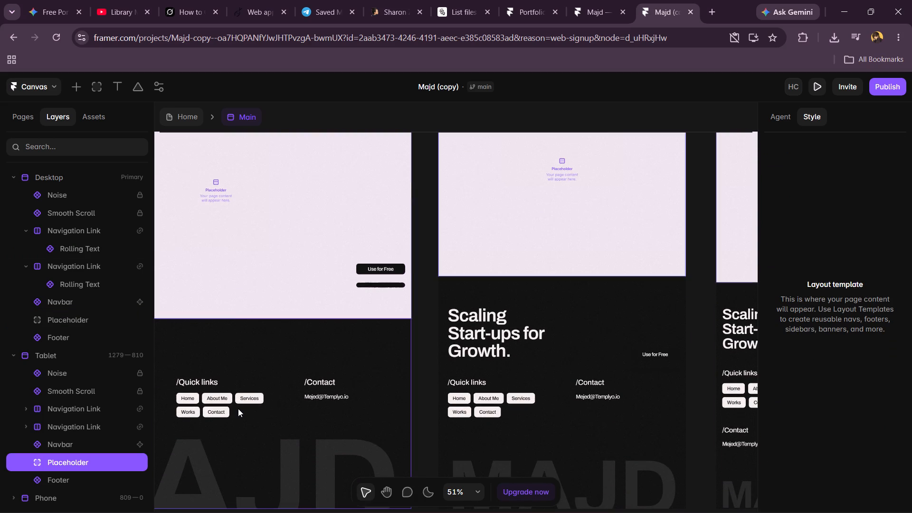
double_click(335, 396)
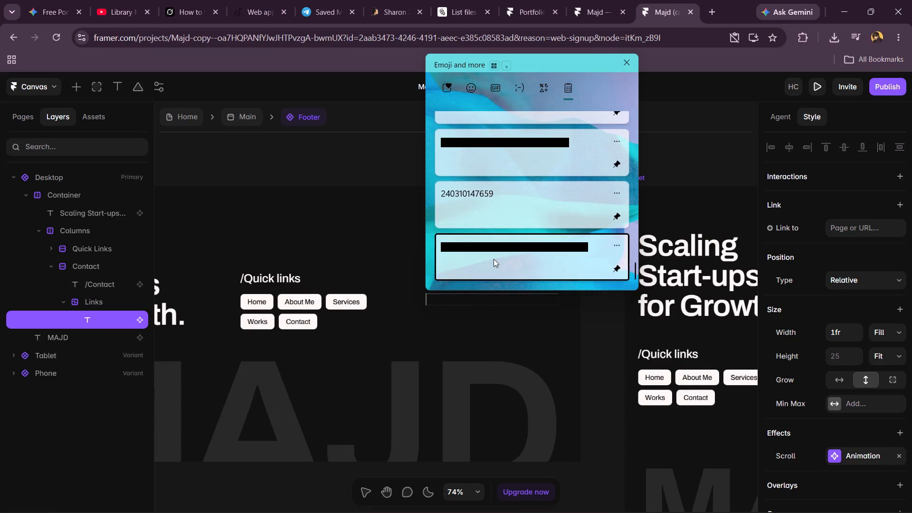
key("ctrl+v")
Check the contact email across the footer's Desktop, Tablet and Phone variants.
scroll(368, 306, "right", 2)
scroll(368, 306, "left", 3)
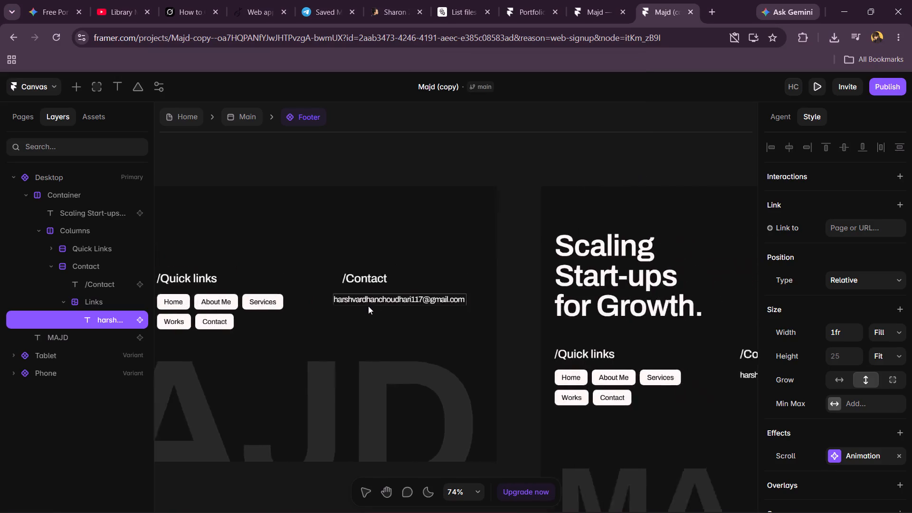
scroll(368, 306, "left", 1)
scroll(560, 375, "left", 2)
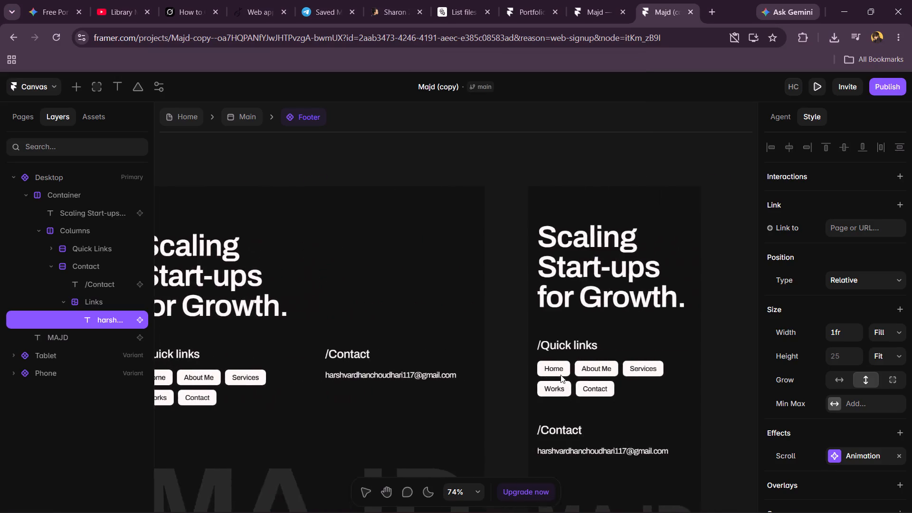
scroll(560, 375, "down", 1)
scroll(560, 375, "right", 1)
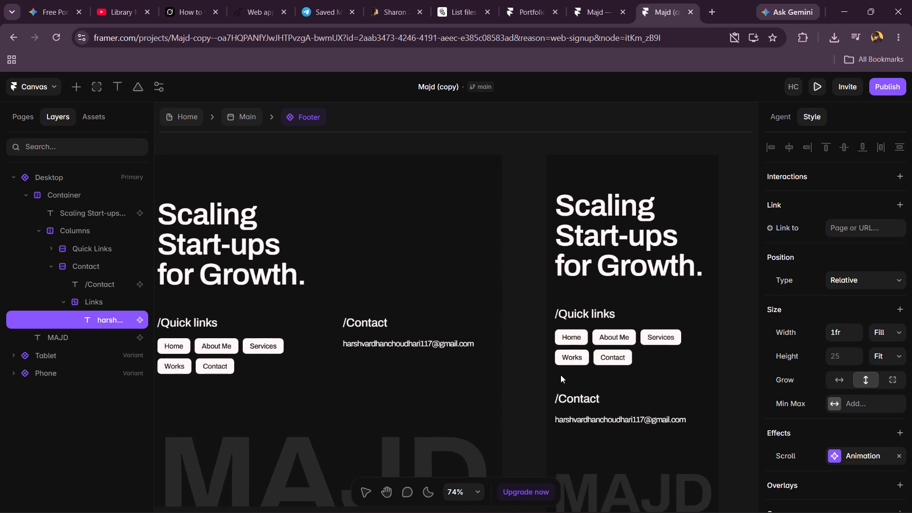
scroll(560, 375, "right", 7)
scroll(560, 375, "down", 1)
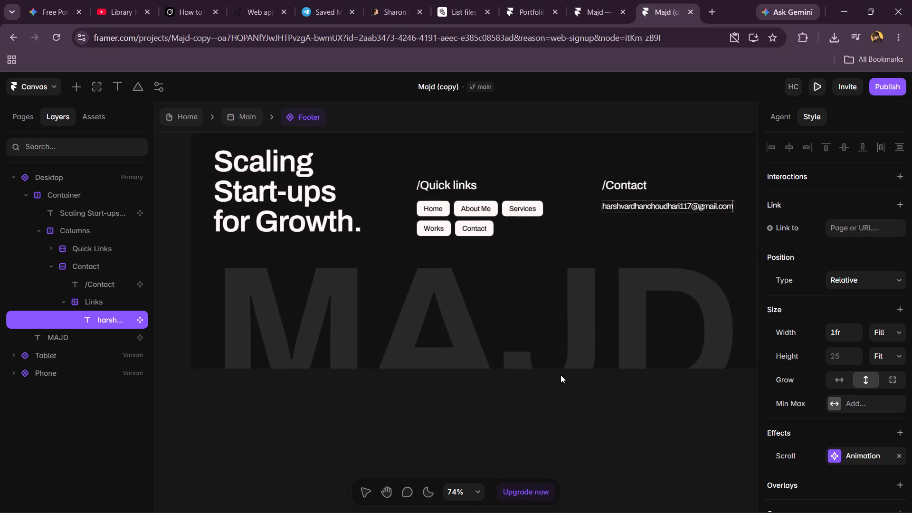
Replace the large MAJD background text in the footer's Desktop variant with "harsh".
scroll(560, 375, "left", 2)
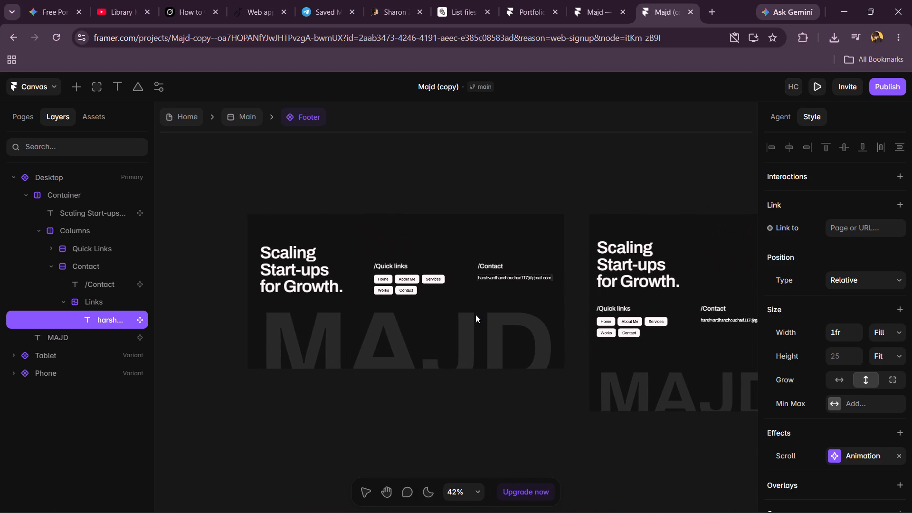
left_click(468, 333)
left_click(468, 333)
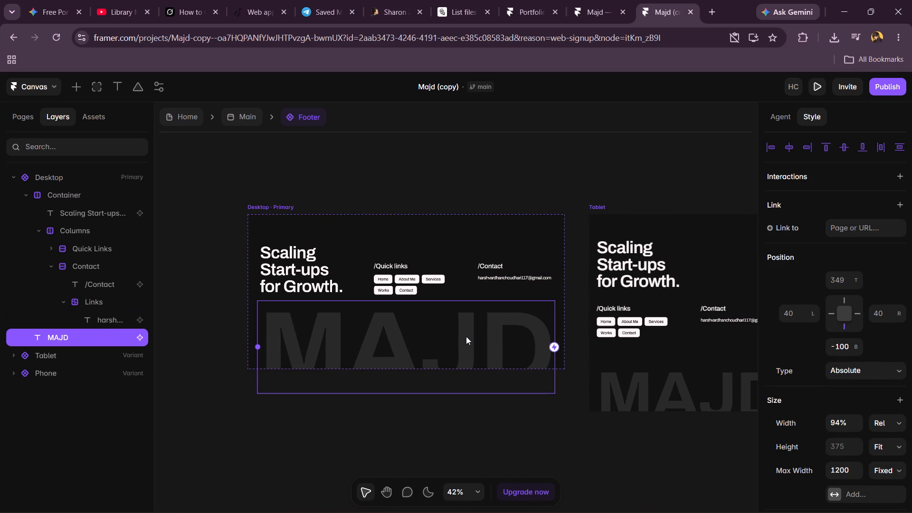
left_click(407, 378)
double_click(407, 378)
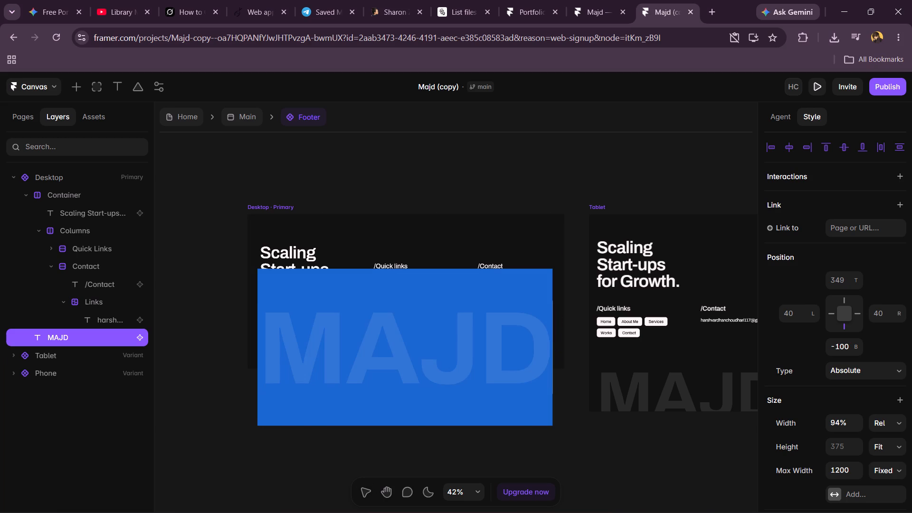
key("BackSpace")
key("h")
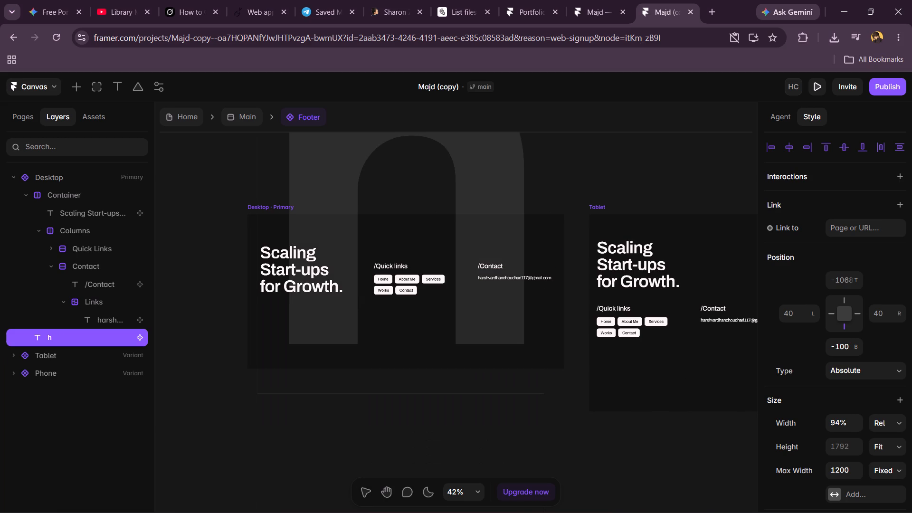
type("ar")
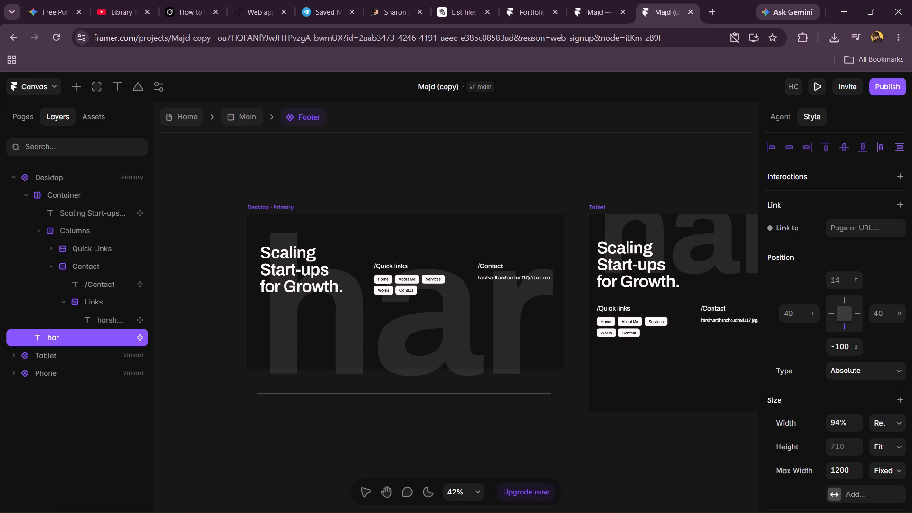
key("s")
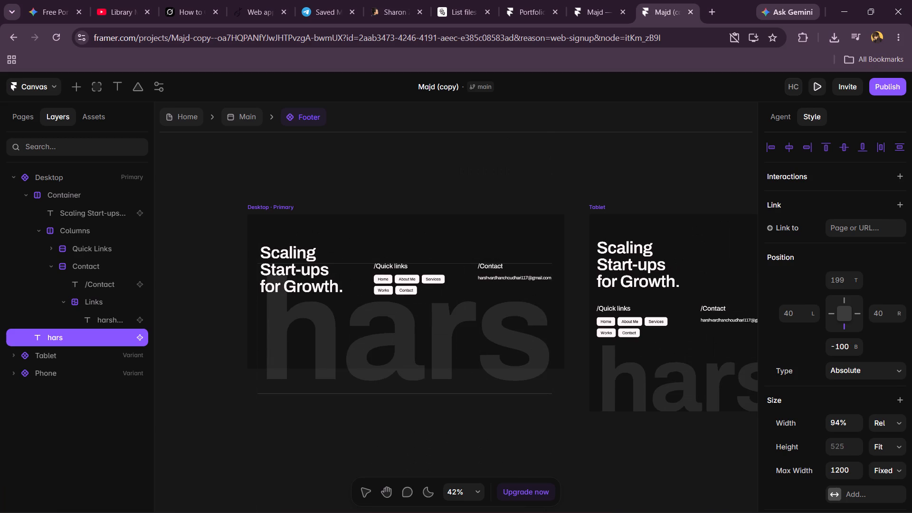
key("h")
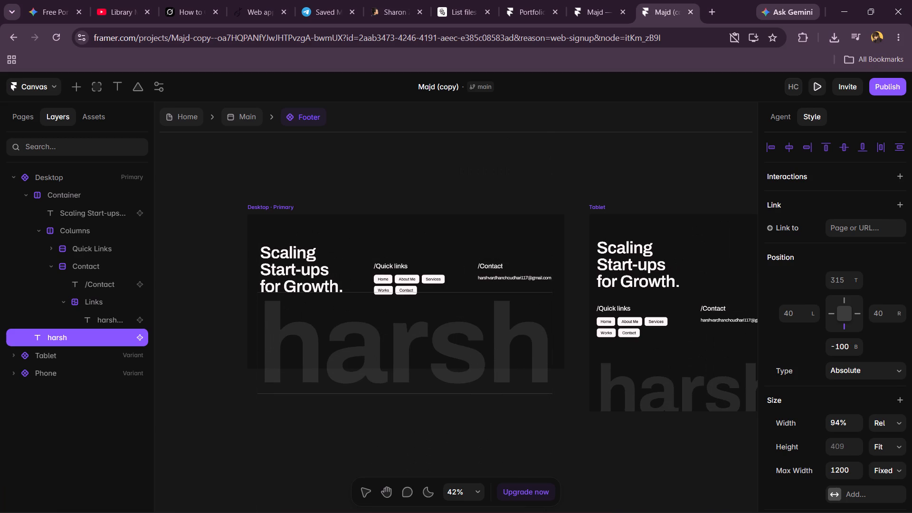
left_click(477, 190)
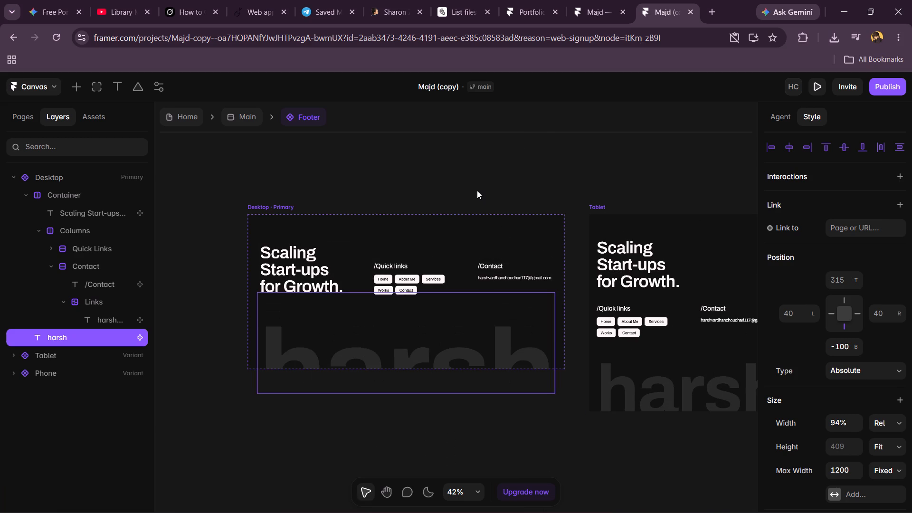
Look over the footer variants and inspect the Navigation Link component behind the About Me and Works quick links.
scroll(500, 275, "left", 4)
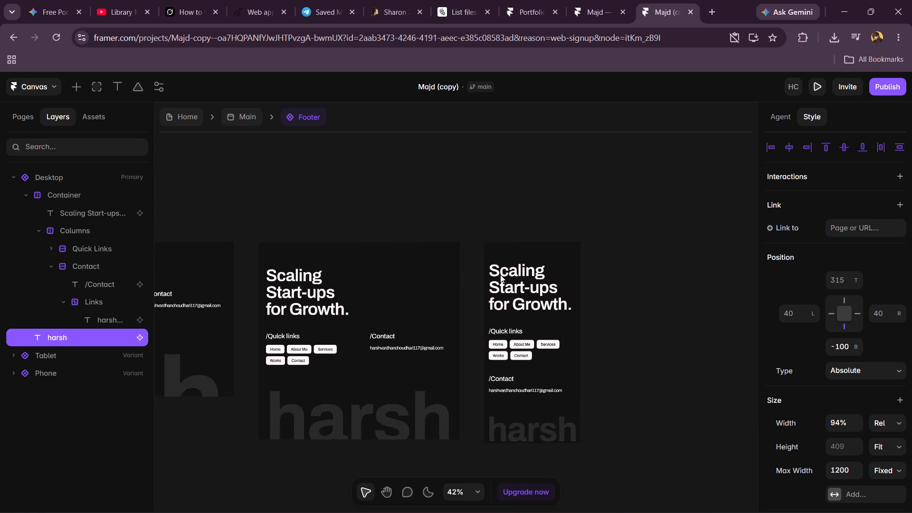
scroll(559, 339, "down", 1)
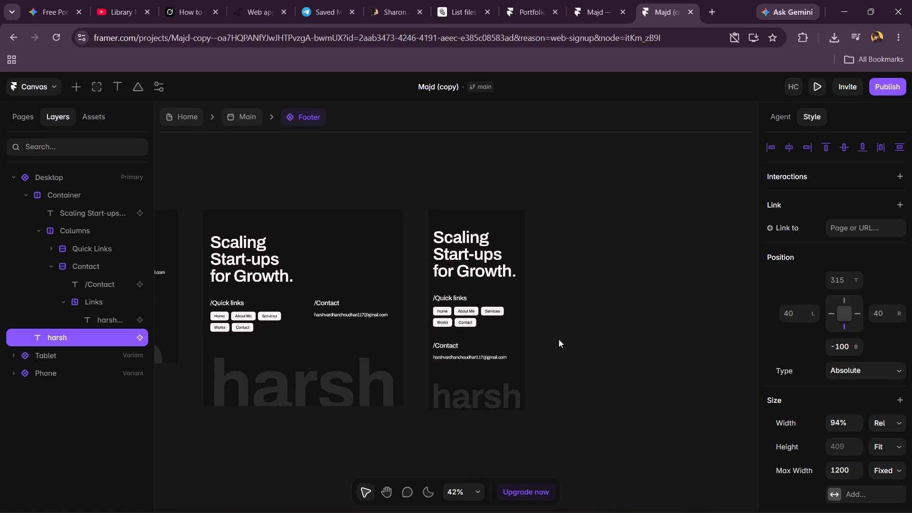
scroll(559, 339, "down", 1)
scroll(559, 339, "right", 1)
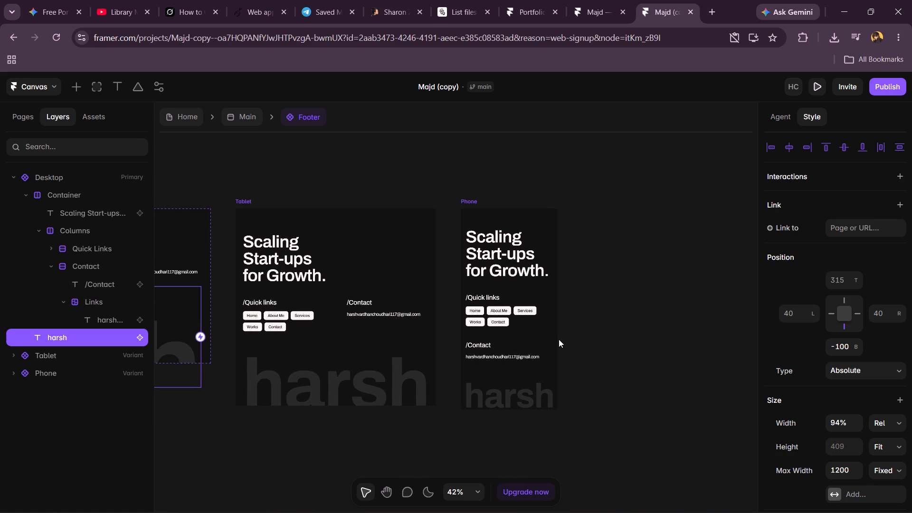
scroll(659, 325, "right", 3)
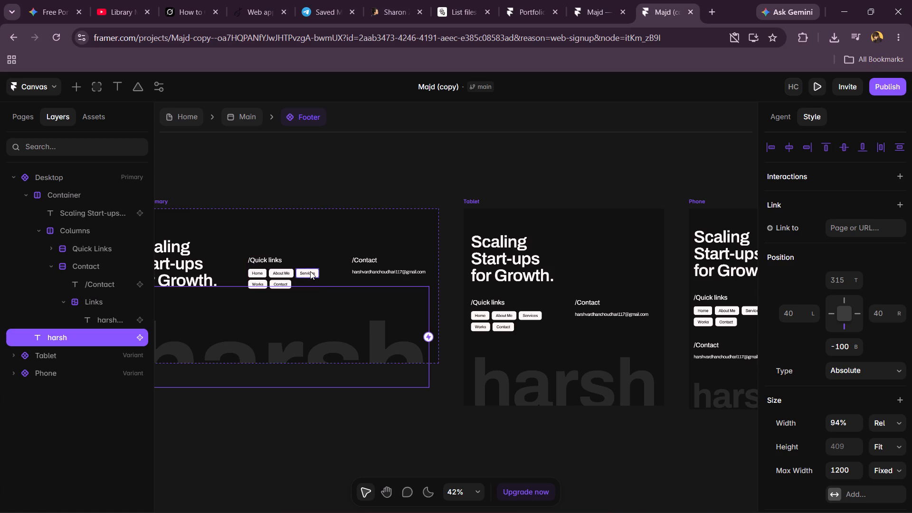
double_click(280, 271)
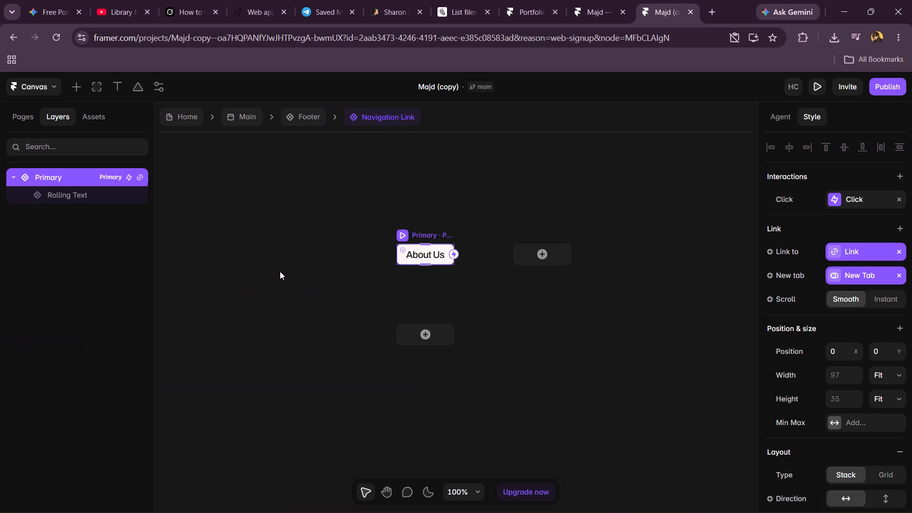
double_click(420, 251)
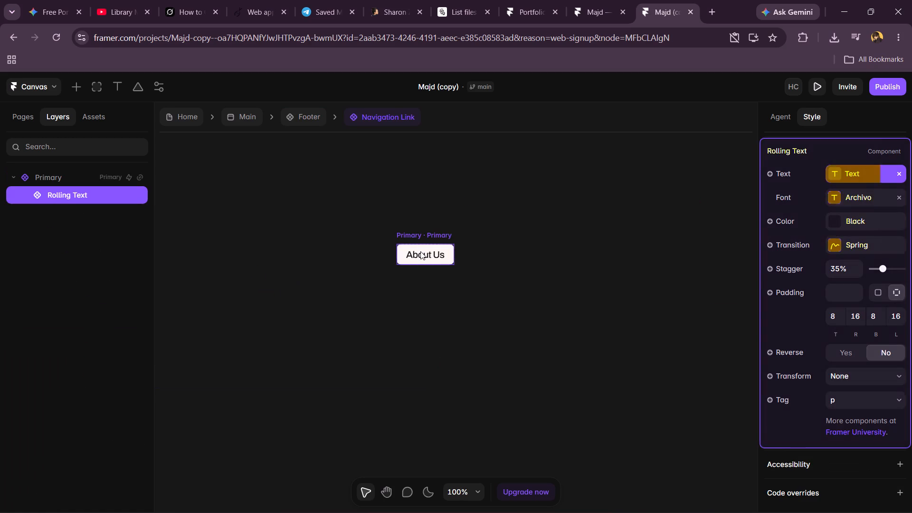
left_click(317, 251)
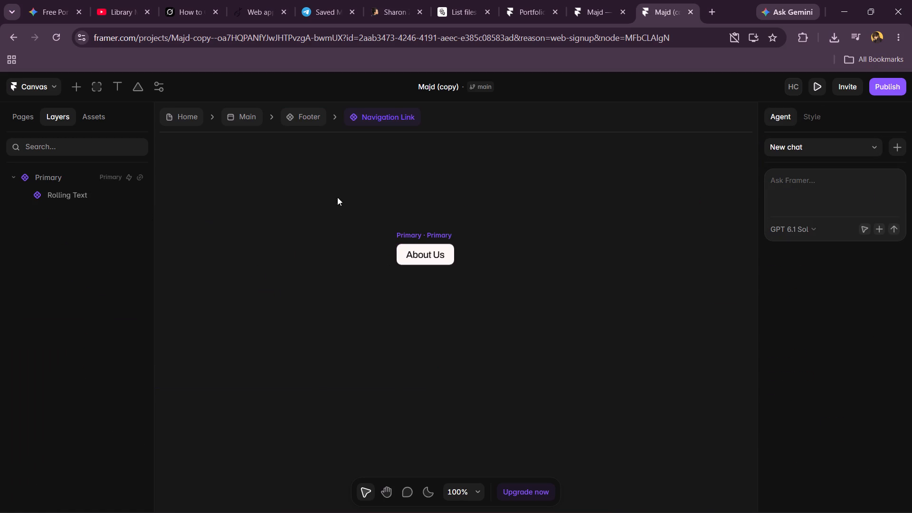
left_click(301, 118)
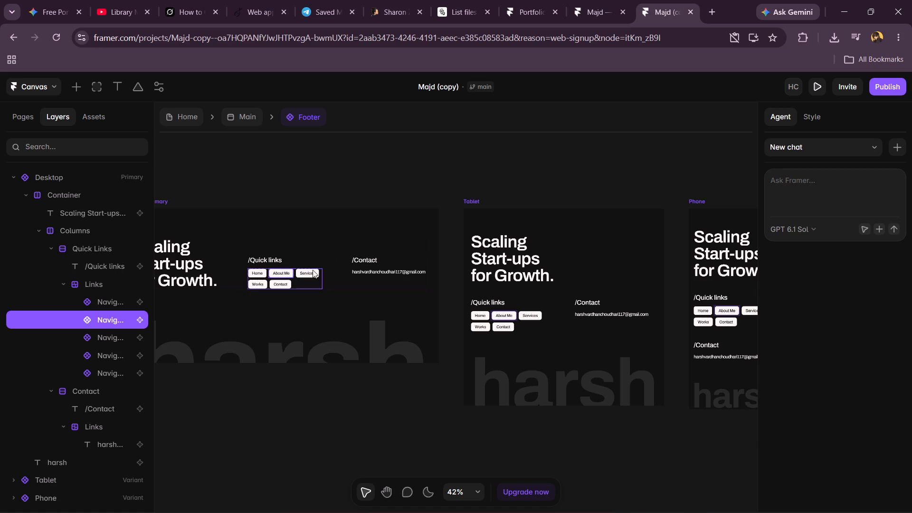
left_click(259, 283)
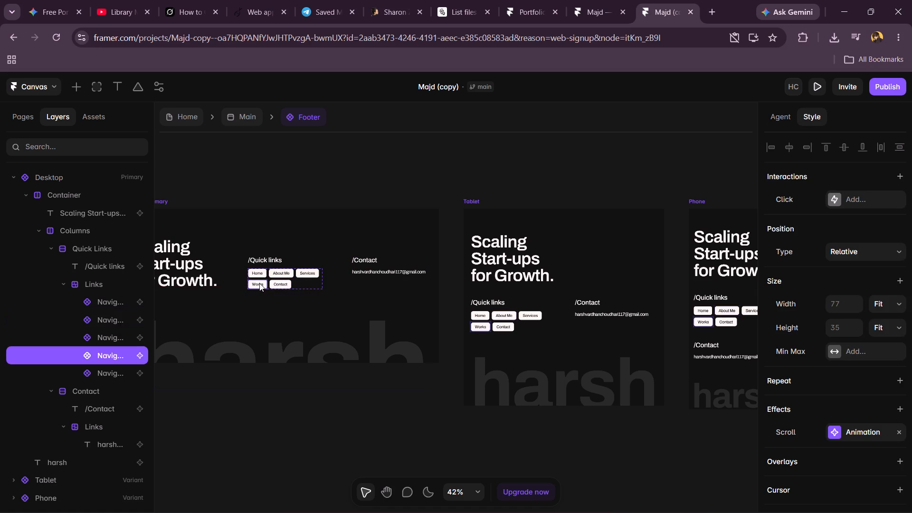
double_click(259, 283)
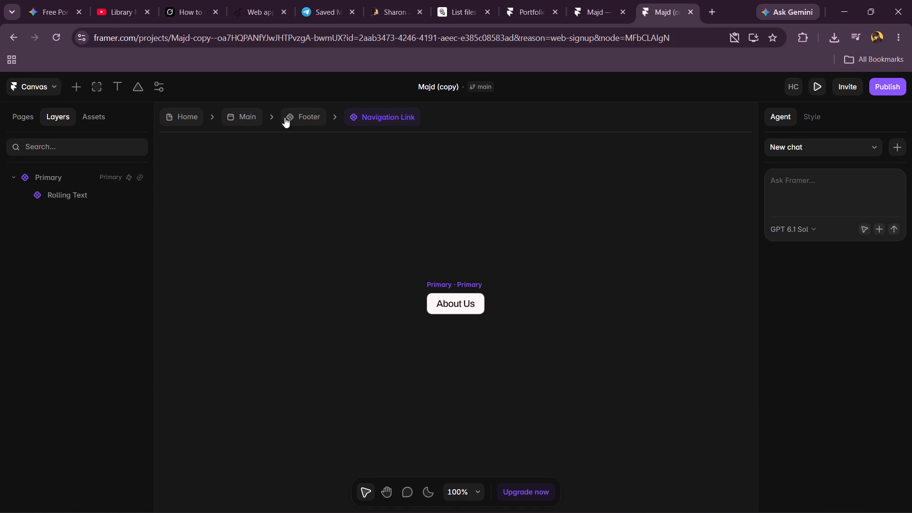
left_click(294, 117)
Examine the quick-link Navigation Link layers and the Contact group with its /Contact heading in the footer's Desktop variant.
scroll(446, 274, "left", 3)
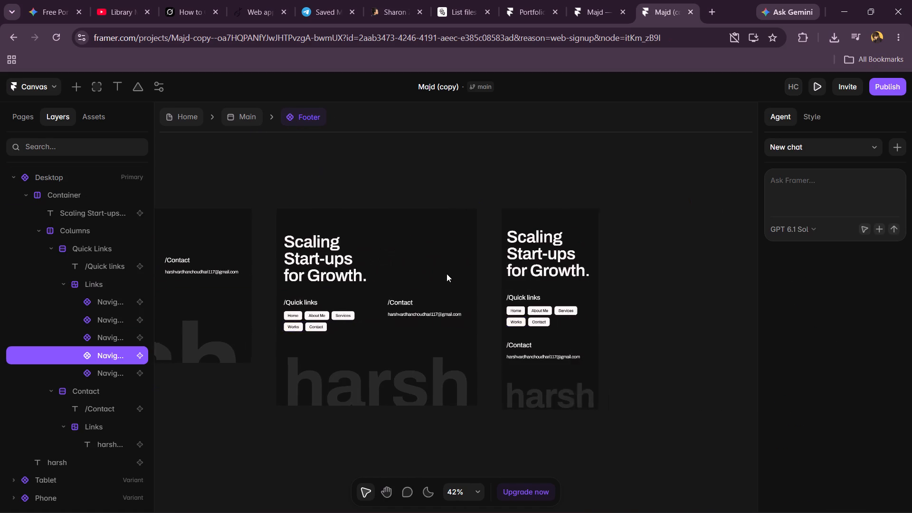
scroll(446, 274, "left", 1)
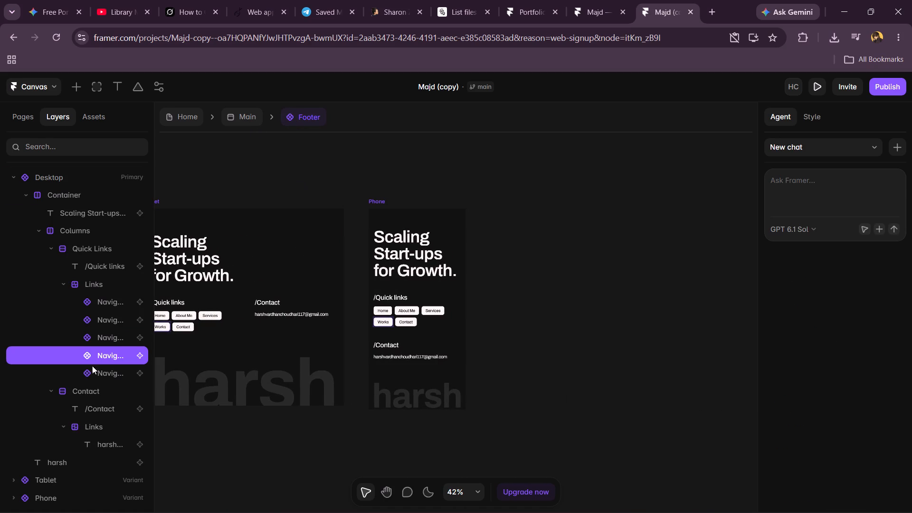
left_click(92, 376)
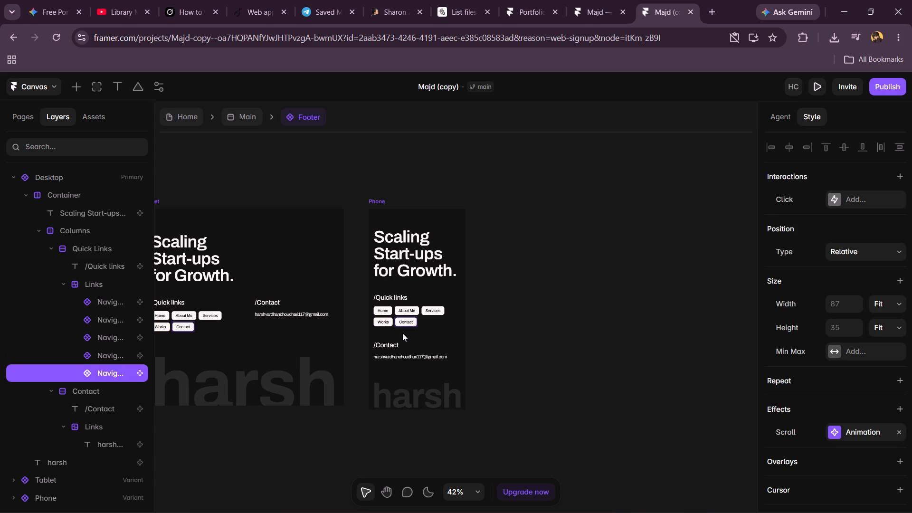
scroll(402, 333, "down", 1)
scroll(402, 333, "right", 2)
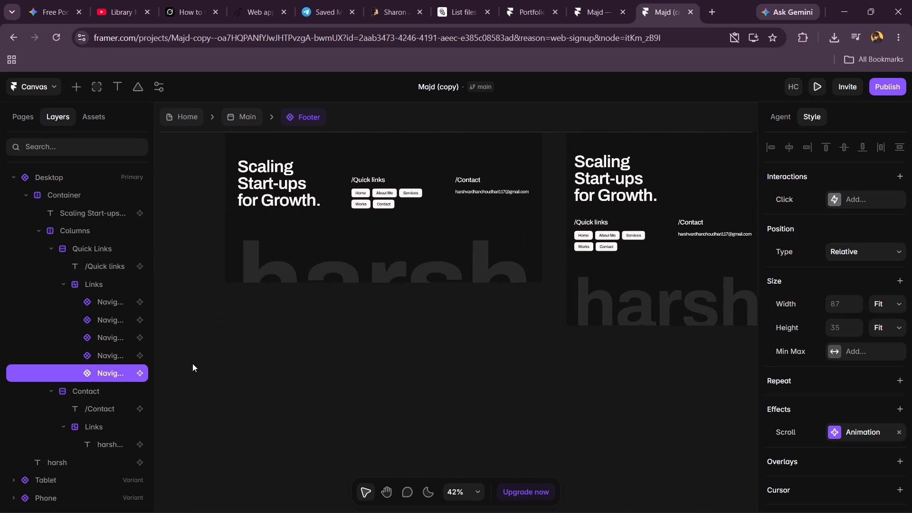
left_click(100, 340)
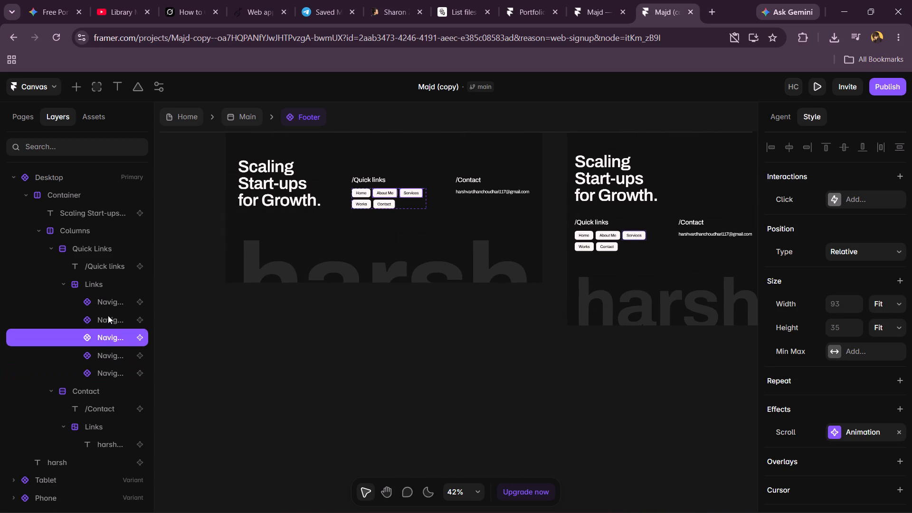
left_click(108, 315)
left_click(86, 389)
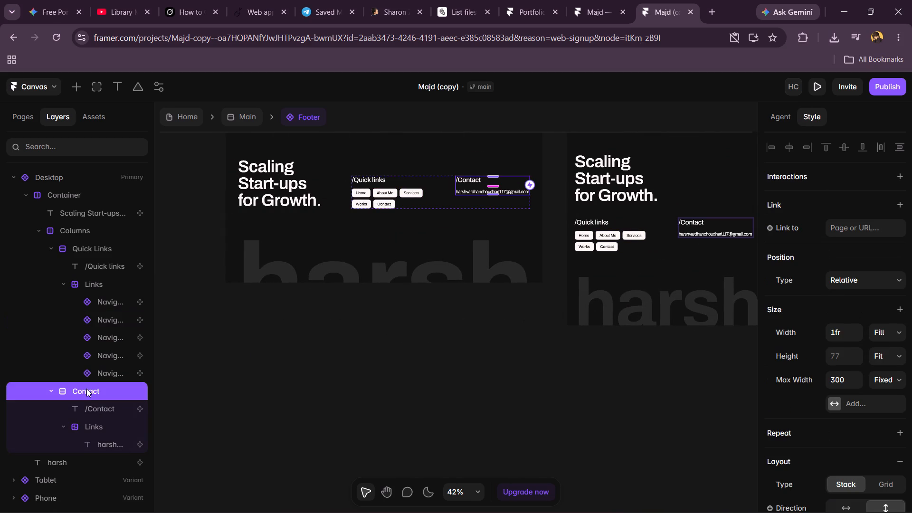
left_click(98, 407)
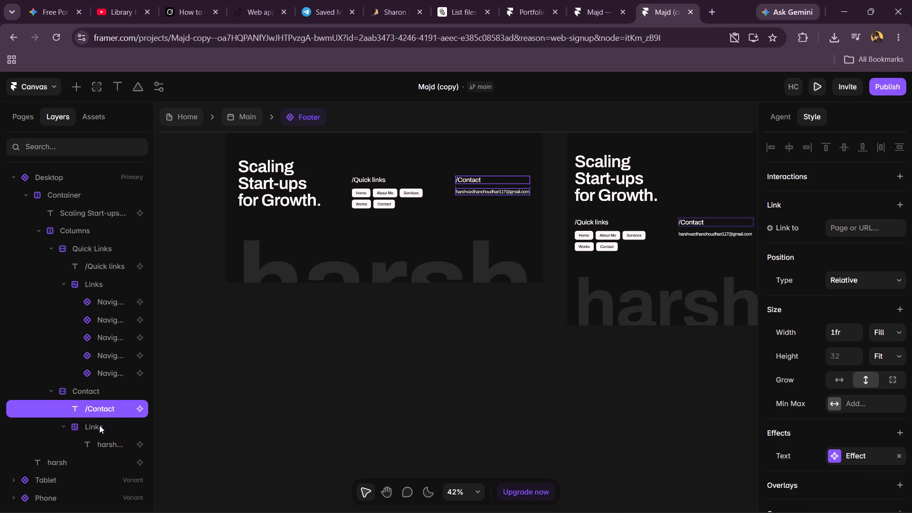
Check the footer's Tablet and Desktop variants and return to the Main layout.
scroll(99, 426, "down", 3)
left_click(45, 481)
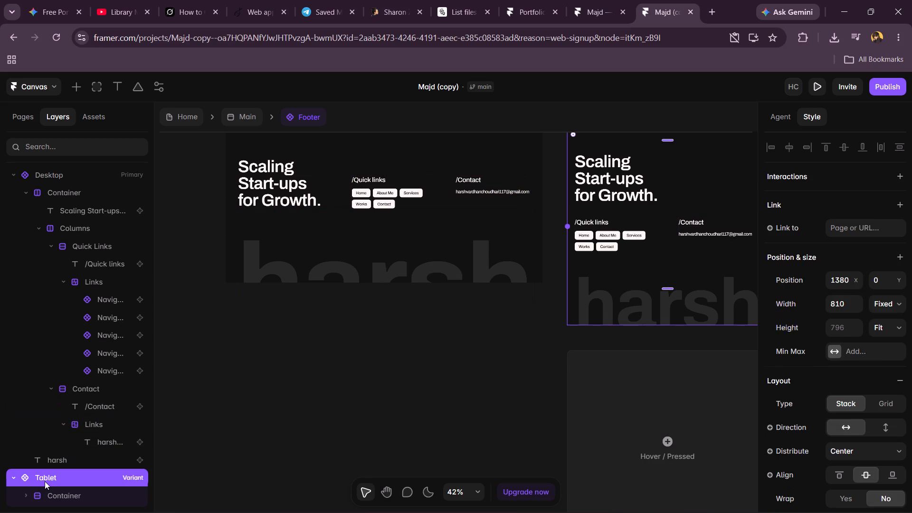
scroll(335, 370, "left", 3)
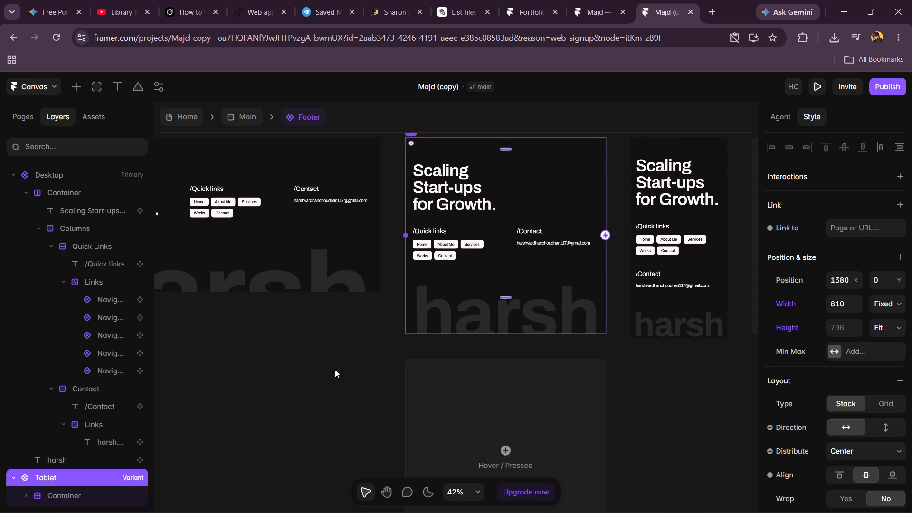
left_click(66, 175)
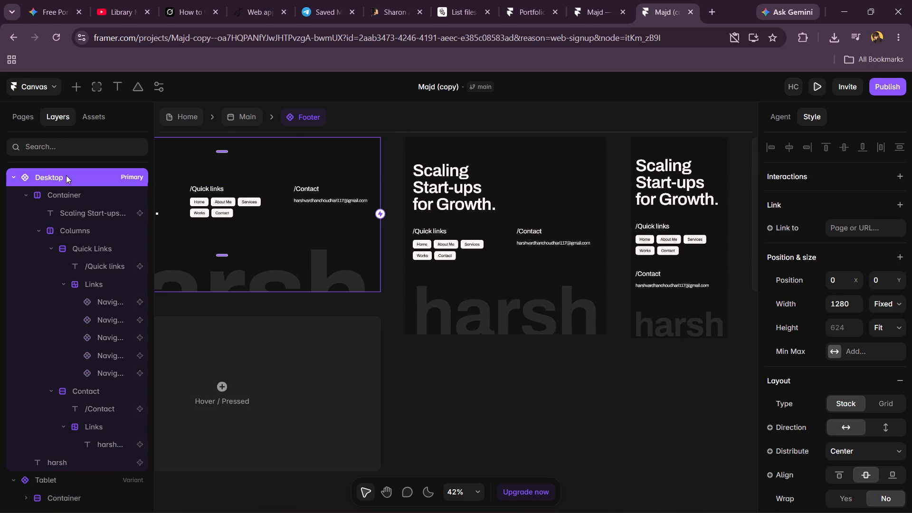
left_click(245, 116)
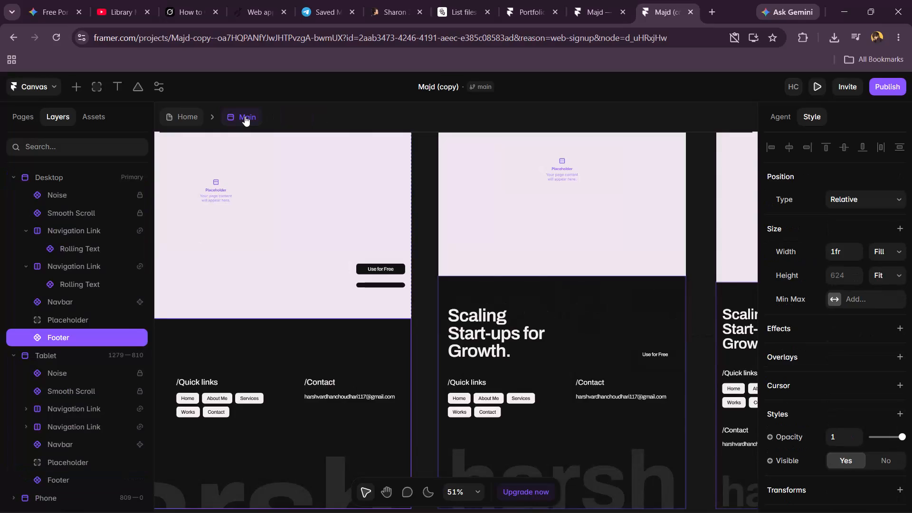
Delete the "Use for Free" Rolling Text from the Navigation Link badge in the Main layout's Phone breakpoint.
scroll(444, 180, "left", 2)
scroll(561, 316, "left", 1)
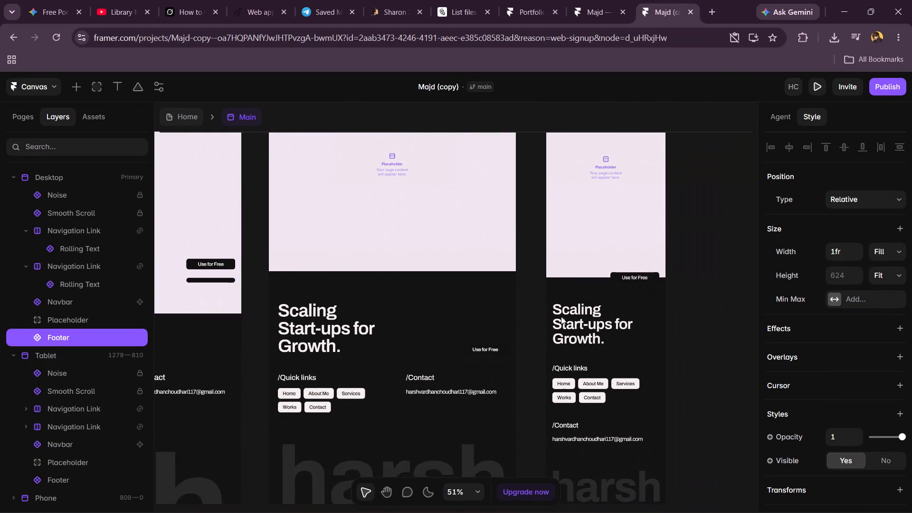
scroll(561, 316, "left", 1)
left_click(617, 274)
double_click(617, 274)
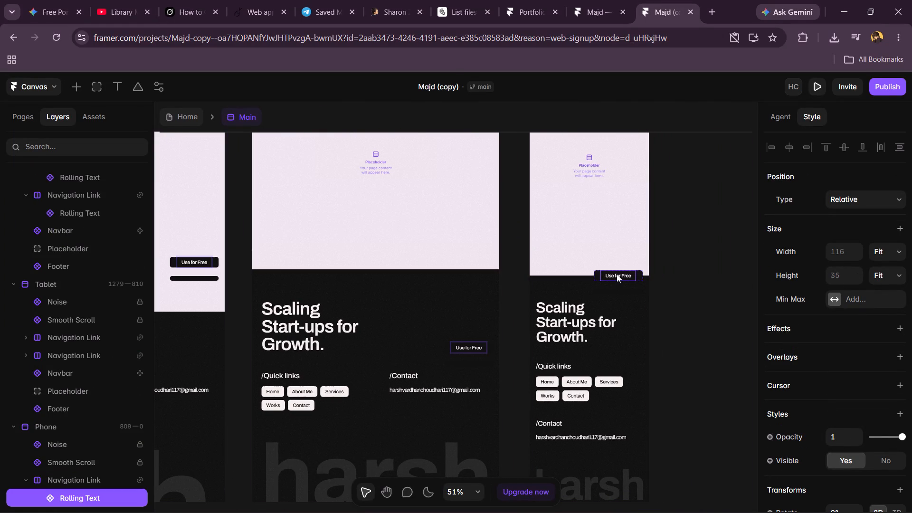
right_click(617, 274)
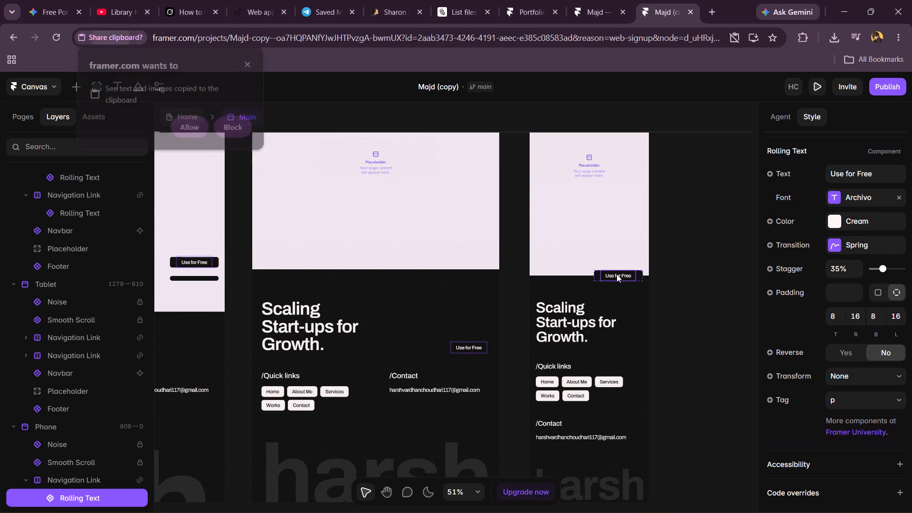
left_click(195, 131)
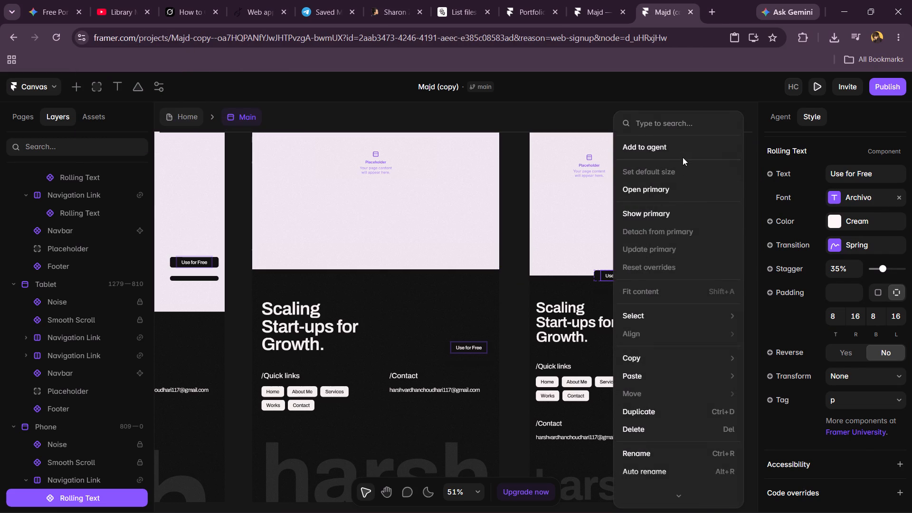
scroll(658, 373, "down", 1)
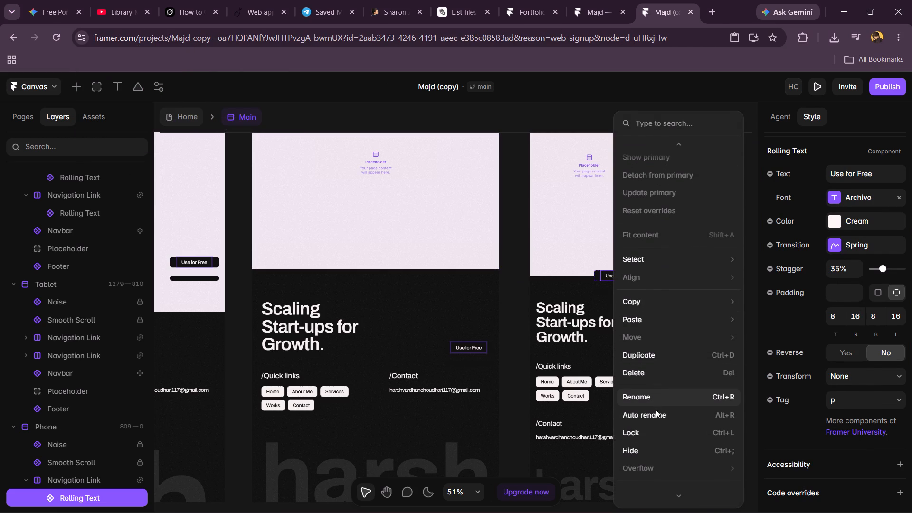
scroll(656, 418, "down", 1)
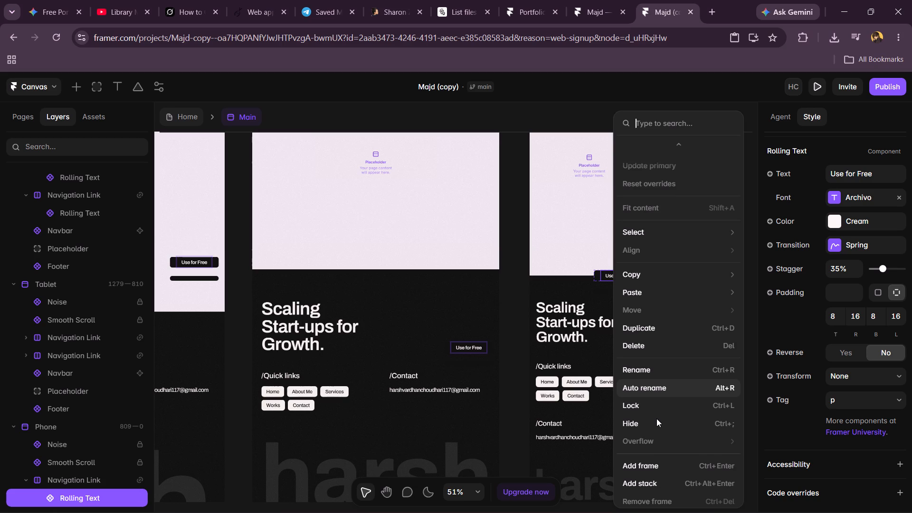
scroll(656, 418, "down", 2)
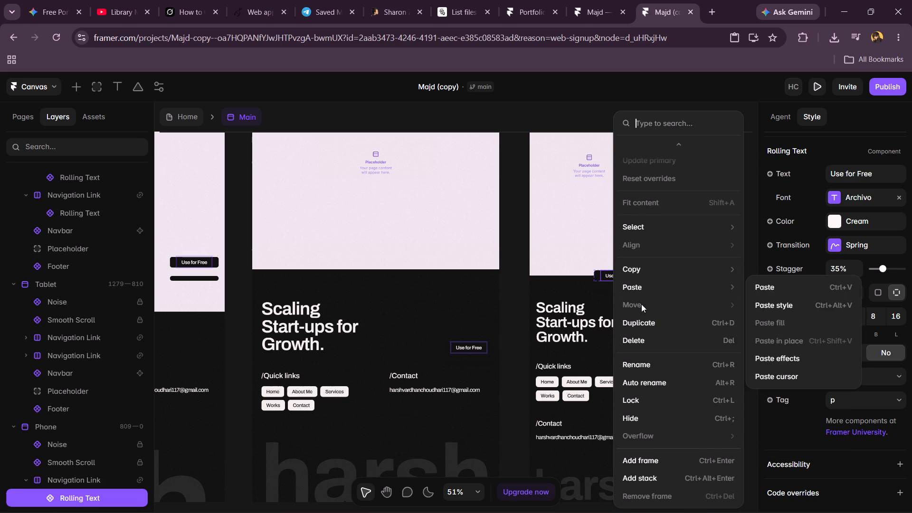
left_click(645, 338)
Delete the "Use for Free" Rolling Text from the upper Navigation Link badge in the Main layout's Desktop breakpoint.
scroll(388, 313, "right", 1)
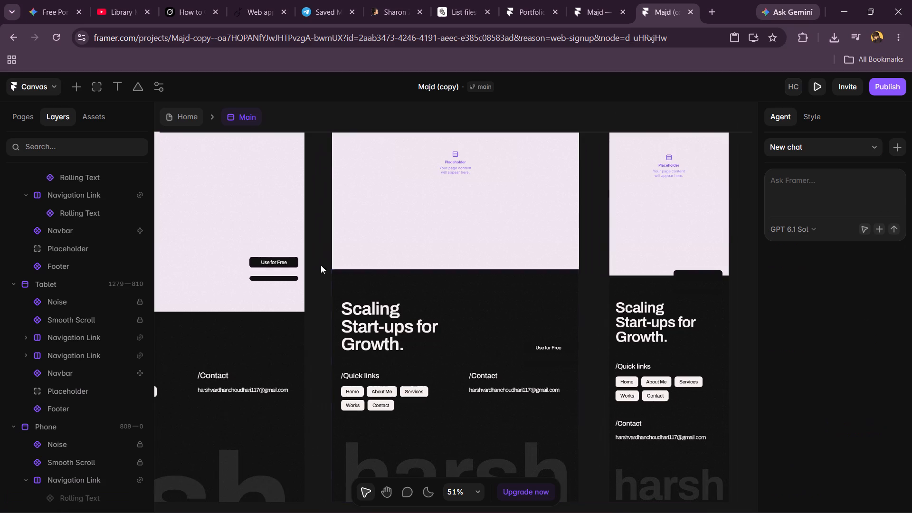
double_click(275, 260)
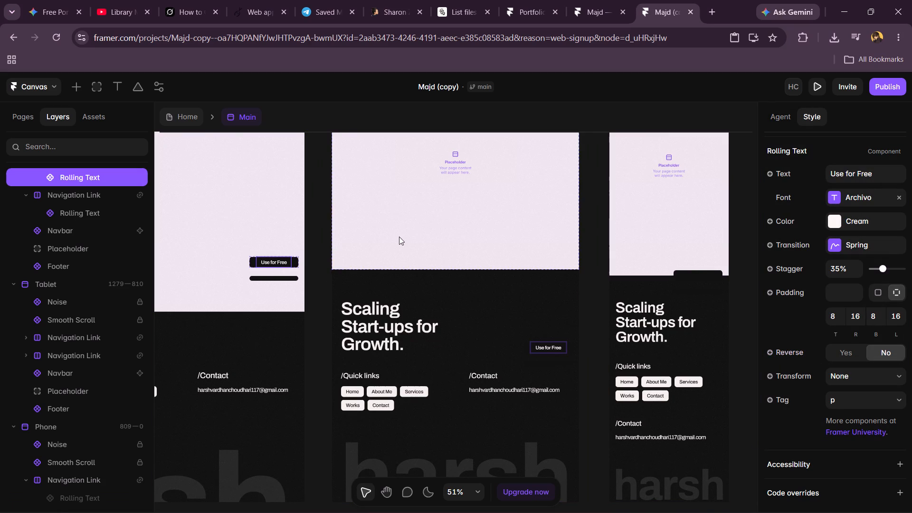
right_click(263, 260)
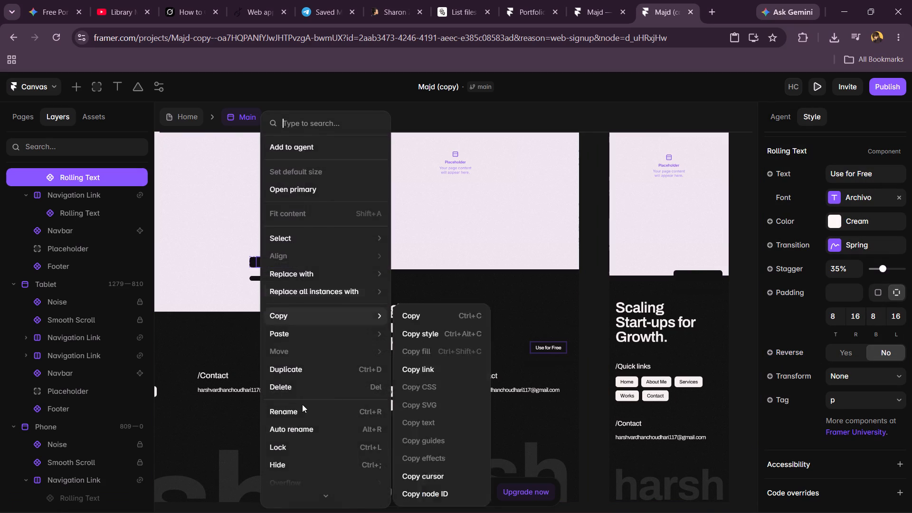
scroll(302, 426, "down", 4)
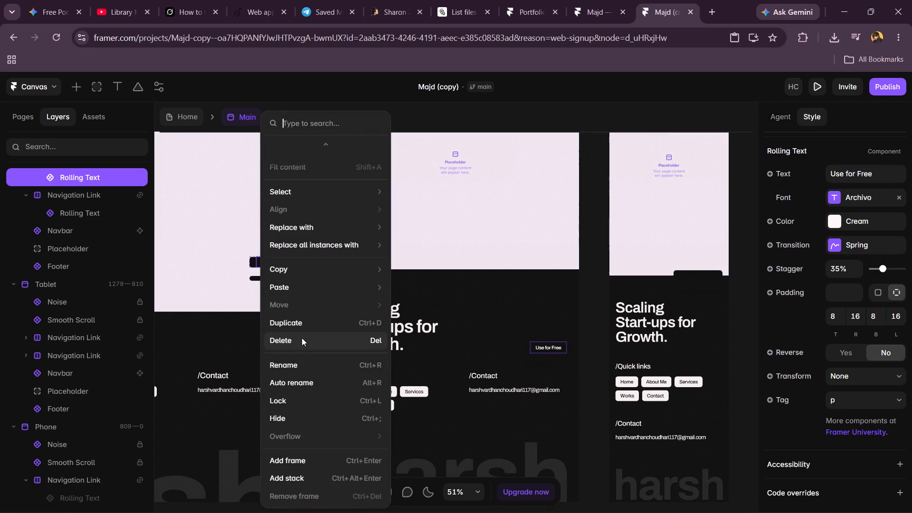
left_click(303, 340)
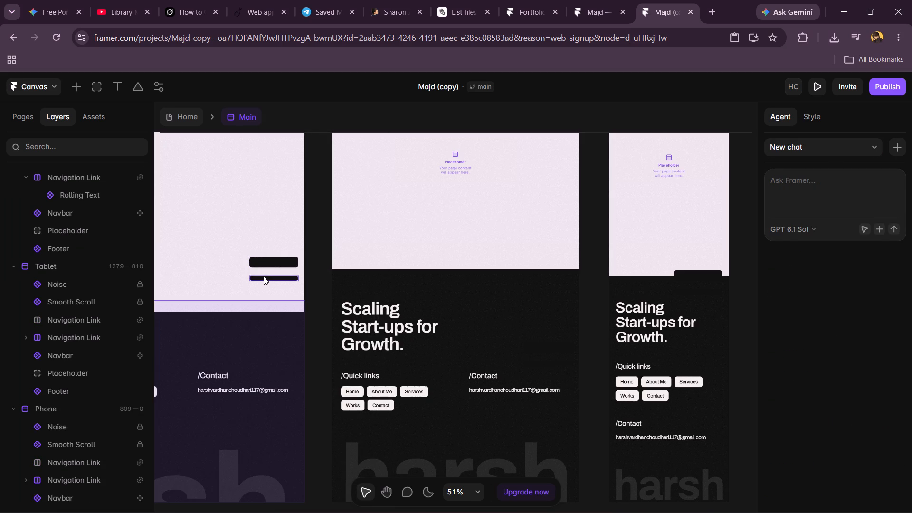
Inspect the two black Navigation Link badges in the Desktop breakpoint and look over the Main layout's breakpoints.
double_click(264, 276)
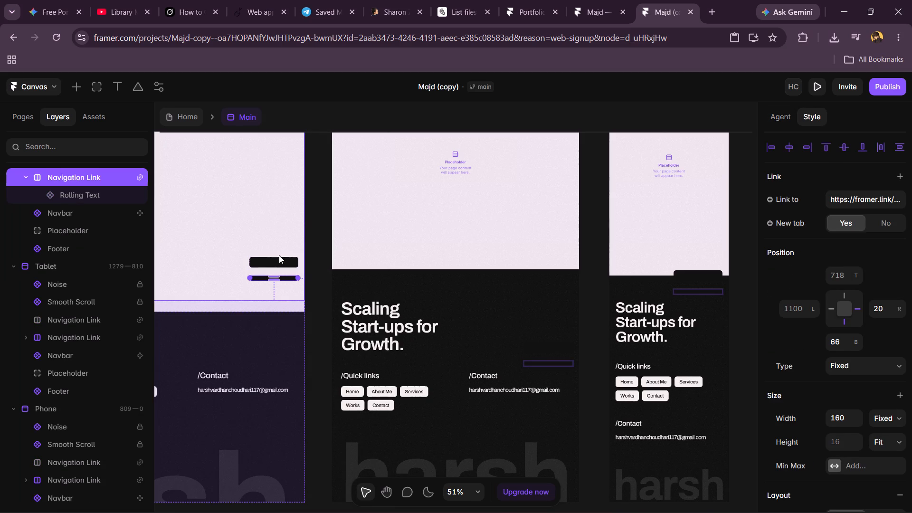
double_click(281, 260)
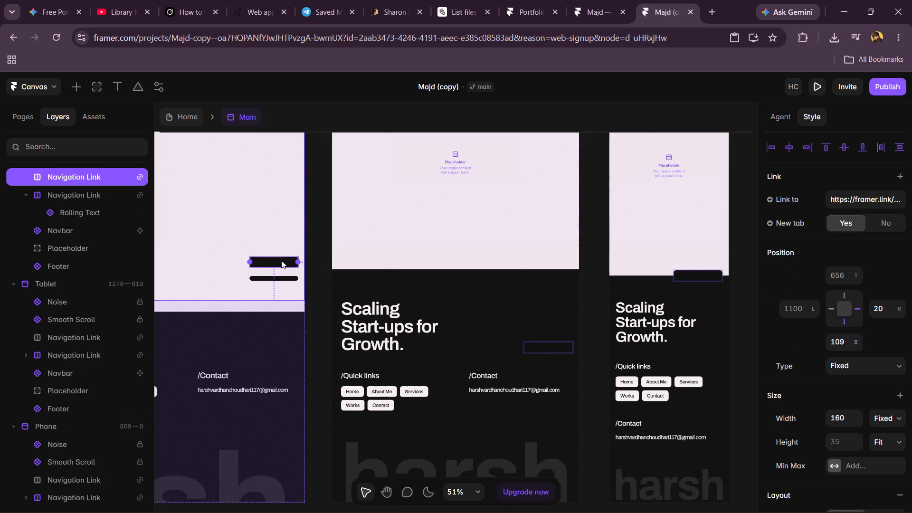
left_click(281, 260)
scroll(281, 260, "right", 1)
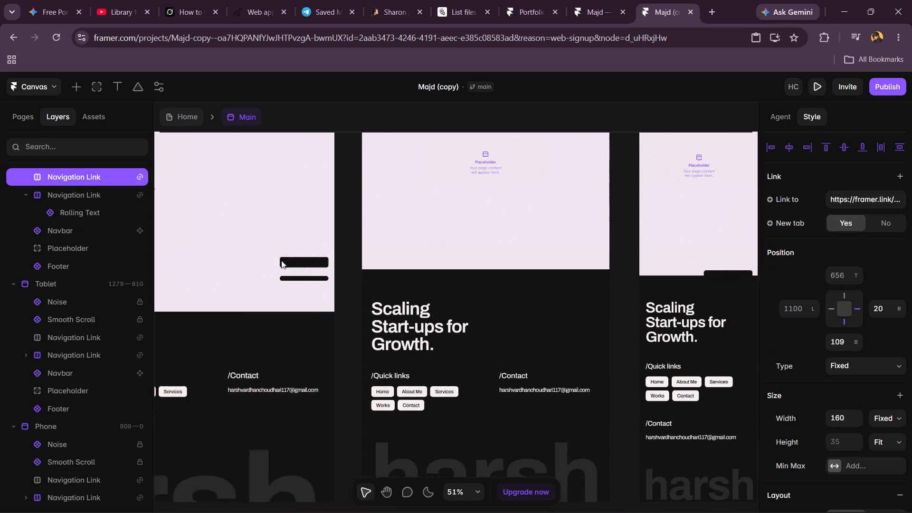
scroll(281, 260, "right", 2)
scroll(281, 260, "left", 1)
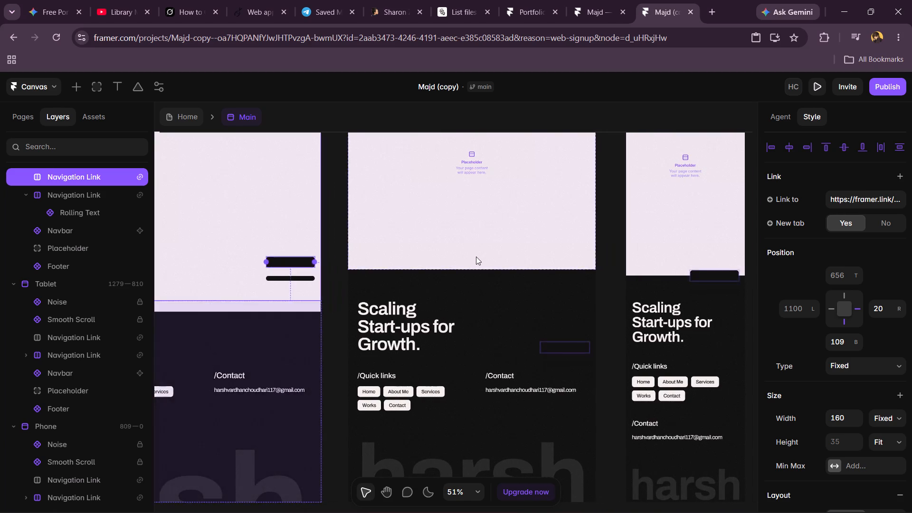
scroll(476, 256, "left", 3)
scroll(476, 256, "down", 3)
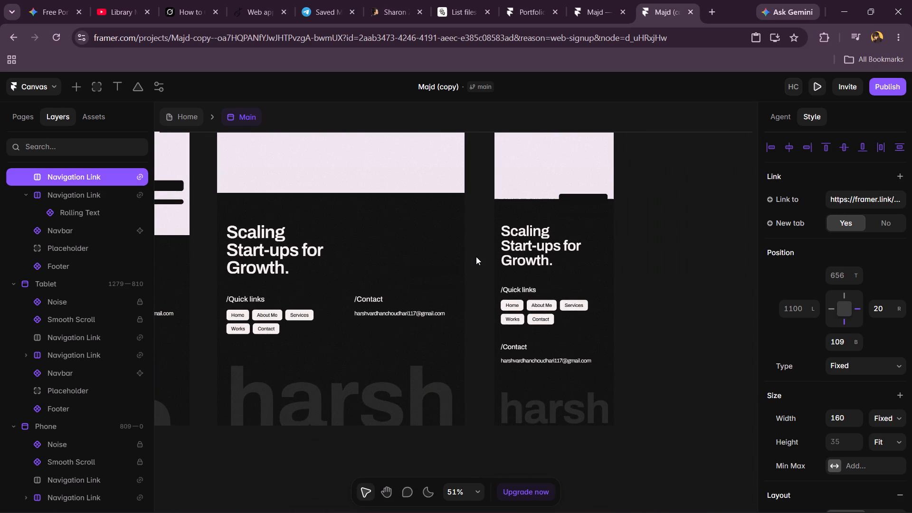
scroll(476, 256, "down", 1)
scroll(476, 256, "right", 7)
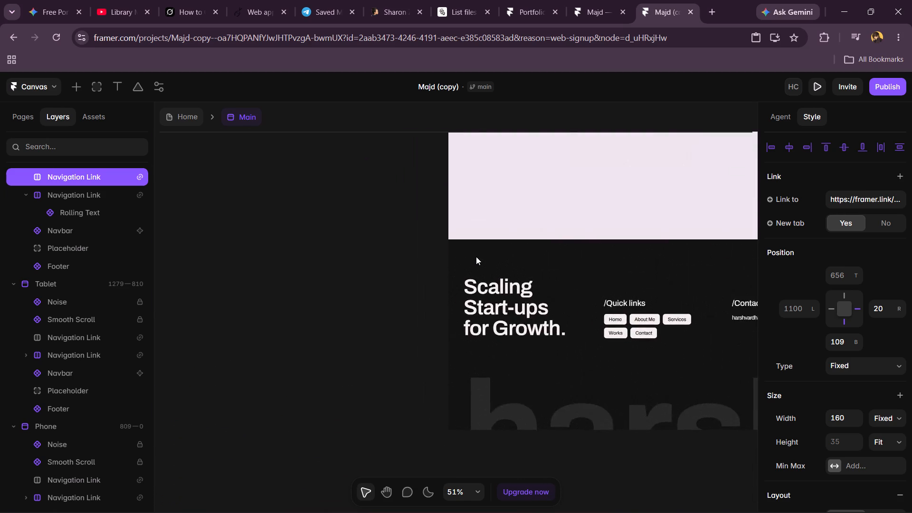
scroll(476, 256, "left", 3)
Return to the Home page and delete the Namecheap advert image from the Domains frame.
left_click(183, 115)
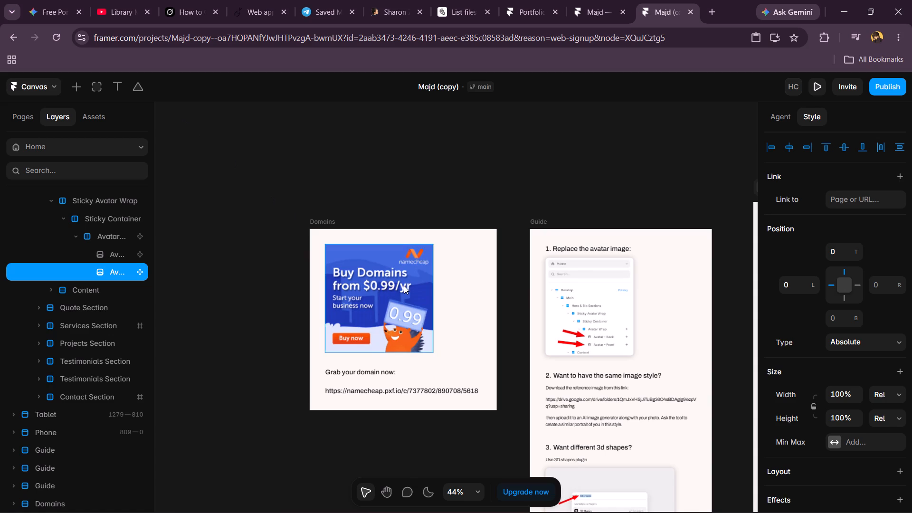
left_click(486, 269)
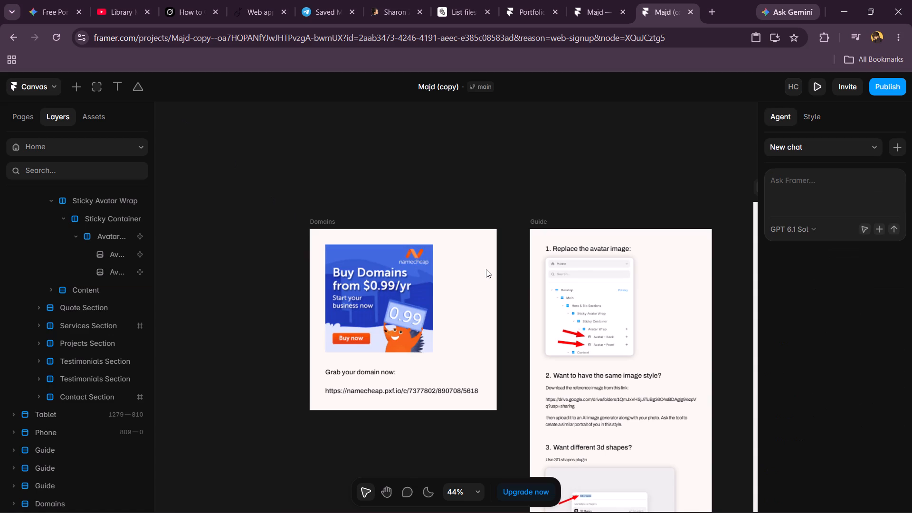
right_click(486, 269)
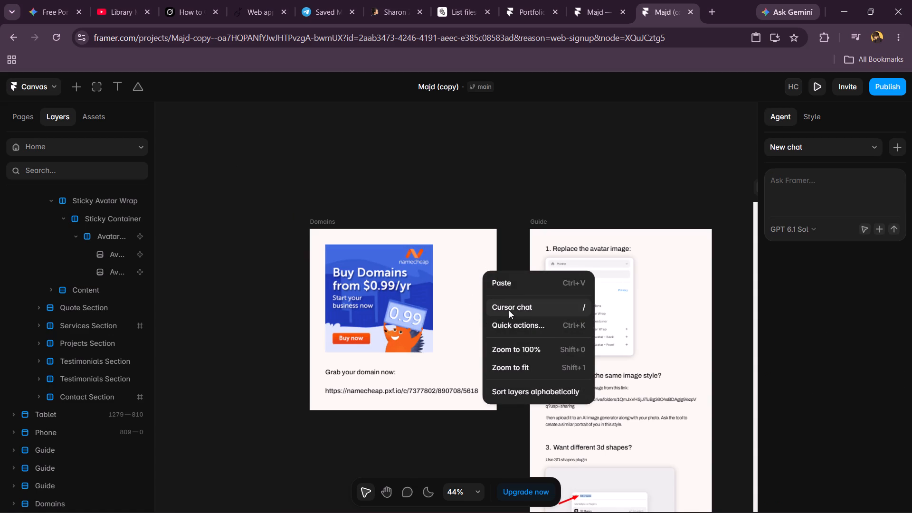
left_click(437, 339)
left_click(437, 339)
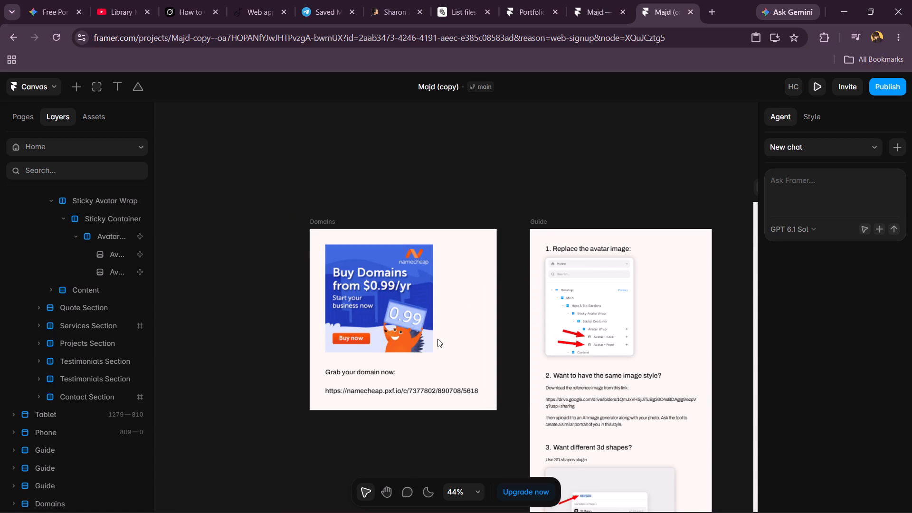
left_click_drag(437, 339, 384, 330)
left_click(384, 330)
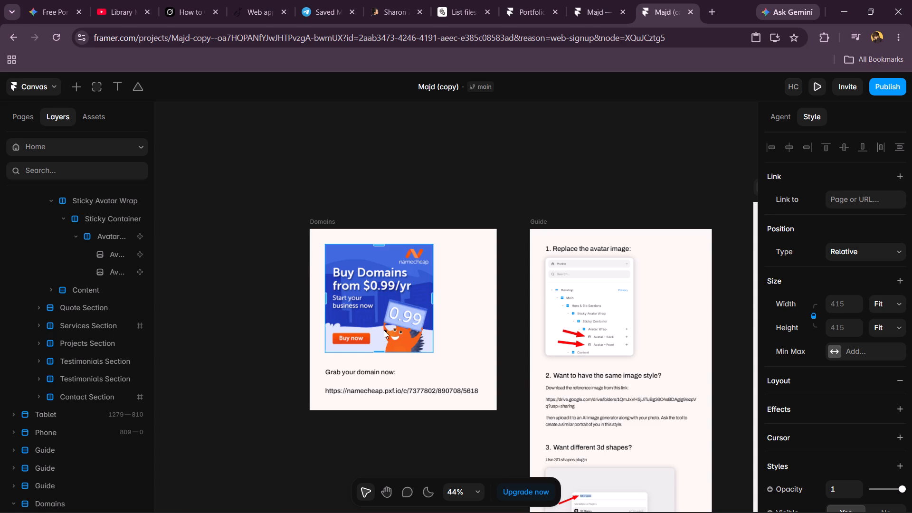
right_click(384, 330)
left_click(417, 318)
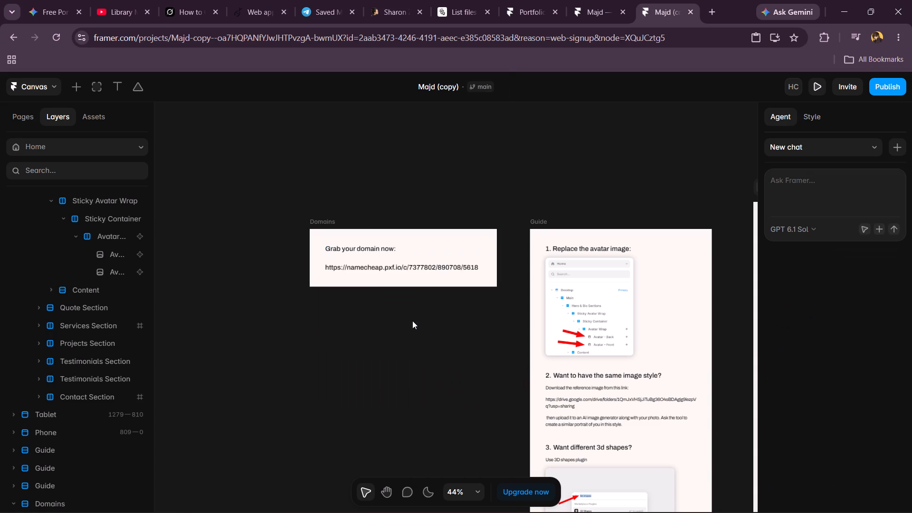
Remove the Domains frame from the Home canvas, deleting its "Grab your domain now" text and Stack first.
right_click(374, 268)
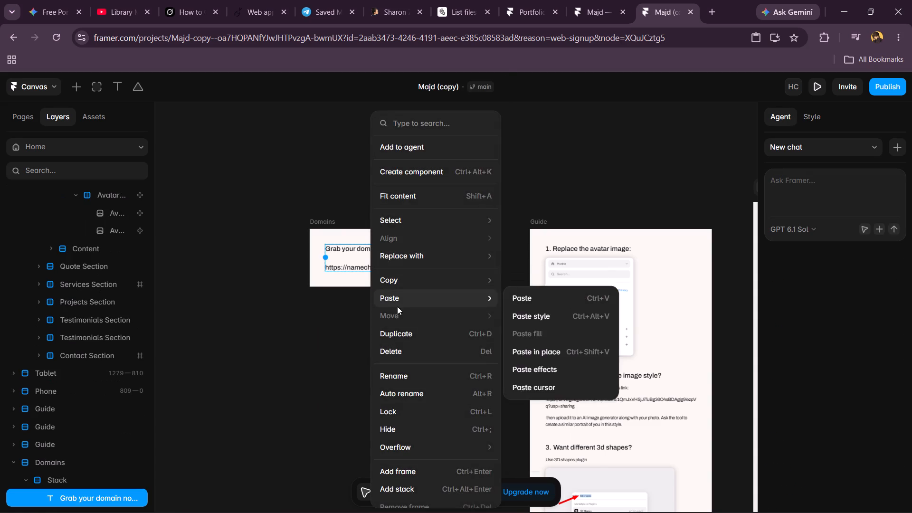
left_click(419, 353)
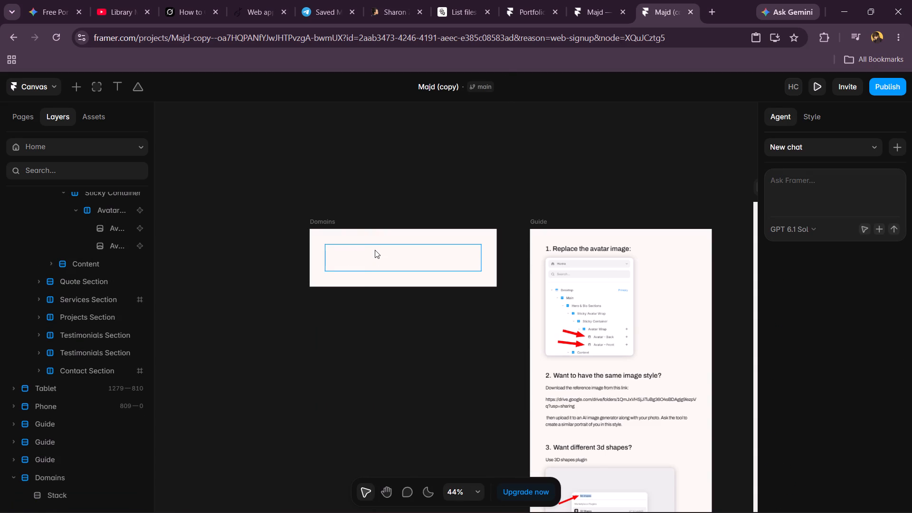
right_click(375, 250)
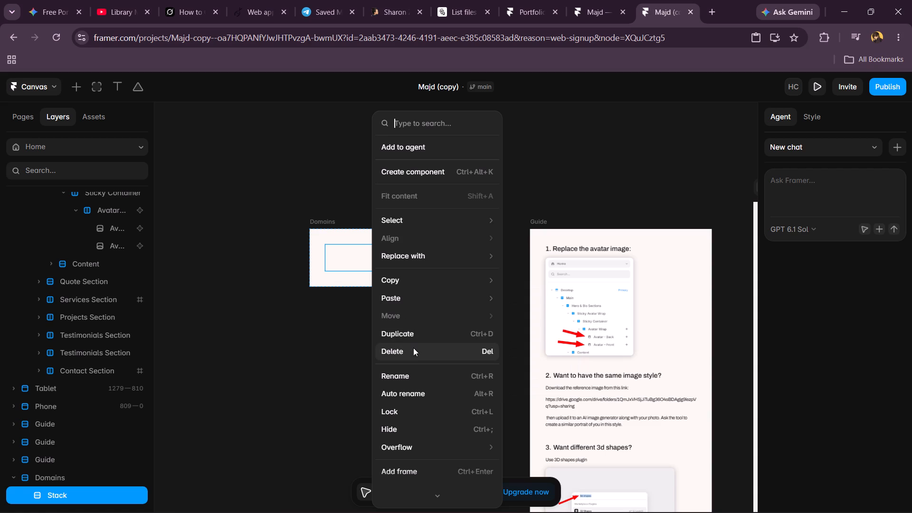
left_click(415, 356)
right_click(384, 269)
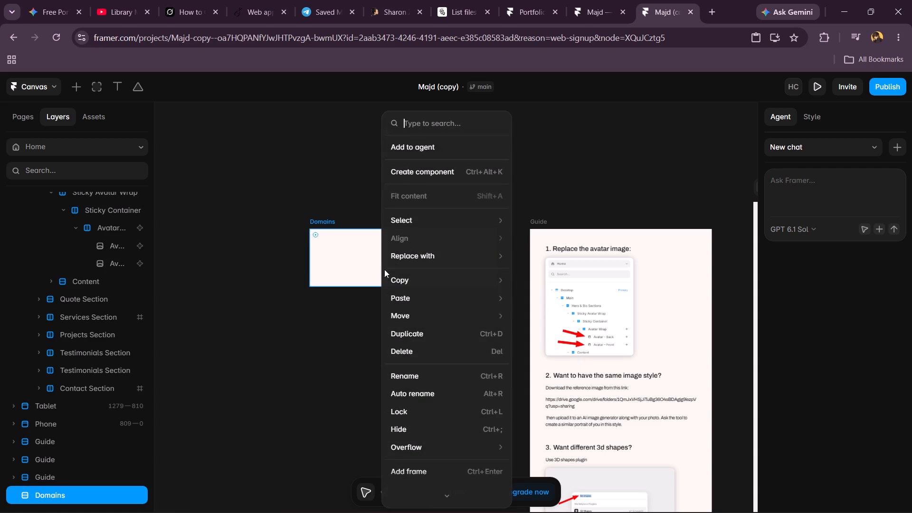
left_click(420, 351)
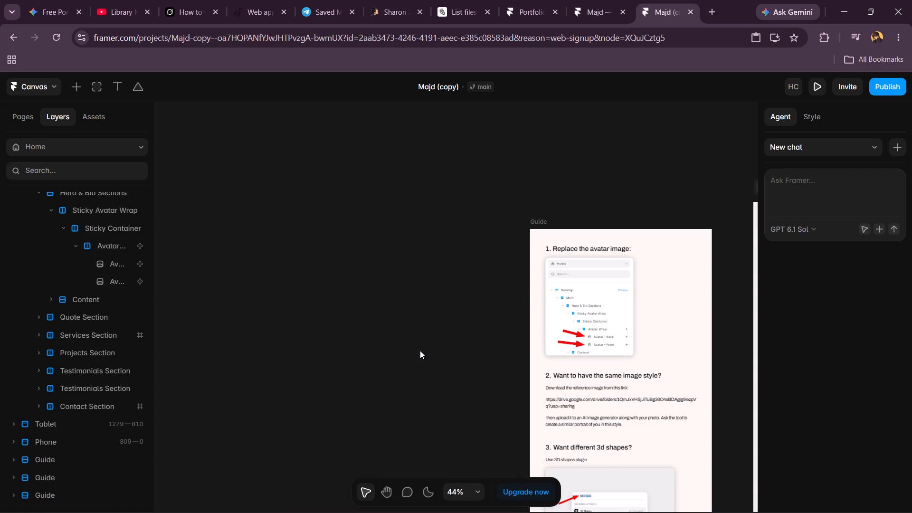
Delete the "1. Replace the avatar image" Stack from the Guide frame next to the Desktop breakpoint.
scroll(420, 351, "left", 3)
scroll(420, 351, "down", 1)
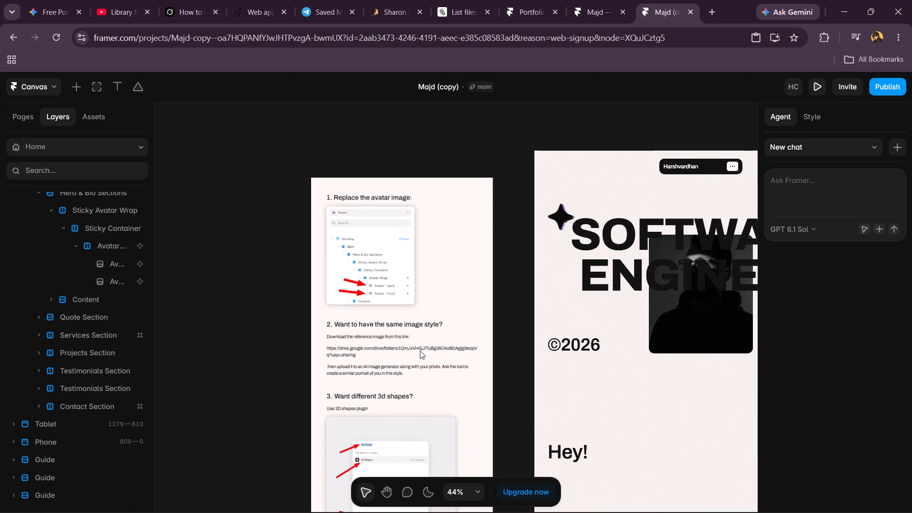
scroll(420, 351, "down", 4)
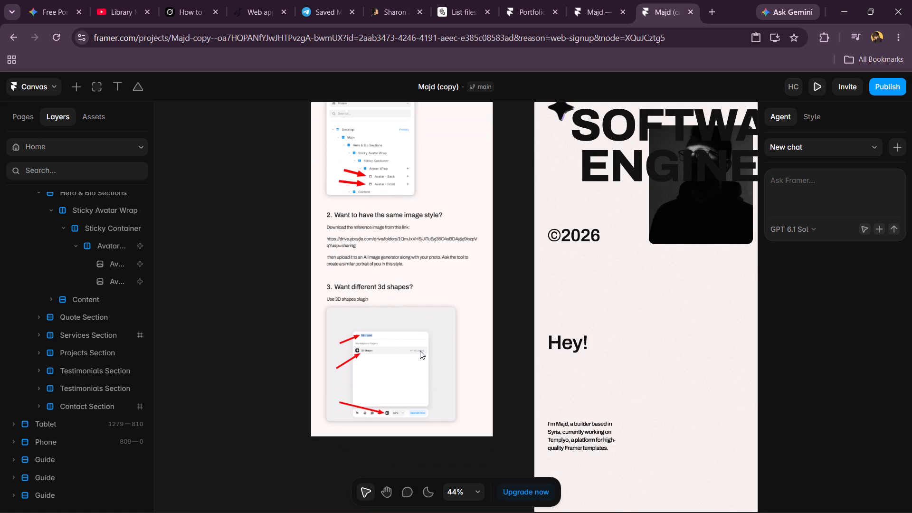
left_click(420, 351)
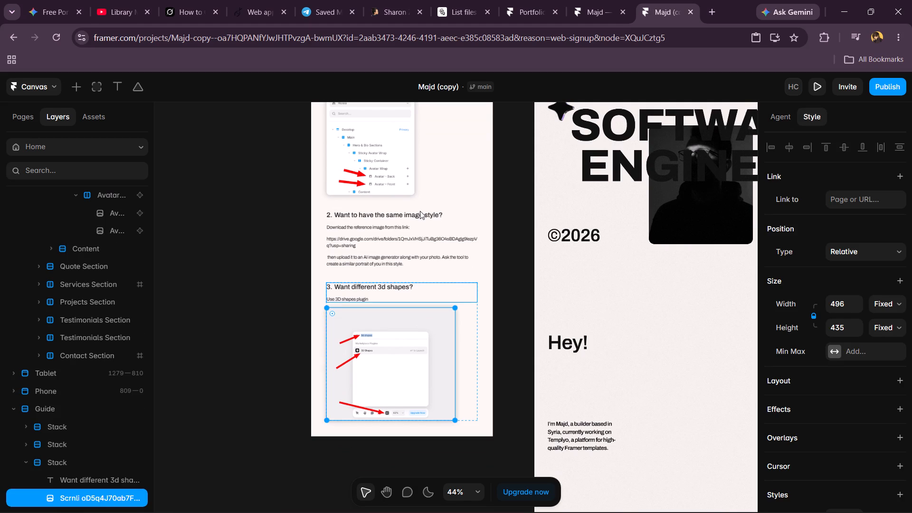
scroll(420, 211, "up", 1)
left_click(437, 186)
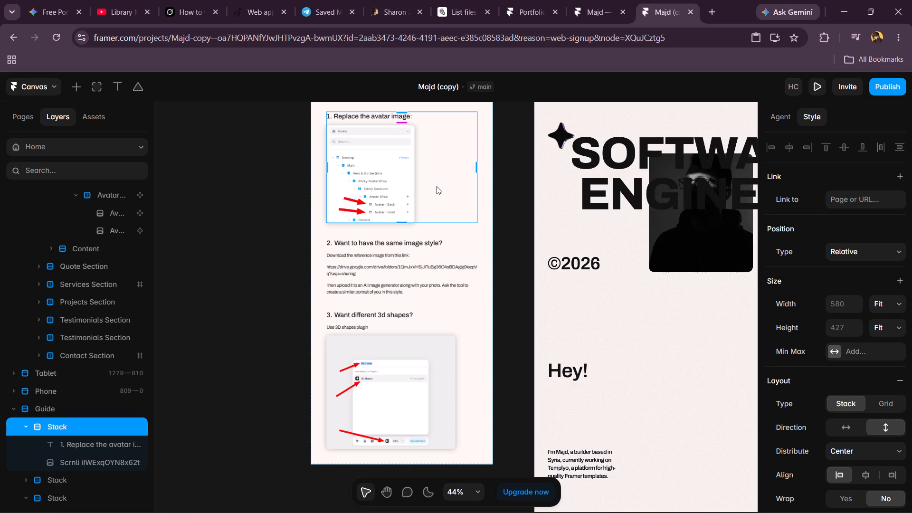
key("Delete")
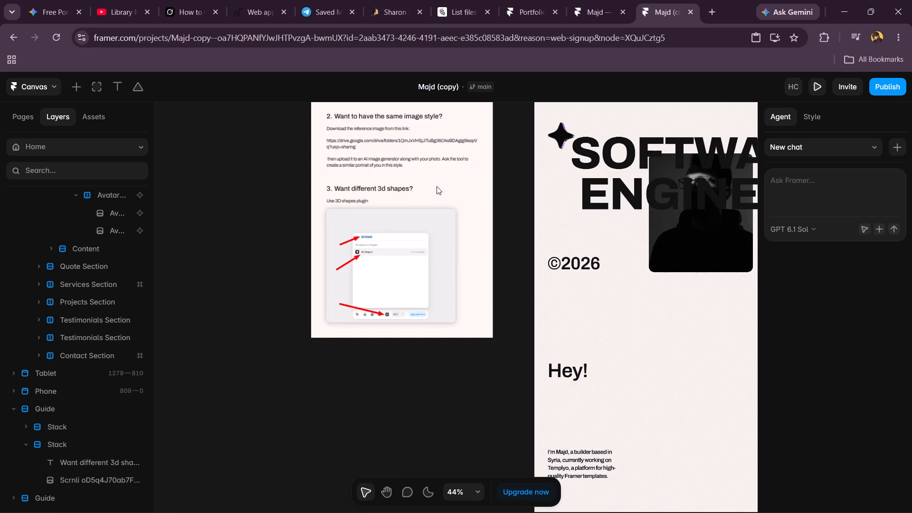
Delete the 3D shapes text, the image style text and the remaining screenshot from that Guide frame.
left_click(437, 186)
key("Print")
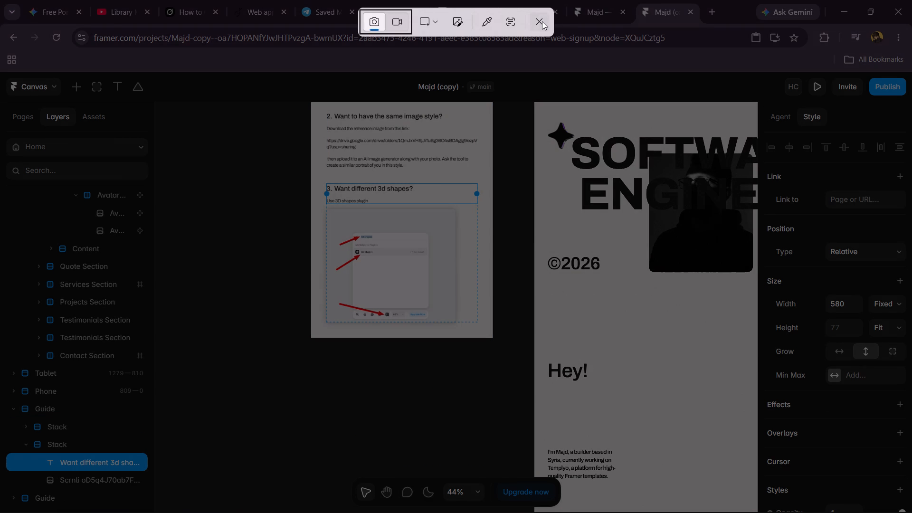
left_click(542, 21)
key("Delete")
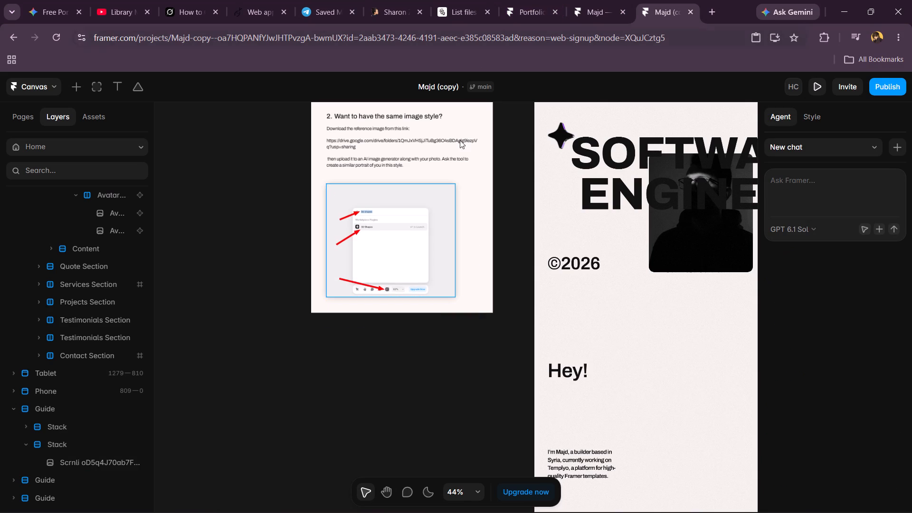
scroll(450, 218, "up", 1)
key("Delete")
left_click(426, 221)
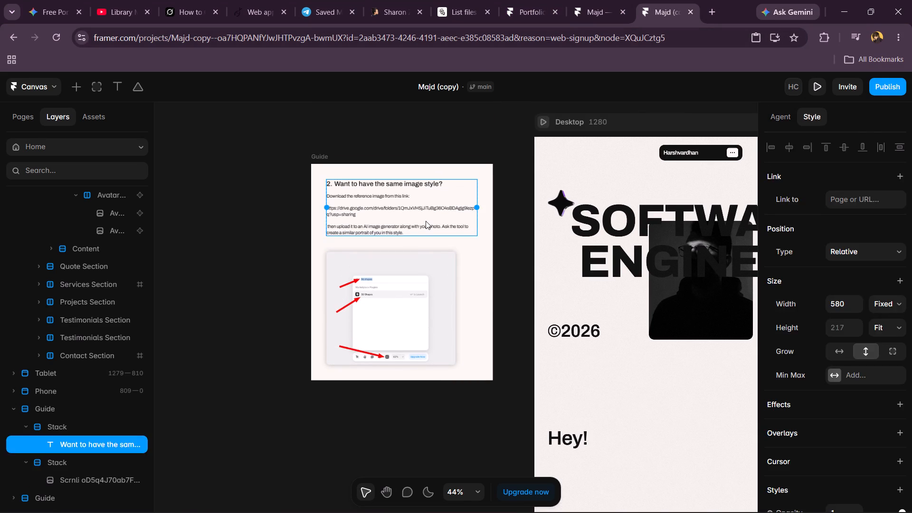
key("Delete")
left_click(407, 275)
key("Delete")
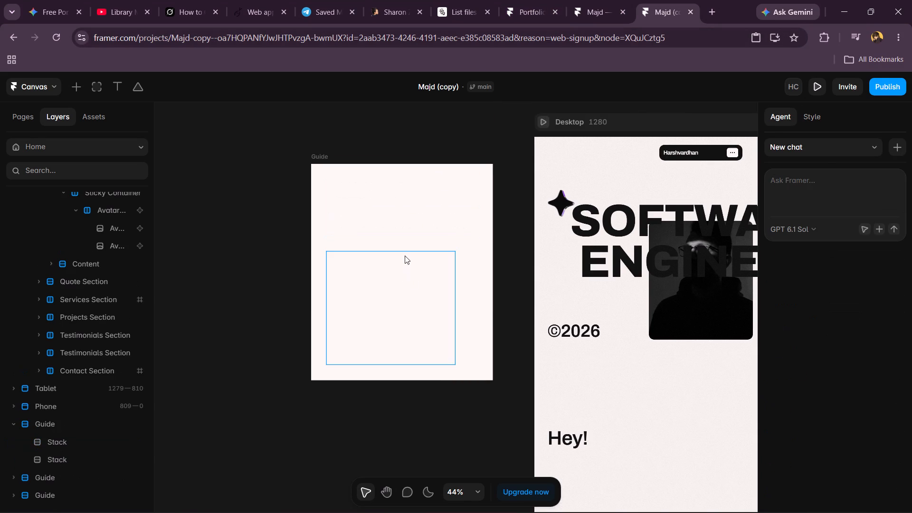
Delete the two empty Stacks and the emptied Guide frame from the Home canvas.
left_click(405, 256)
key("Delete")
left_click(399, 228)
key("Delete")
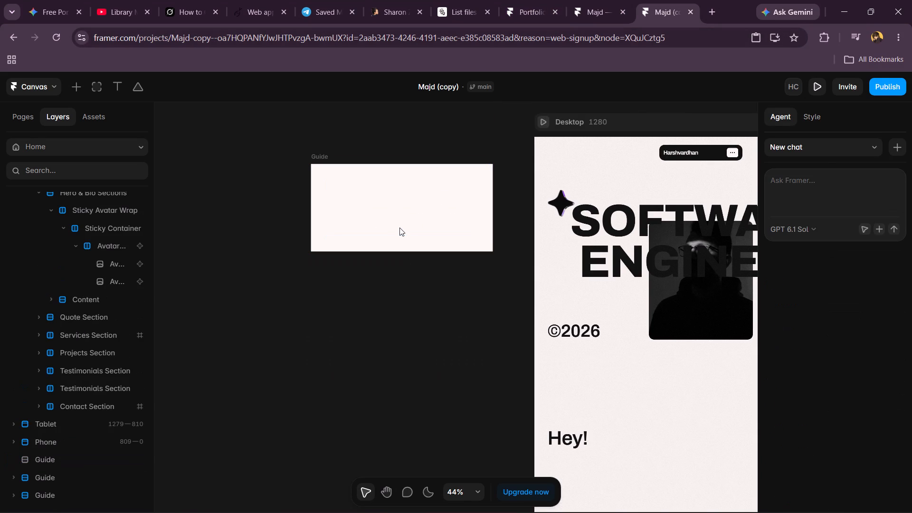
left_click(399, 228)
key("Delete")
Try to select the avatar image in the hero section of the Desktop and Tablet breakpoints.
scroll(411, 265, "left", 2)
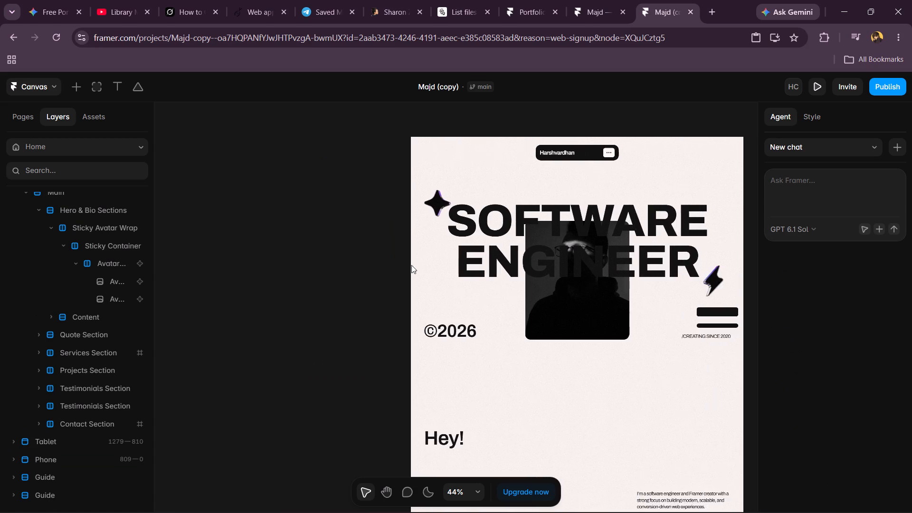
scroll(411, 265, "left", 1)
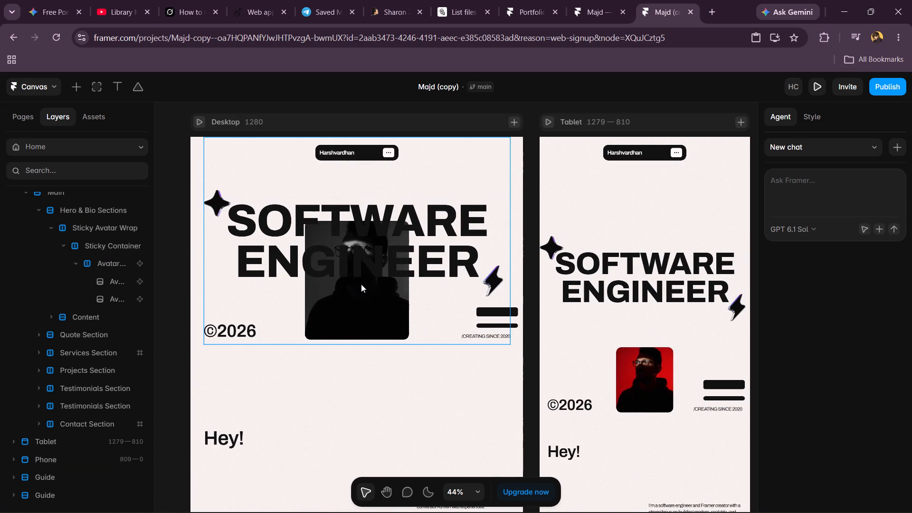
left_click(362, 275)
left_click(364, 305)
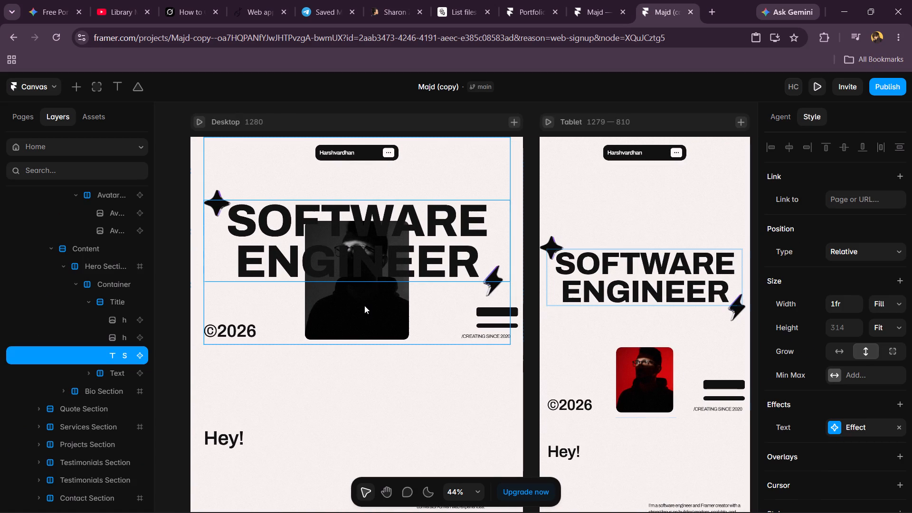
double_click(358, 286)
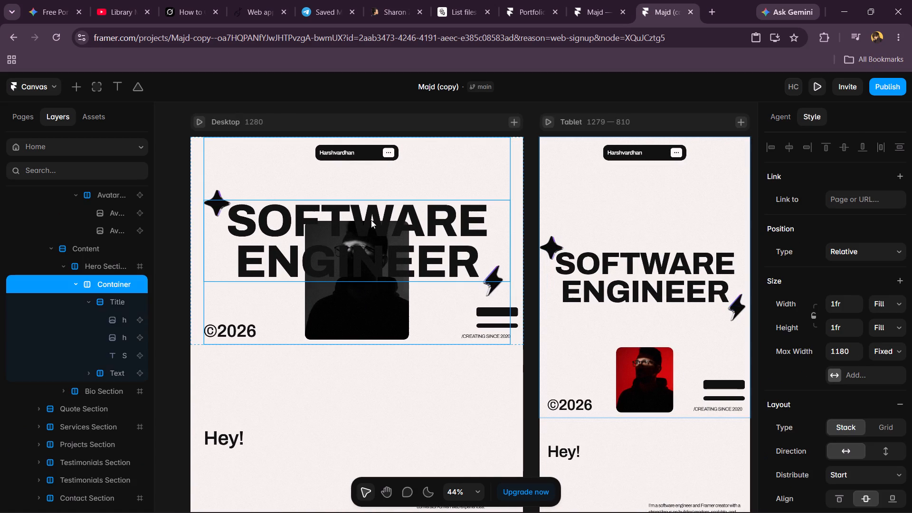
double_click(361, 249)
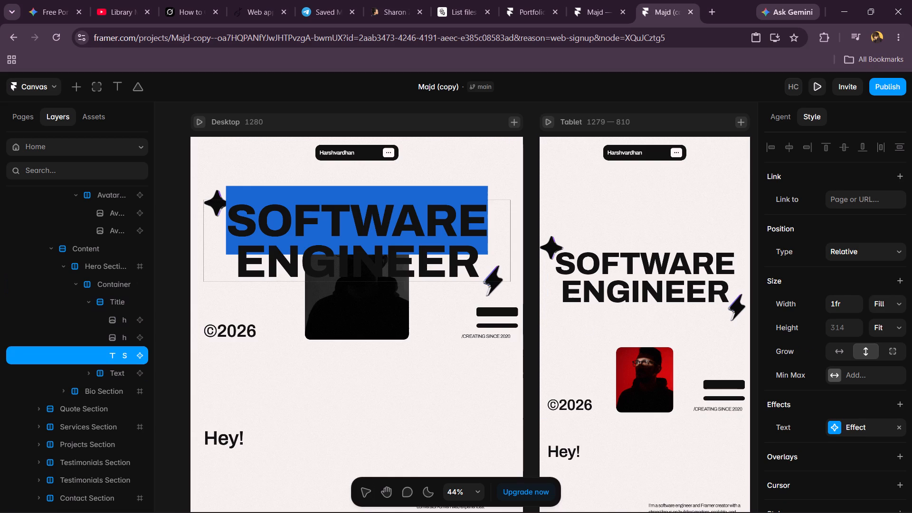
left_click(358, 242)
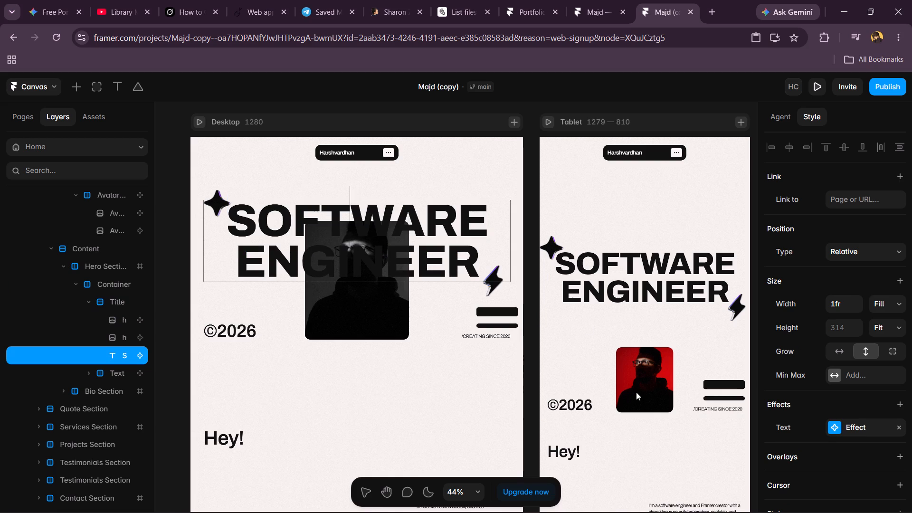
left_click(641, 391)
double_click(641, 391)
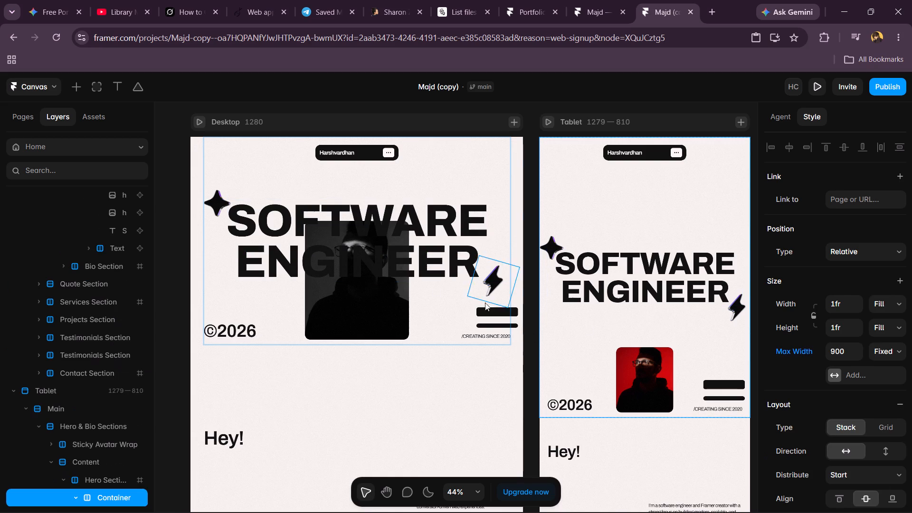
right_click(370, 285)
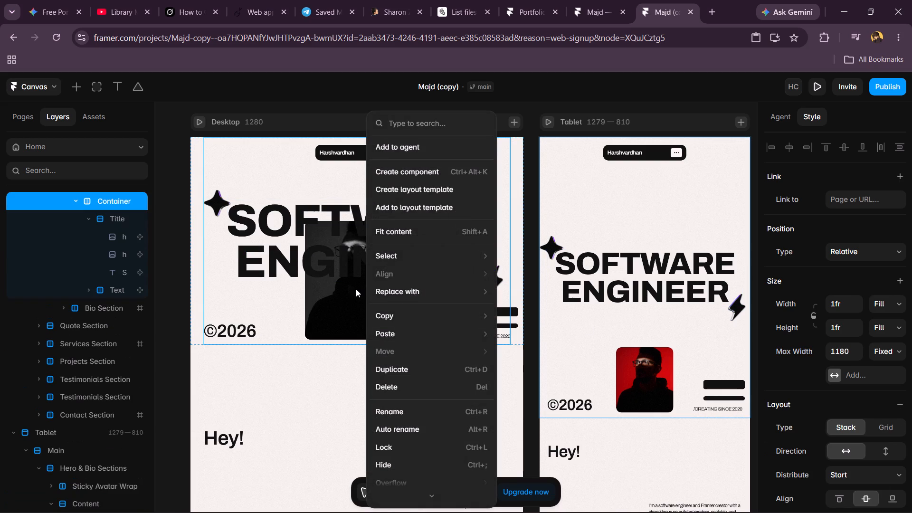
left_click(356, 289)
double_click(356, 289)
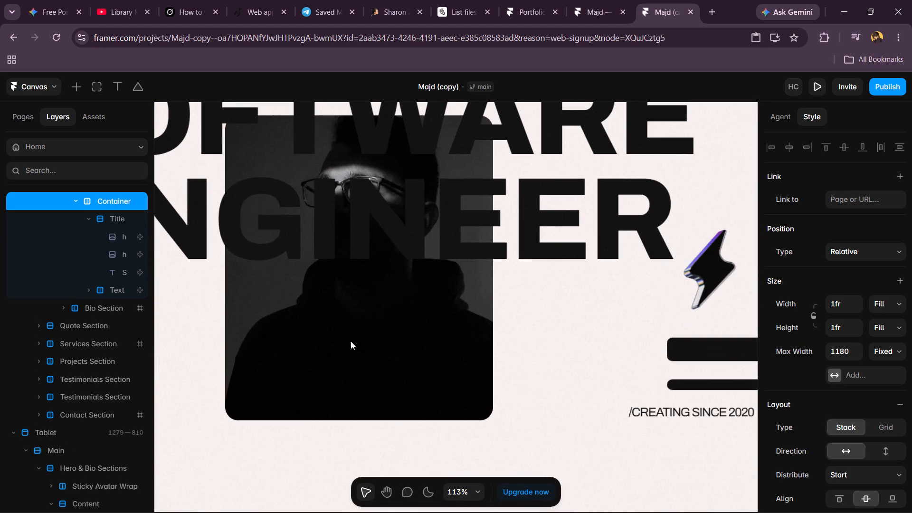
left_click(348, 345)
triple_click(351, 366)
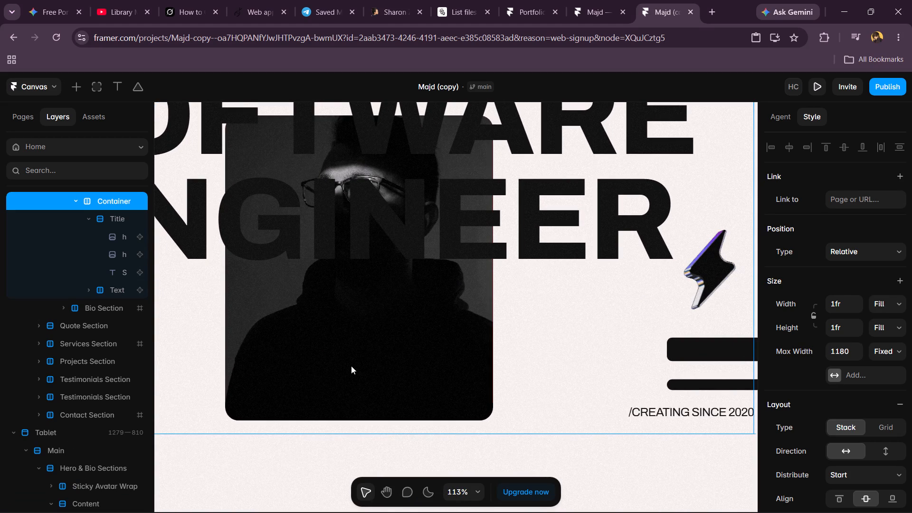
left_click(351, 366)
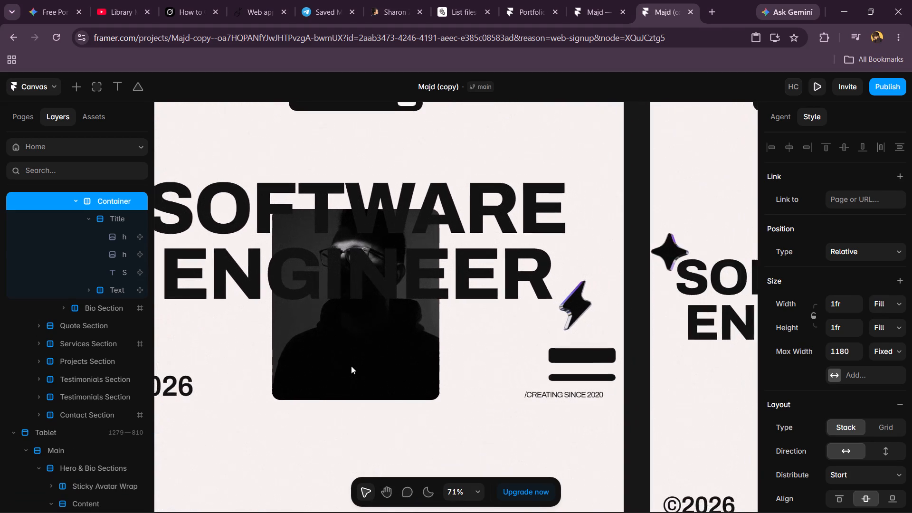
Look over the Home page's Desktop, Tablet and Phone breakpoints from the hero section down to the footer.
scroll(351, 366, "left", 3)
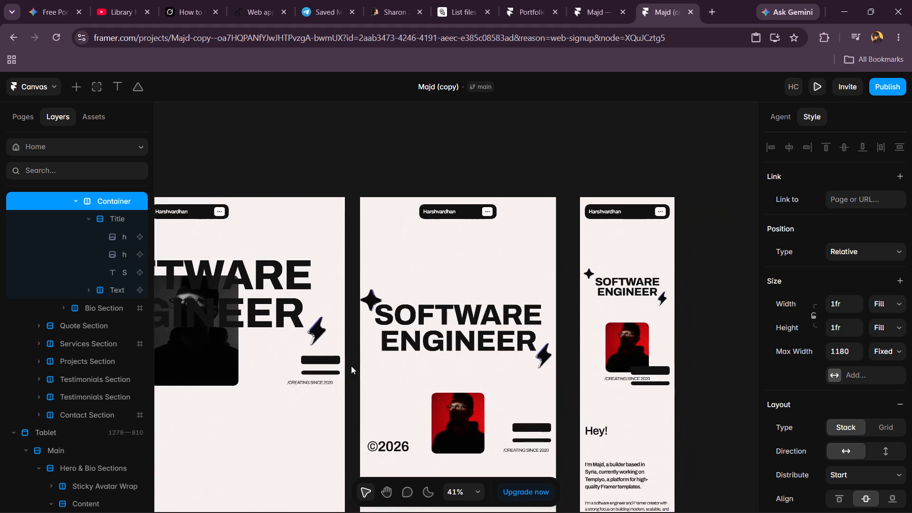
scroll(351, 366, "down", 2)
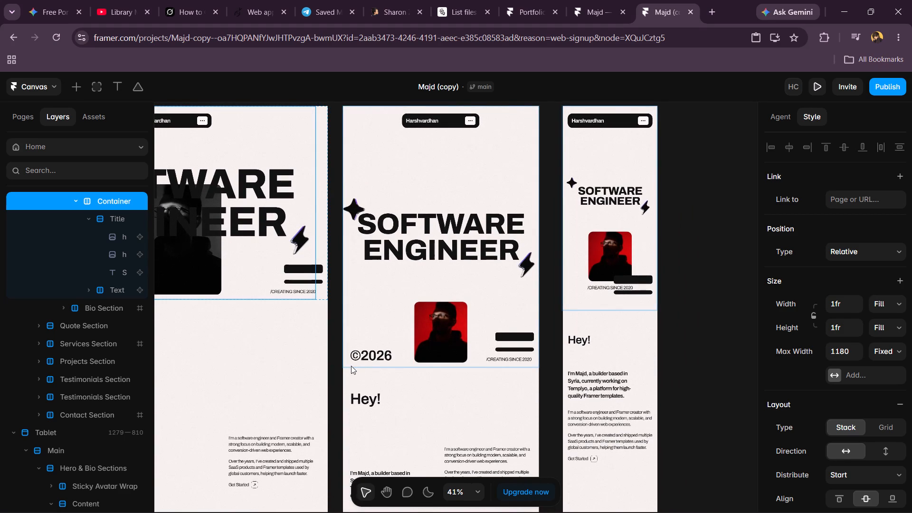
scroll(351, 366, "down", 1)
scroll(351, 366, "right", 4)
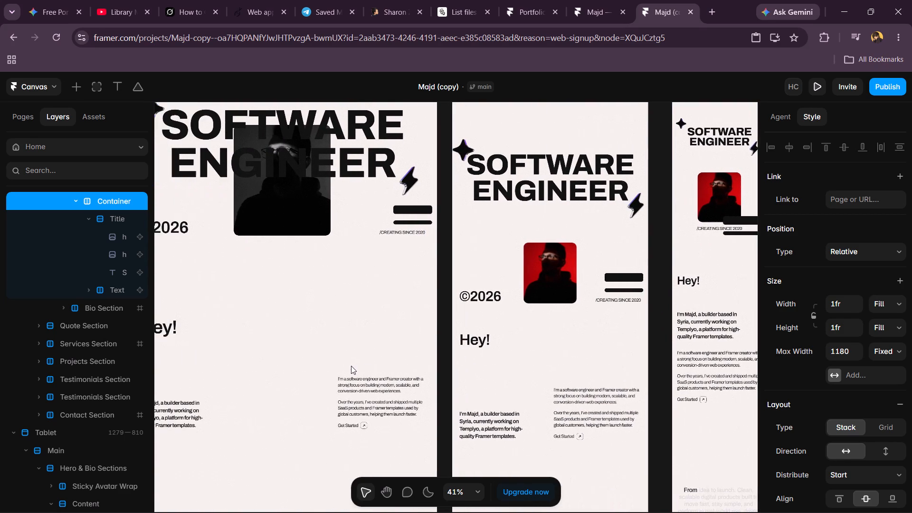
scroll(363, 386, "right", 1)
scroll(363, 386, "down", 3)
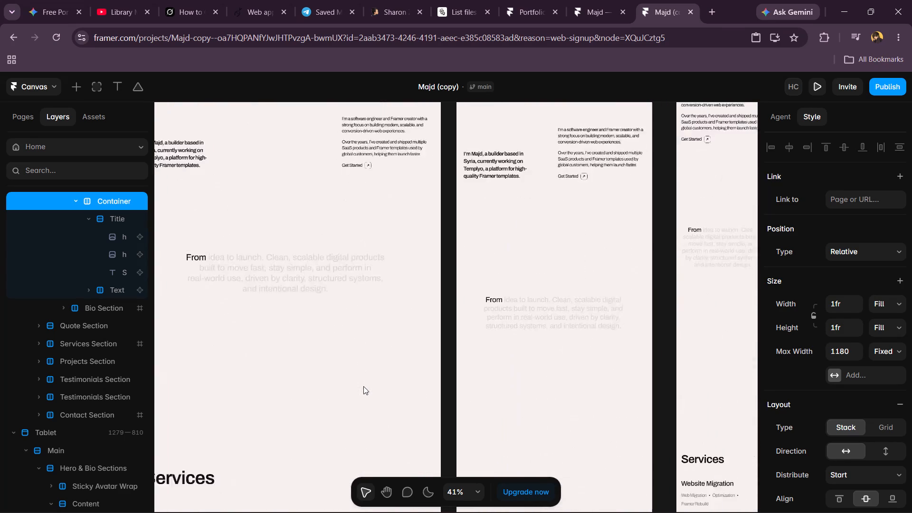
scroll(363, 386, "down", 8)
scroll(363, 386, "up", 2)
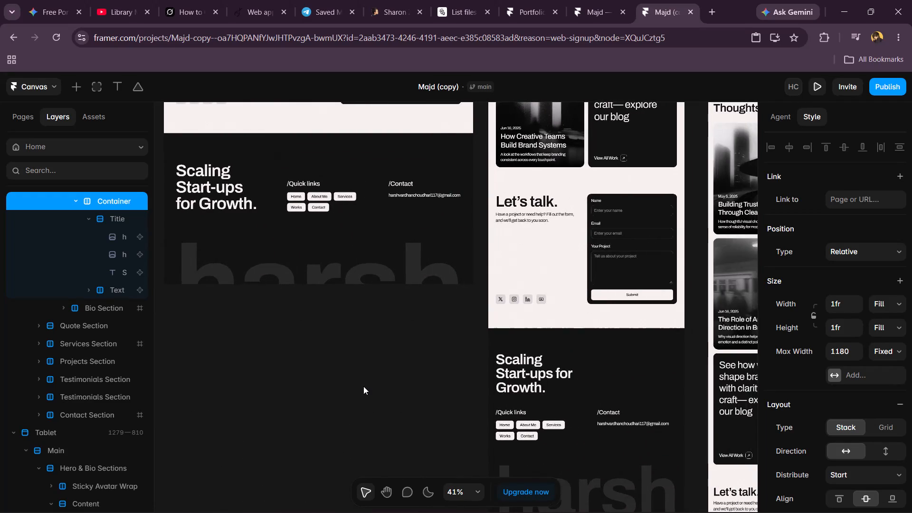
scroll(363, 386, "up", 6)
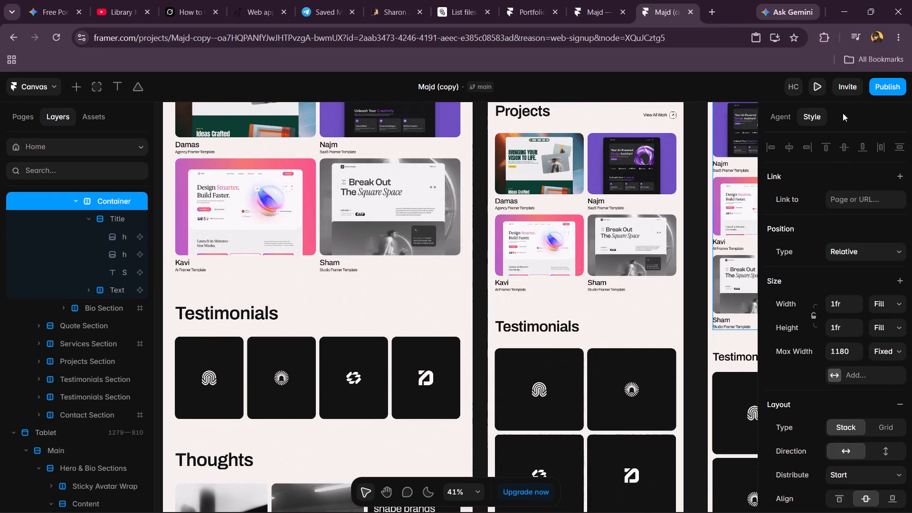
Preview the Home page at Desktop size, review it from hero to footer, and return to the canvas.
left_click(818, 86)
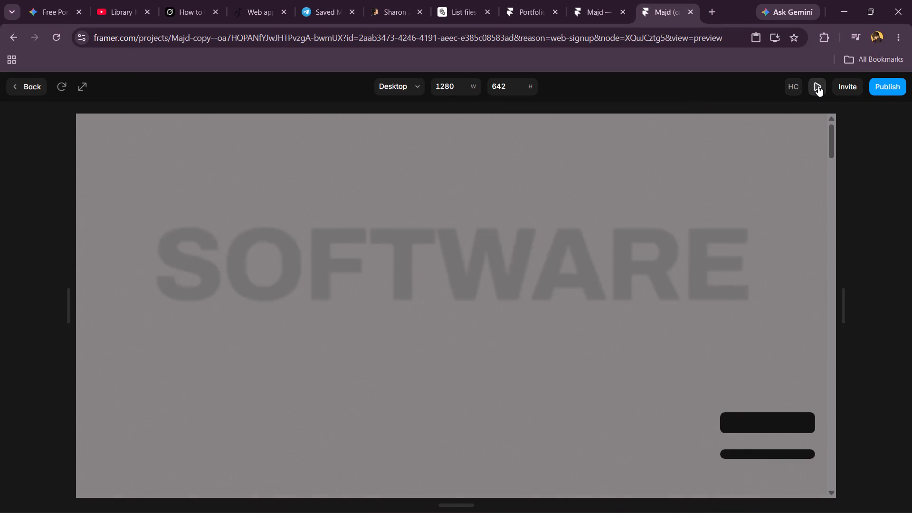
scroll(444, 300, "down", 2)
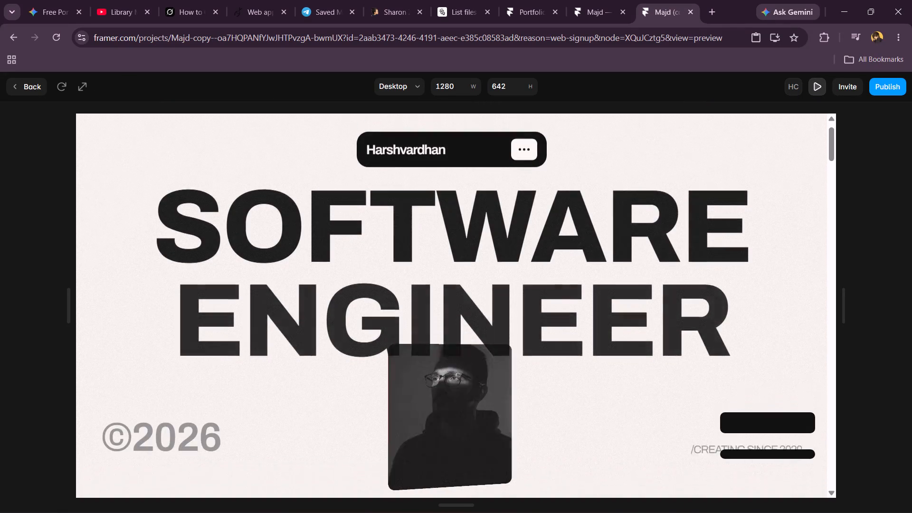
scroll(444, 300, "down", 8)
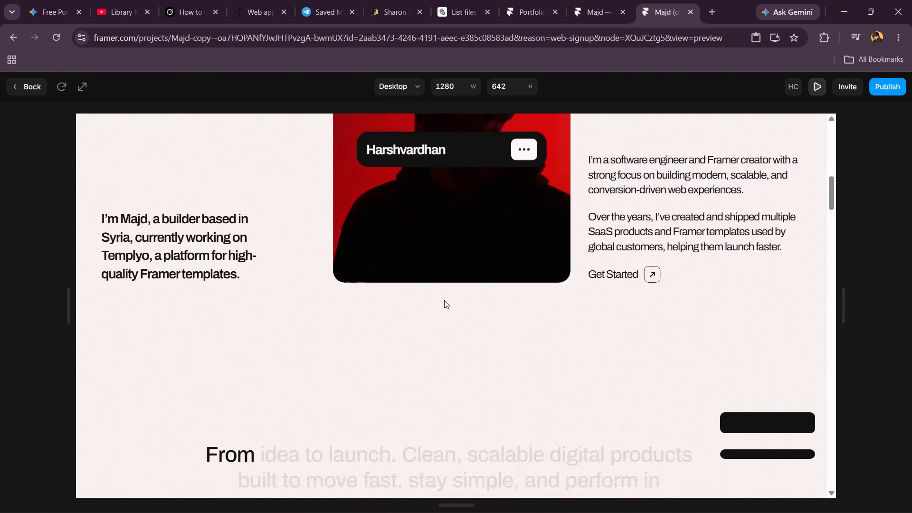
scroll(444, 300, "down", 11)
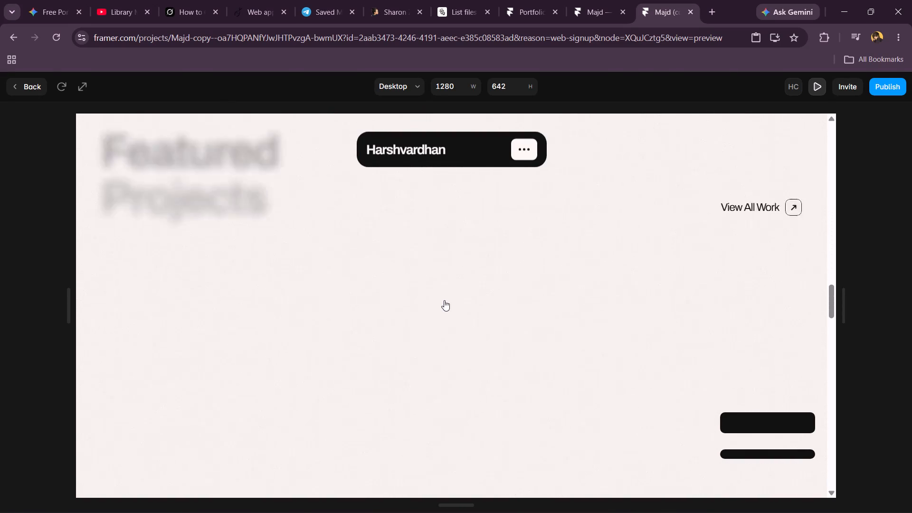
scroll(444, 300, "down", 15)
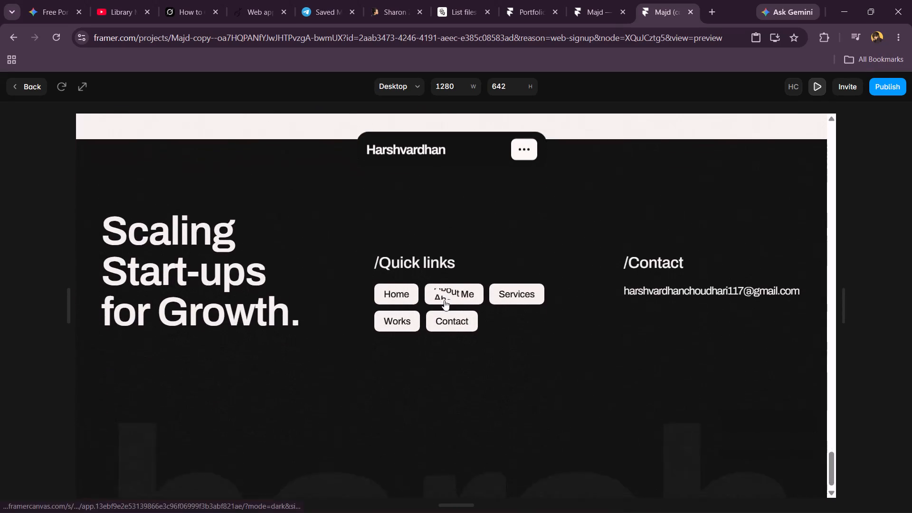
scroll(444, 300, "down", 2)
scroll(492, 290, "up", 2)
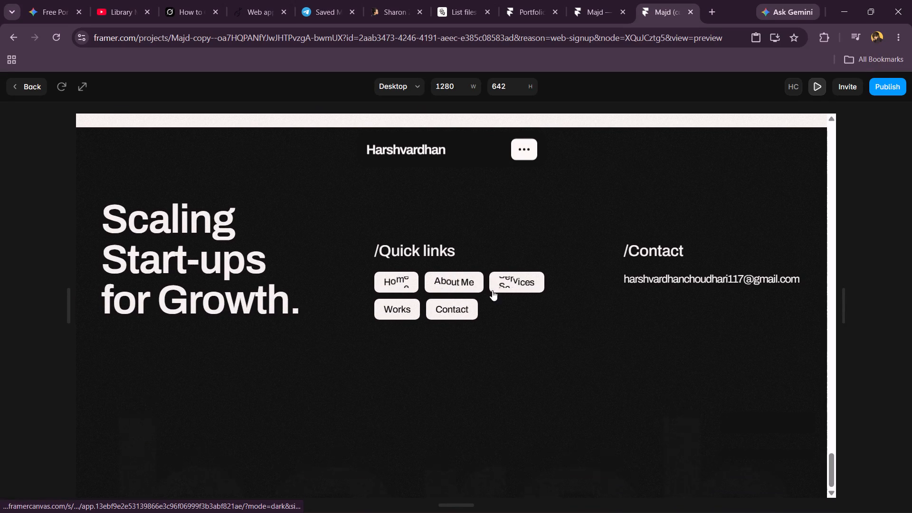
scroll(492, 290, "up", 13)
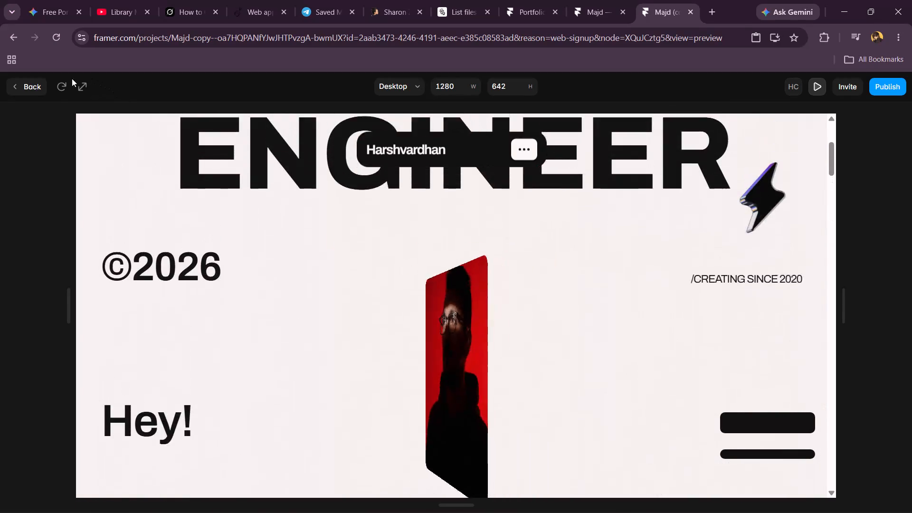
left_click(19, 90)
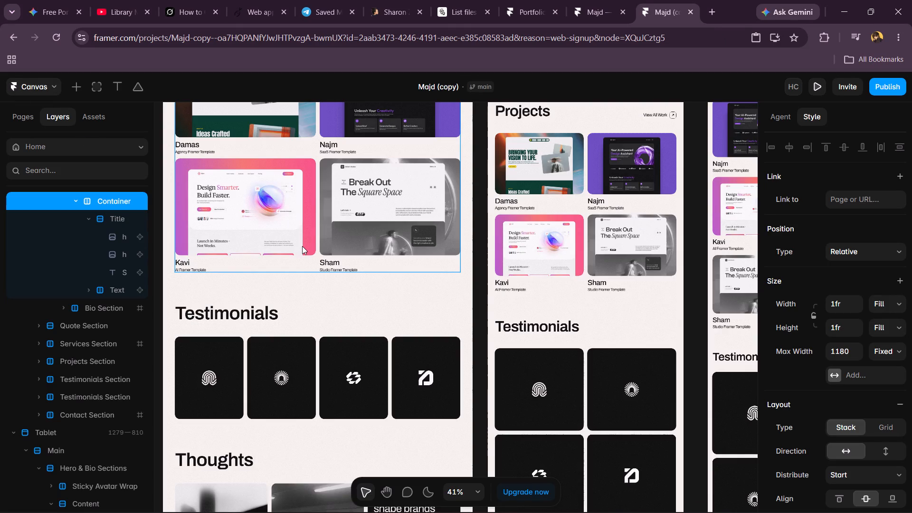
Delete the Work CMS Collection guide beside the Desktop Featured Projects section, including its image, text, Stack and Guide frame.
scroll(302, 246, "up", 3)
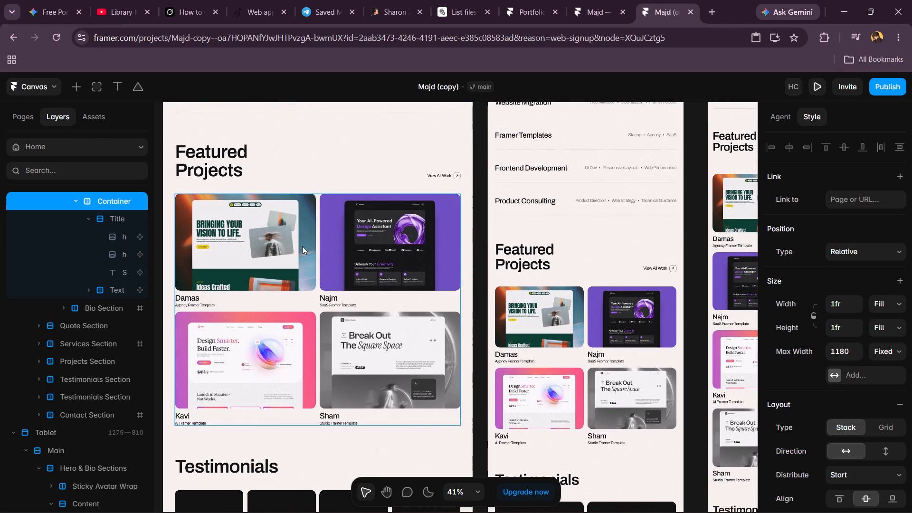
scroll(302, 246, "down", 2)
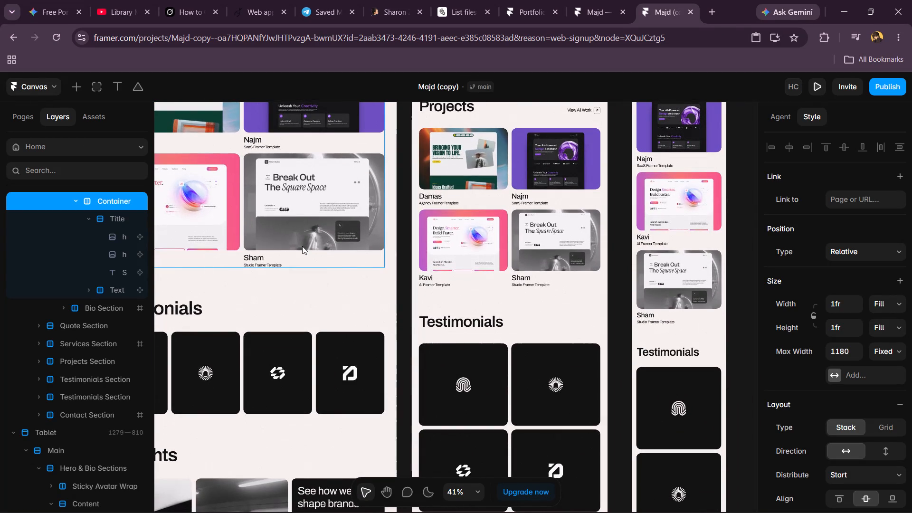
scroll(278, 319, "up", 2)
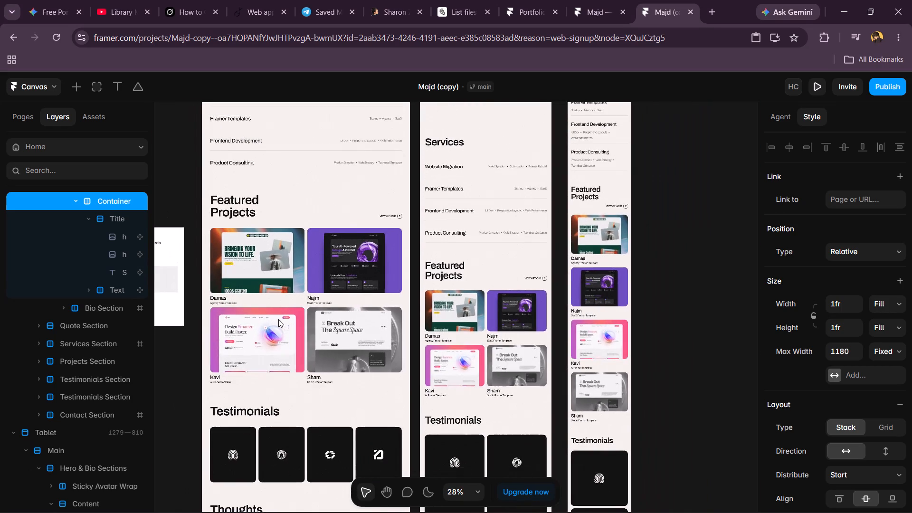
scroll(278, 319, "up", 5)
scroll(278, 319, "down", 2)
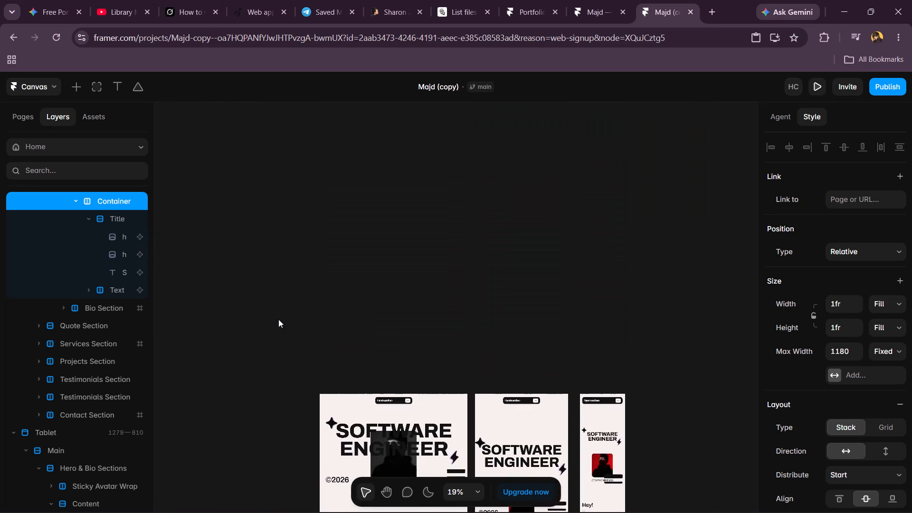
scroll(278, 319, "down", 5)
left_click(274, 362)
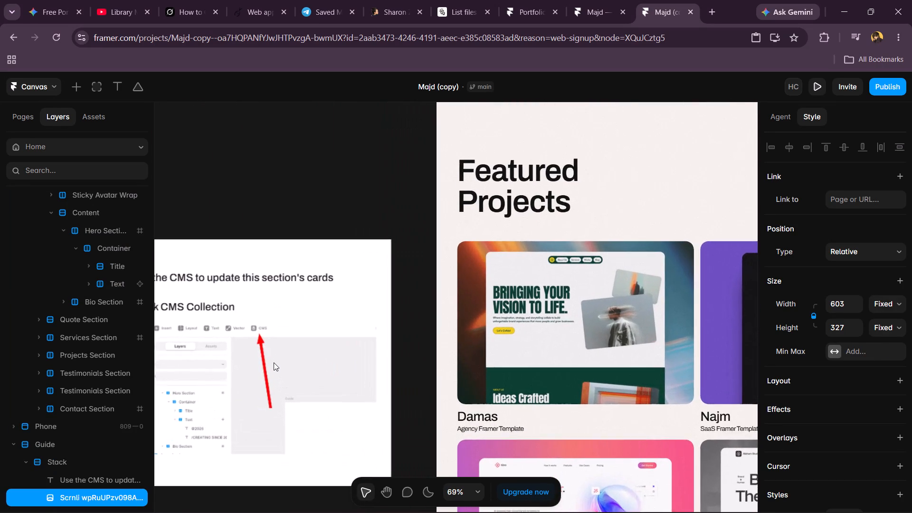
scroll(274, 362, "right", 2)
left_click(274, 362)
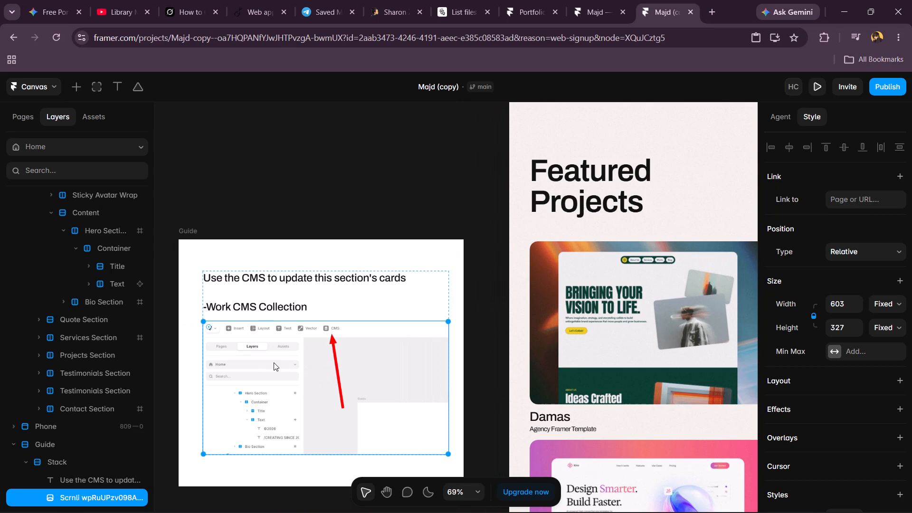
key("Delete")
left_click(274, 362)
key("Delete")
left_click(274, 362)
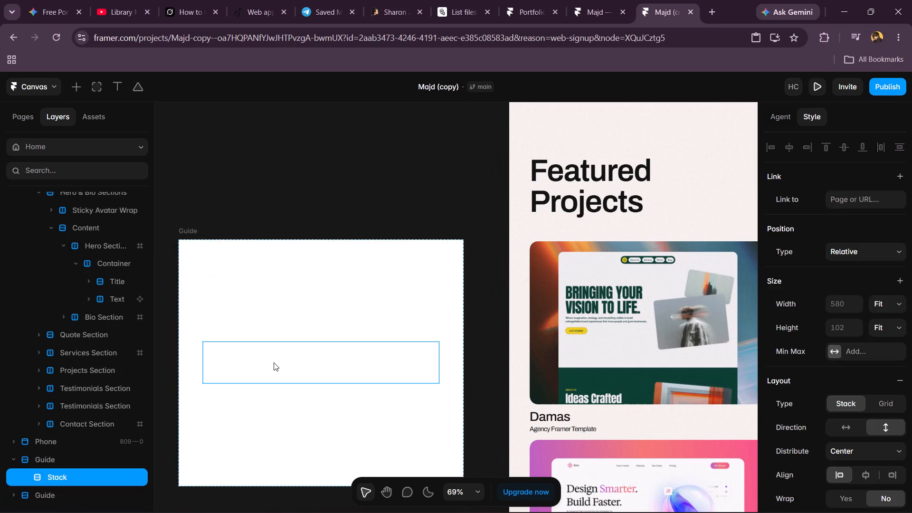
key("Delete")
left_click(274, 362)
key("Delete")
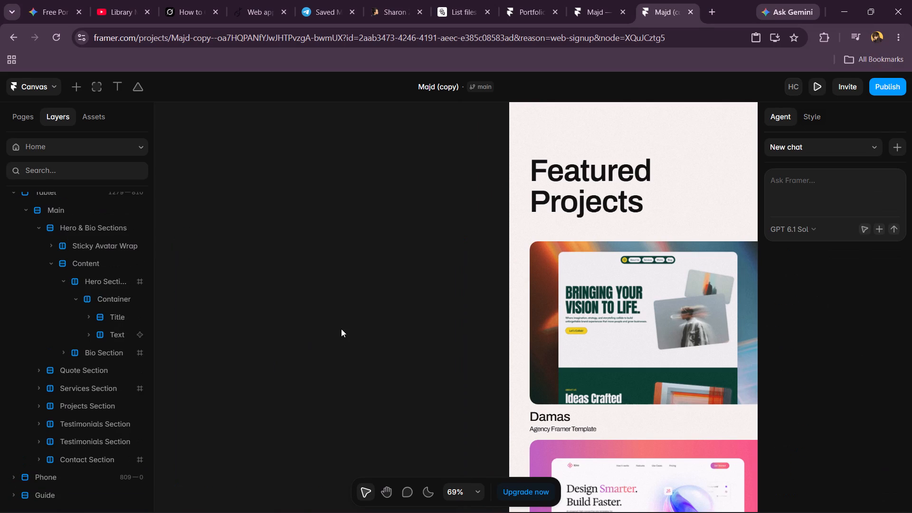
Delete the Blog CMS Collection guide beside the Desktop Thoughts section, including its contents and the Guide frame.
scroll(341, 329, "down", 4)
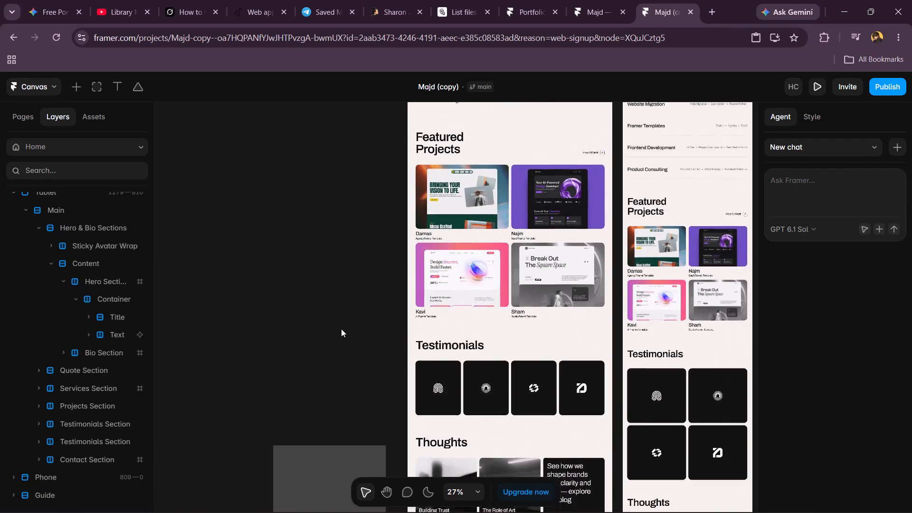
scroll(341, 329, "down", 1)
left_click(341, 329)
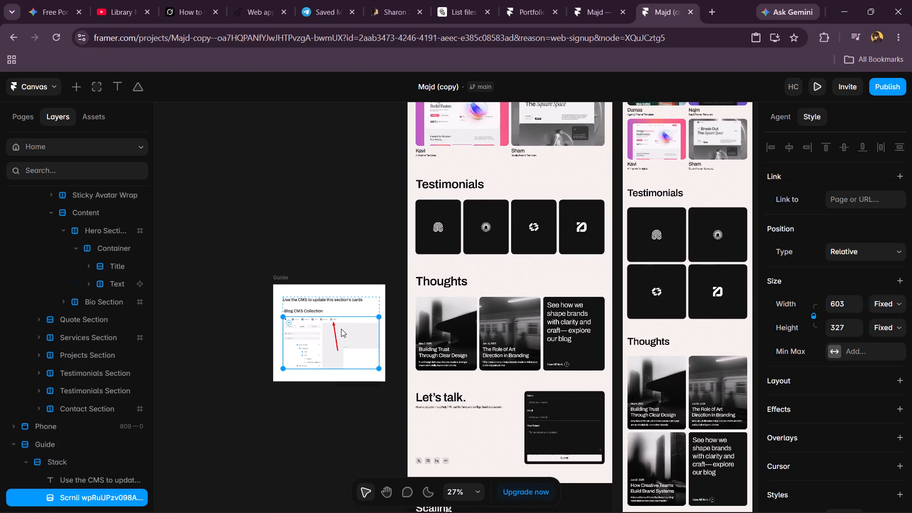
key("Delete")
left_click(341, 329)
key("Delete")
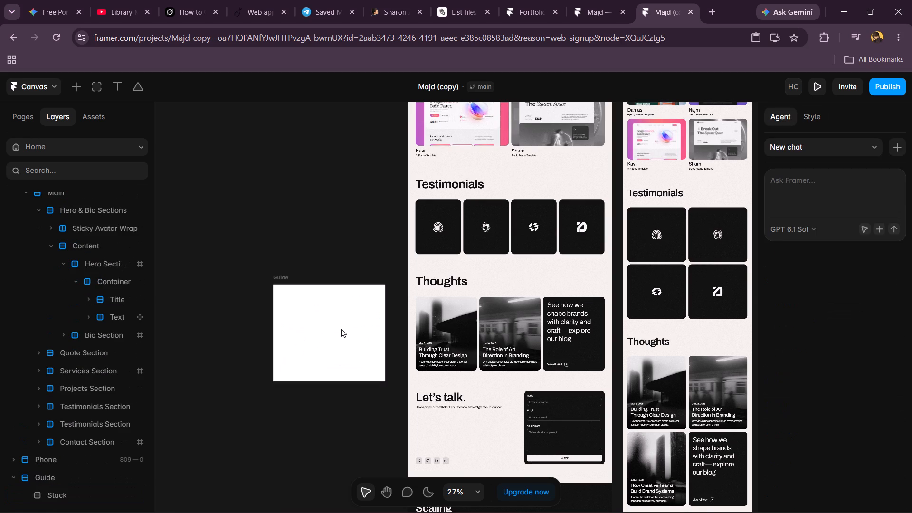
left_click(341, 329)
key("Delete")
left_click(341, 329)
key("Delete")
Look over the canvas around the Desktop, Tablet and Phone breakpoints, from the footers back up to the hero and bio sections.
scroll(341, 329, "down", 1)
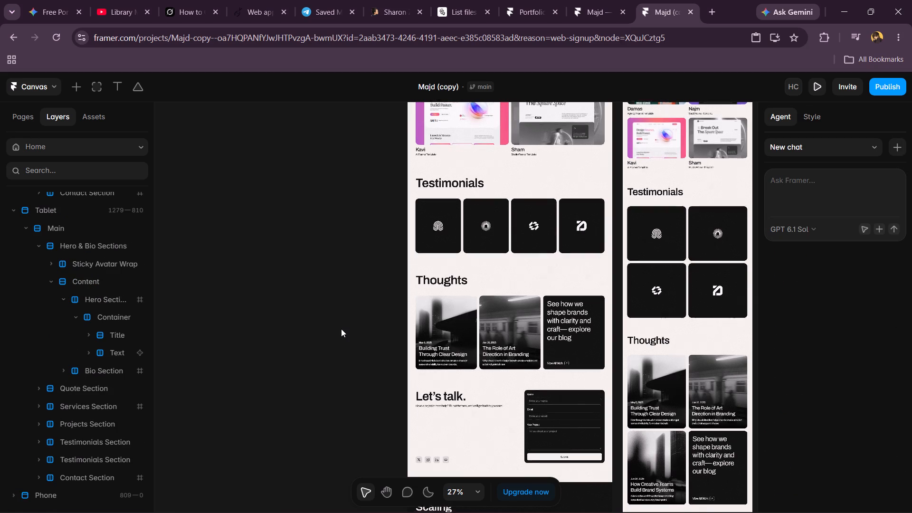
scroll(341, 329, "down", 4)
scroll(341, 329, "left", 3)
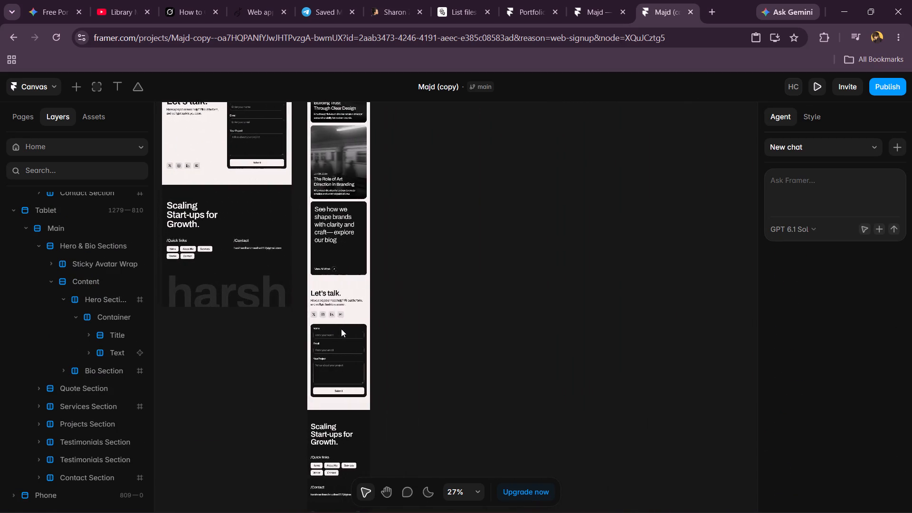
scroll(341, 329, "down", 4)
scroll(341, 329, "up", 10)
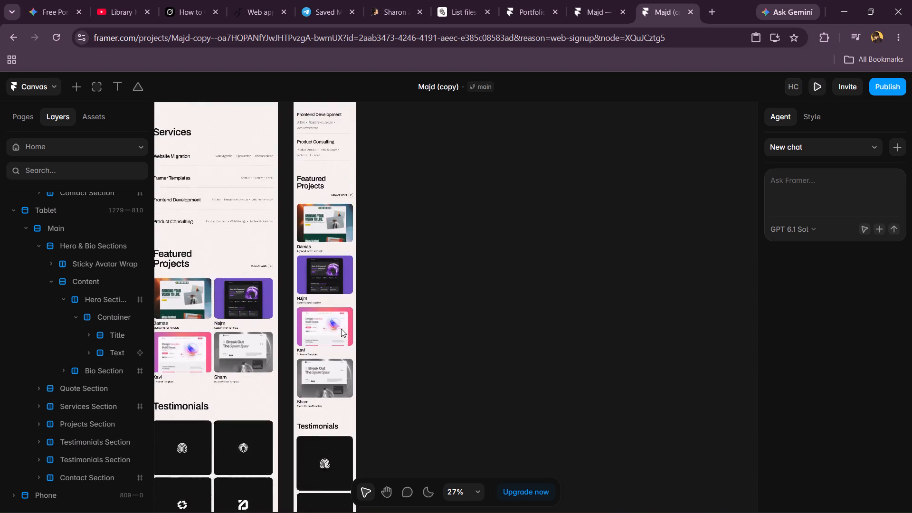
scroll(341, 329, "up", 3)
scroll(341, 329, "left", 4)
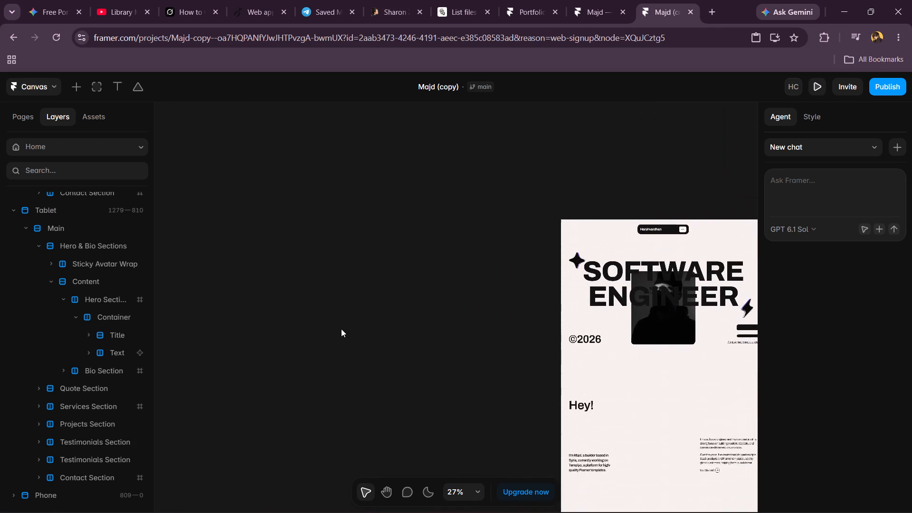
scroll(341, 329, "left", 4)
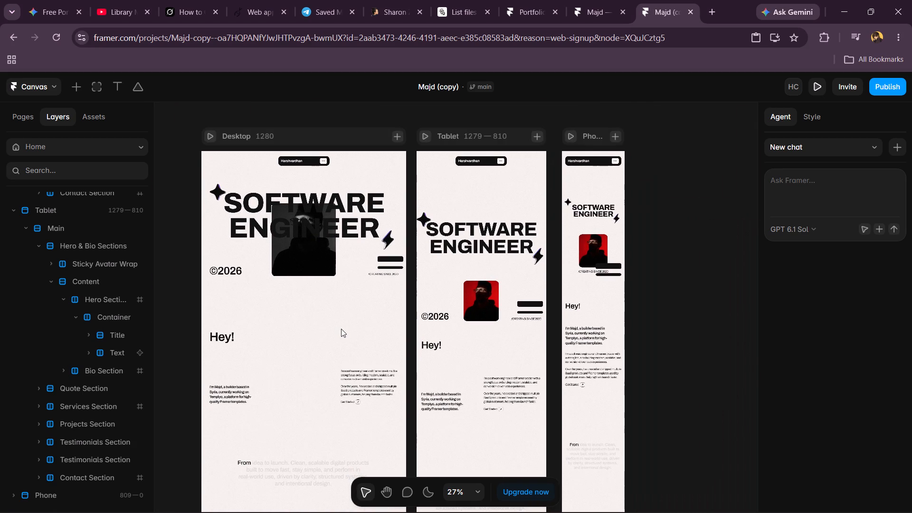
scroll(341, 329, "down", 2)
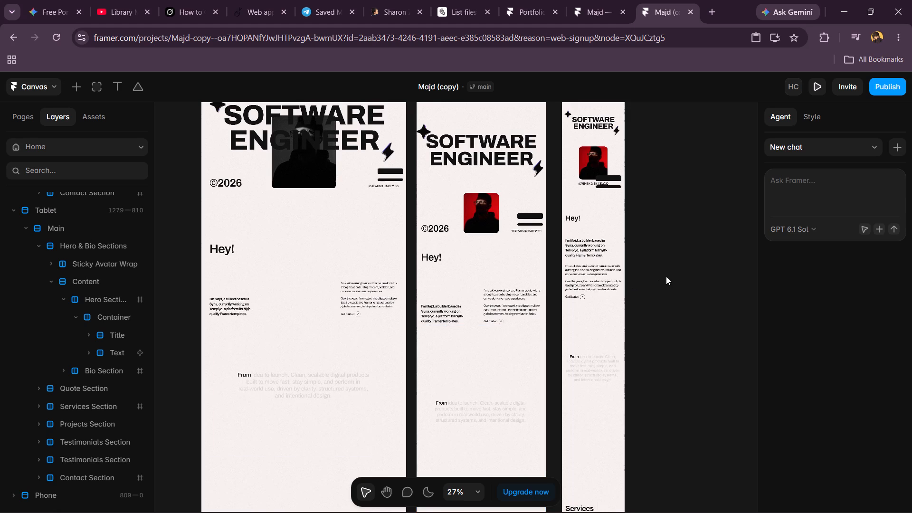
scroll(666, 276, "down", 1)
scroll(363, 199, "right", 1)
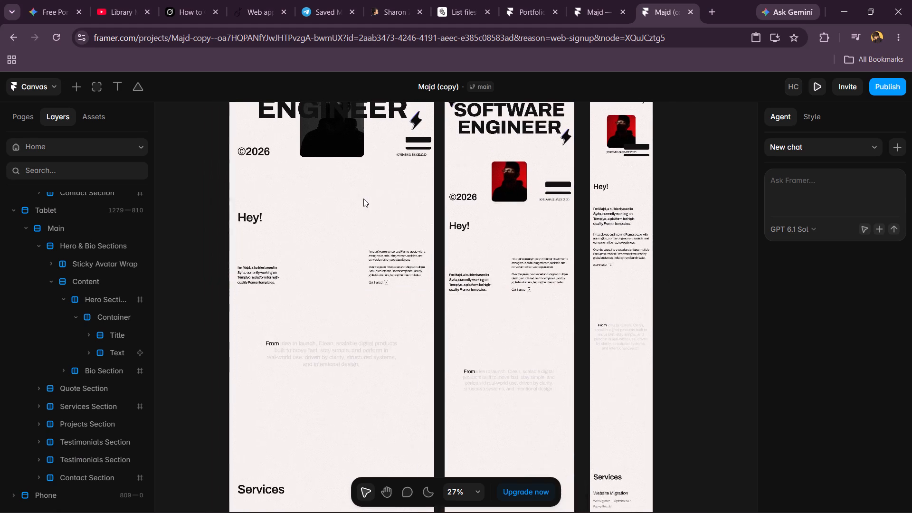
scroll(363, 199, "right", 1)
Check the Desktop Hero Section's Container, Title, decorative image and heading layers, plus the Bio Section, for the avatar image.
scroll(363, 199, "up", 1)
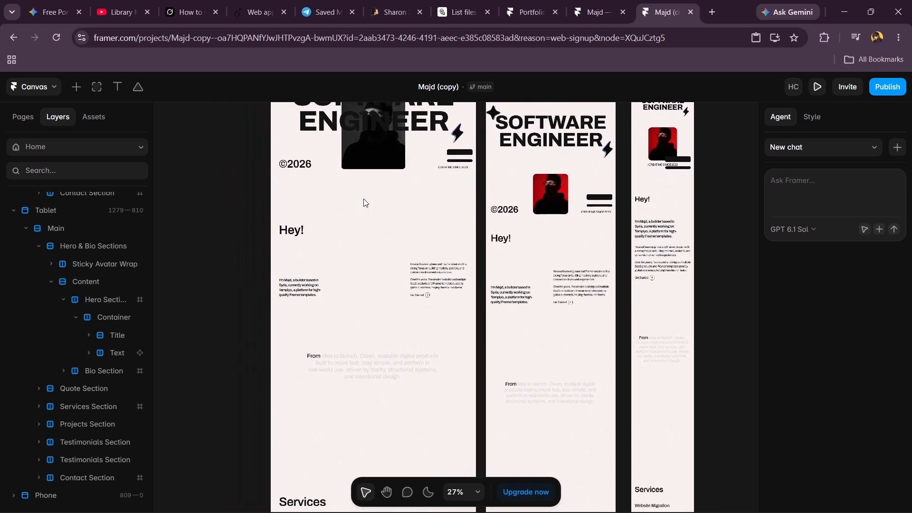
scroll(363, 199, "up", 1)
left_click(361, 179)
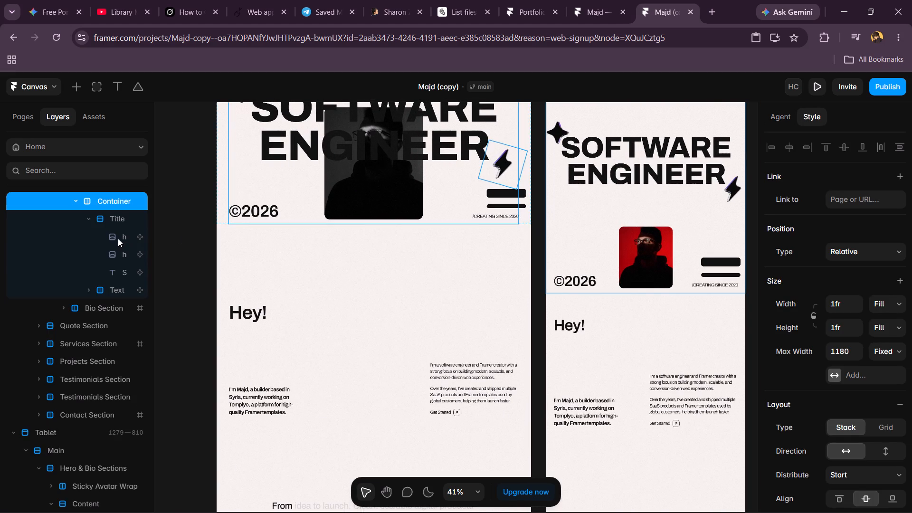
left_click(114, 238)
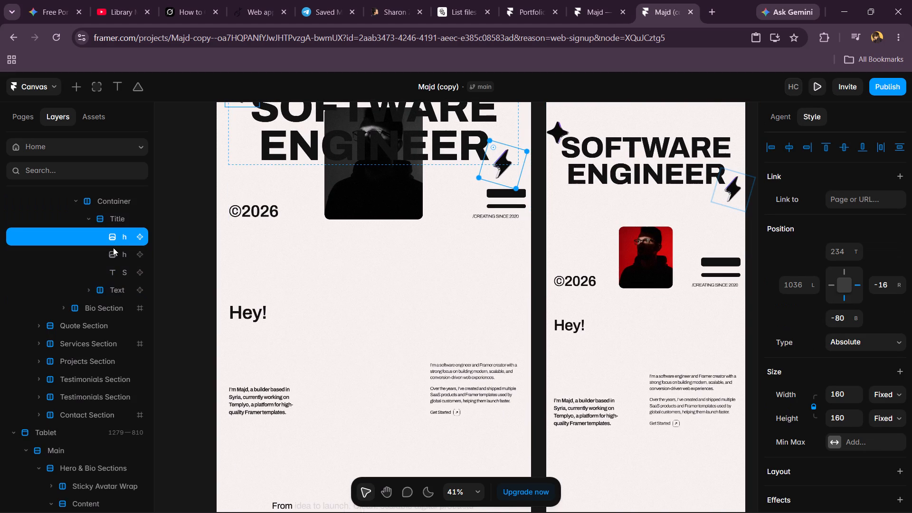
left_click(113, 253)
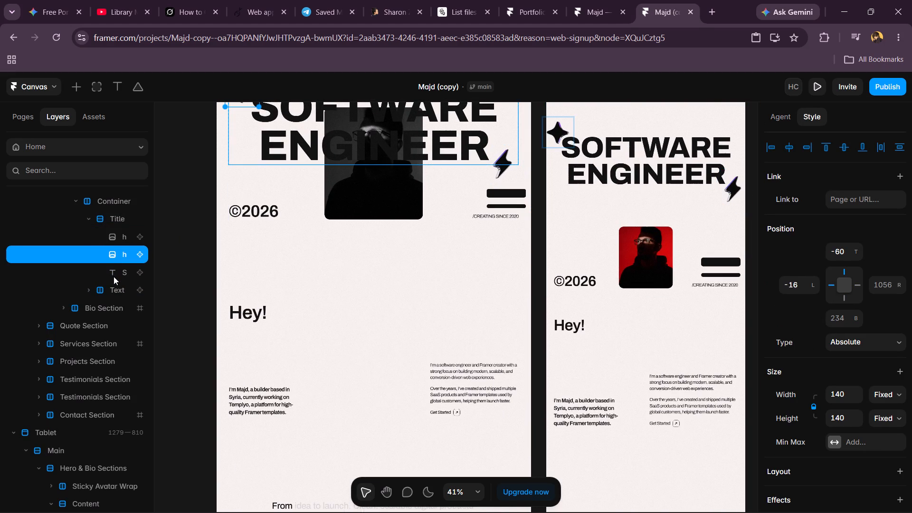
left_click(114, 276)
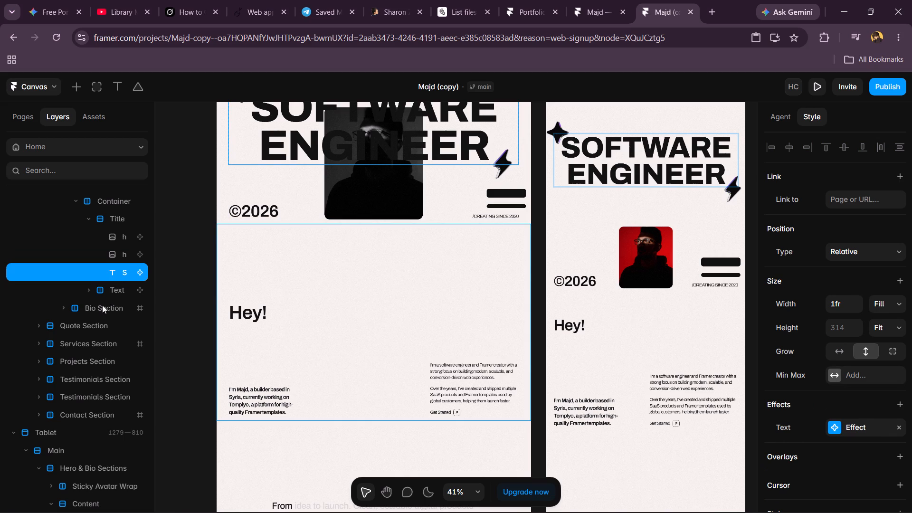
left_click(101, 307)
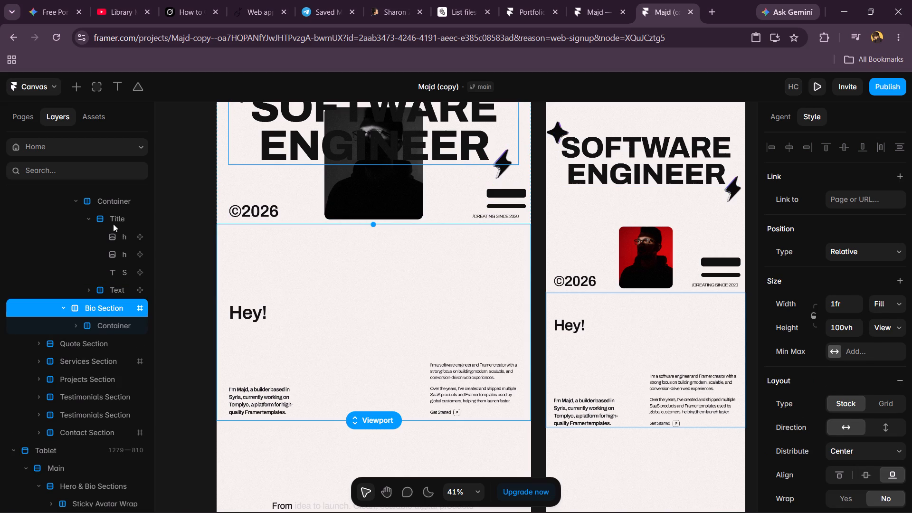
left_click(110, 216)
left_click(115, 196)
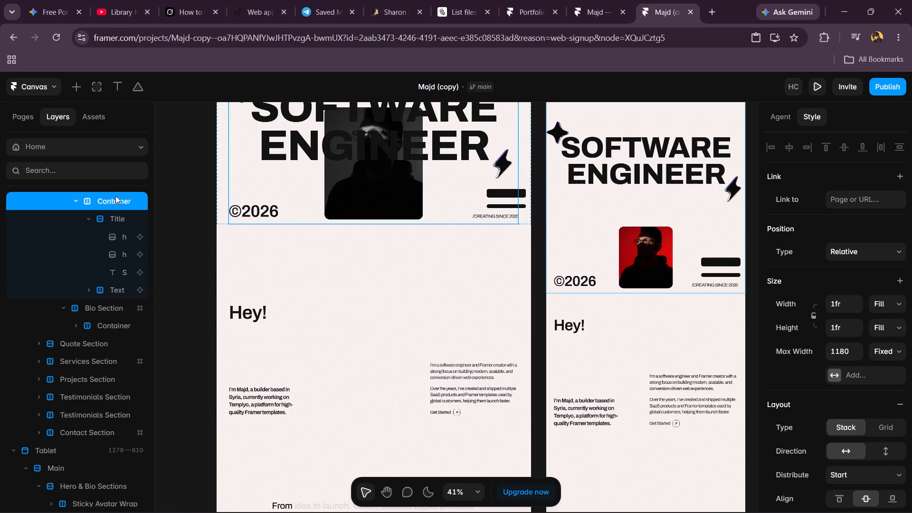
double_click(115, 196)
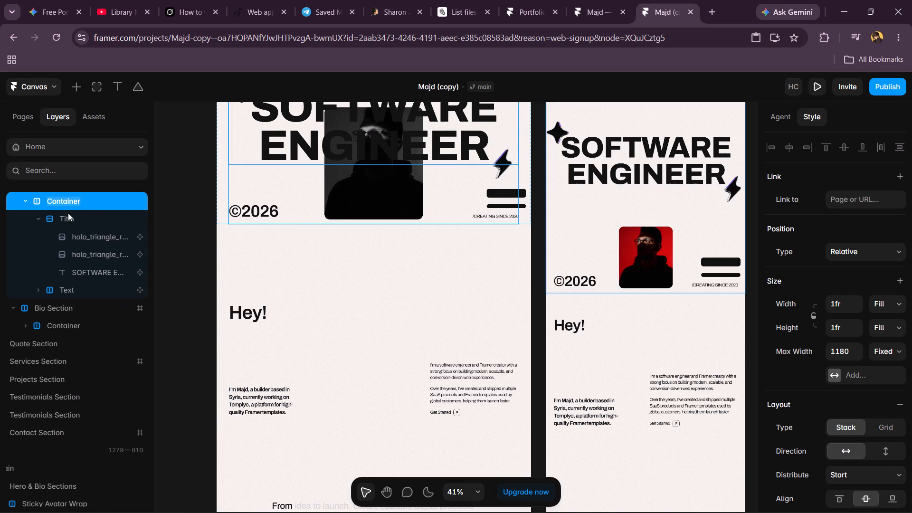
double_click(67, 214)
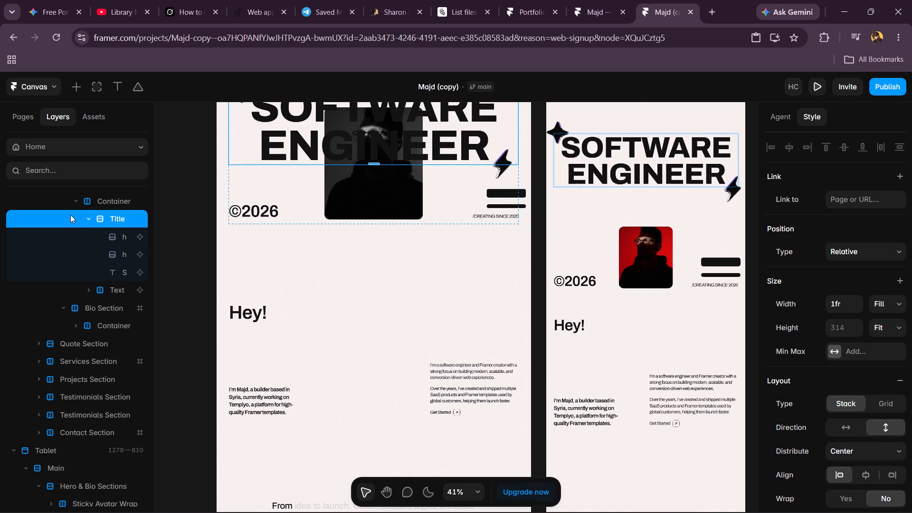
double_click(70, 215)
double_click(113, 239)
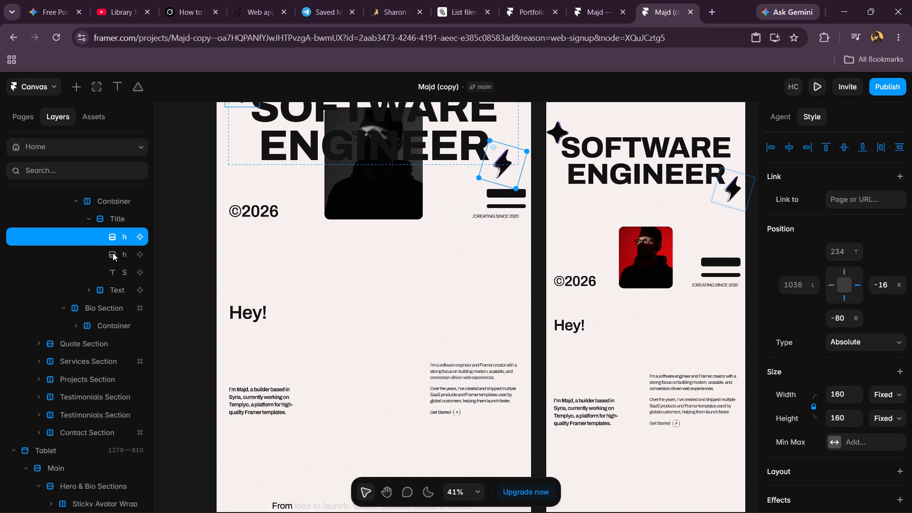
left_click(113, 253)
left_click(118, 275)
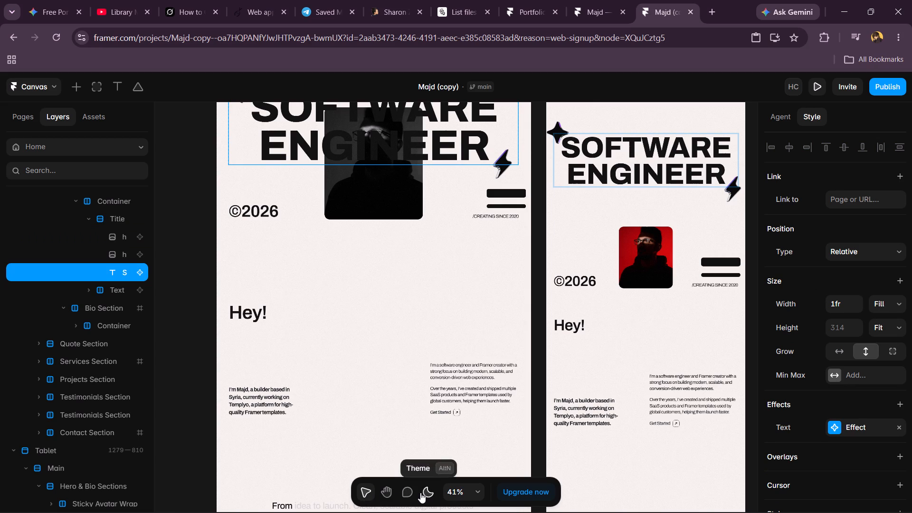
Try to select the avatar image directly on the canvas in the Desktop hero section with the Select tool.
left_click(365, 488)
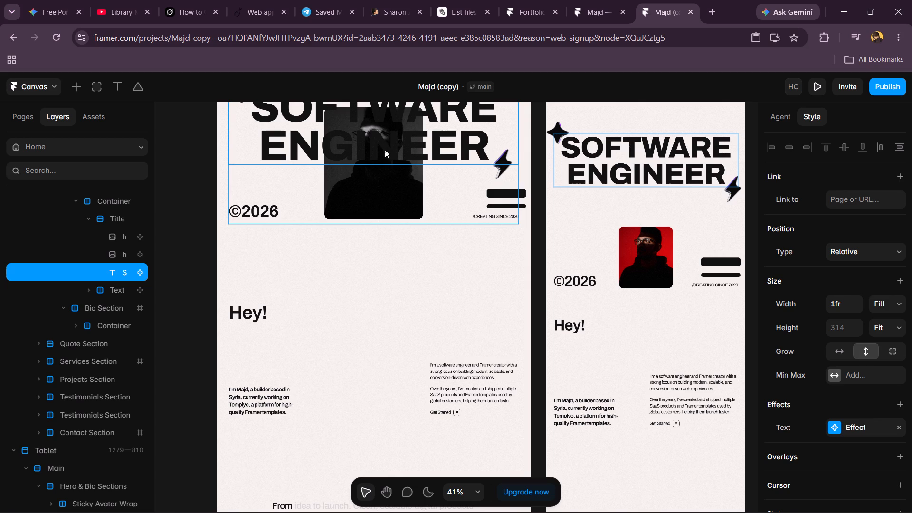
left_click(381, 190)
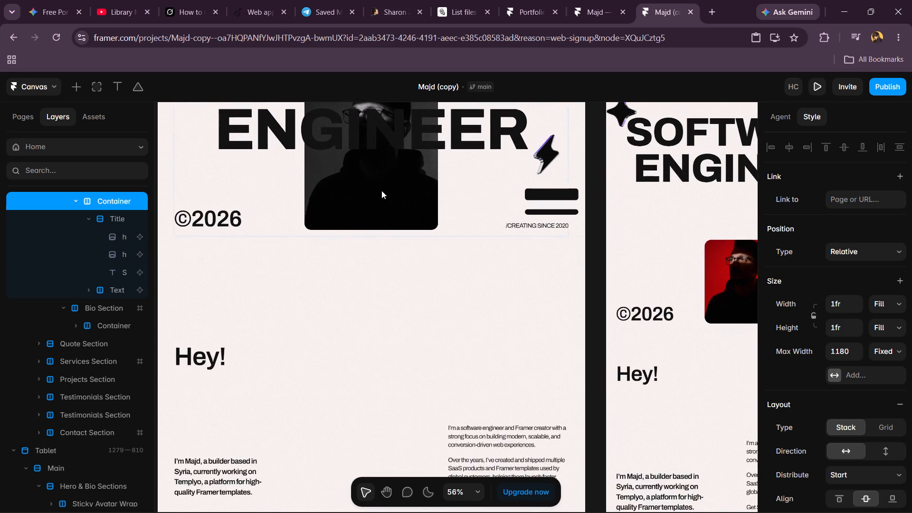
left_click(381, 190)
scroll(381, 190, "up", 3)
left_click(381, 190)
left_click(390, 256)
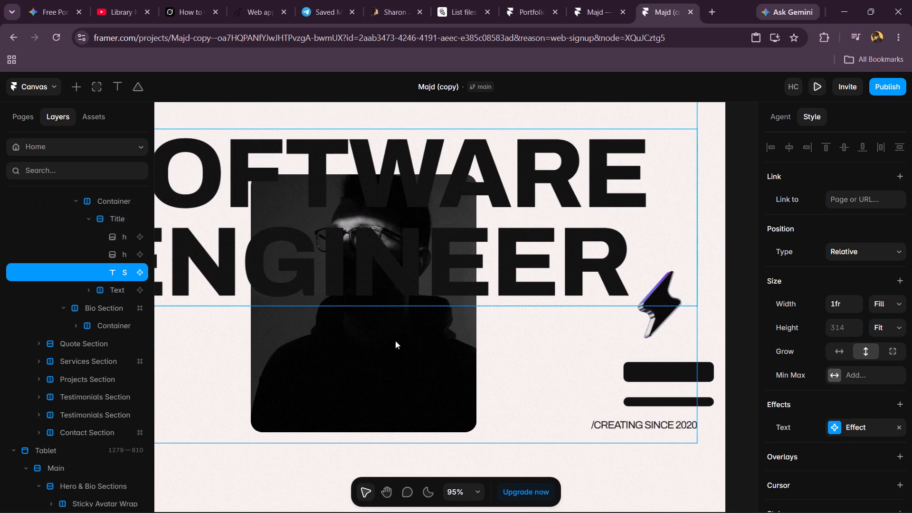
left_click(397, 349)
double_click(397, 349)
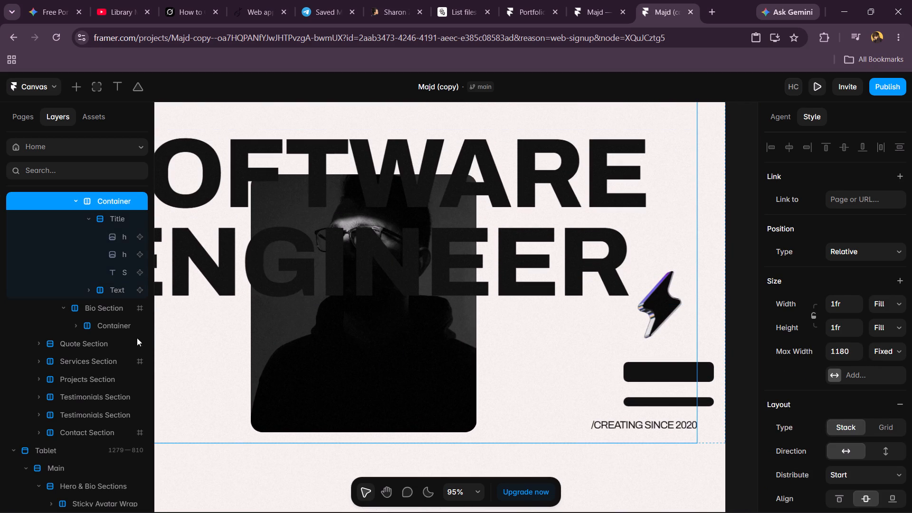
Check the Desktop Quote Section and the Tablet's Hero & Bio Sections, Sticky Avatar Wrap and Sticky Container layers for the avatar image.
left_click(82, 344)
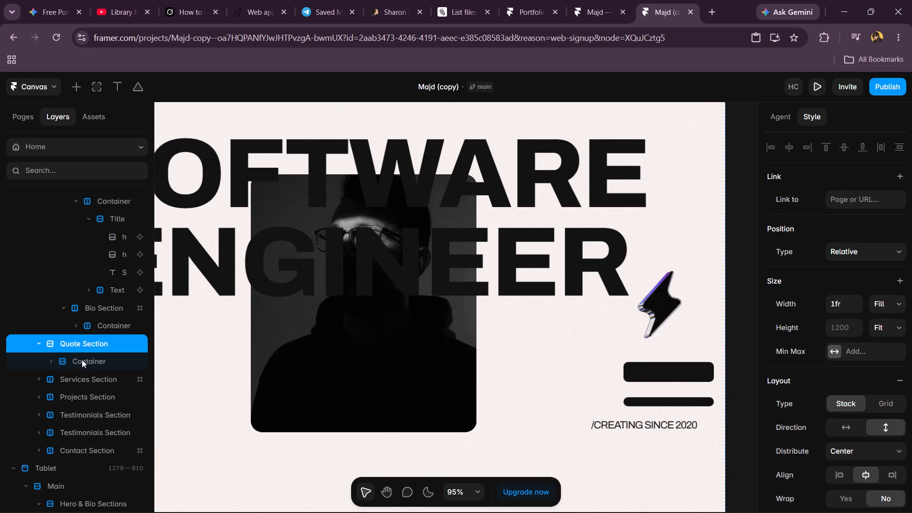
scroll(82, 388, "down", 1)
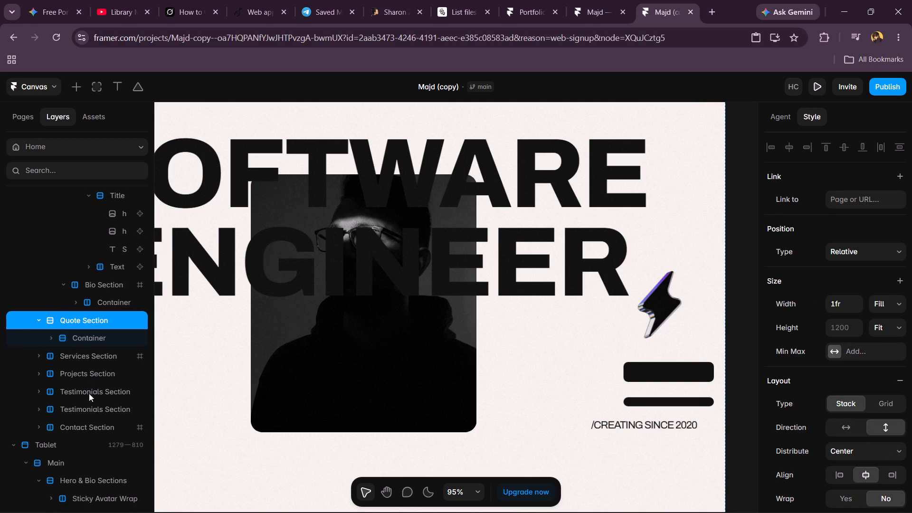
scroll(92, 427, "down", 1)
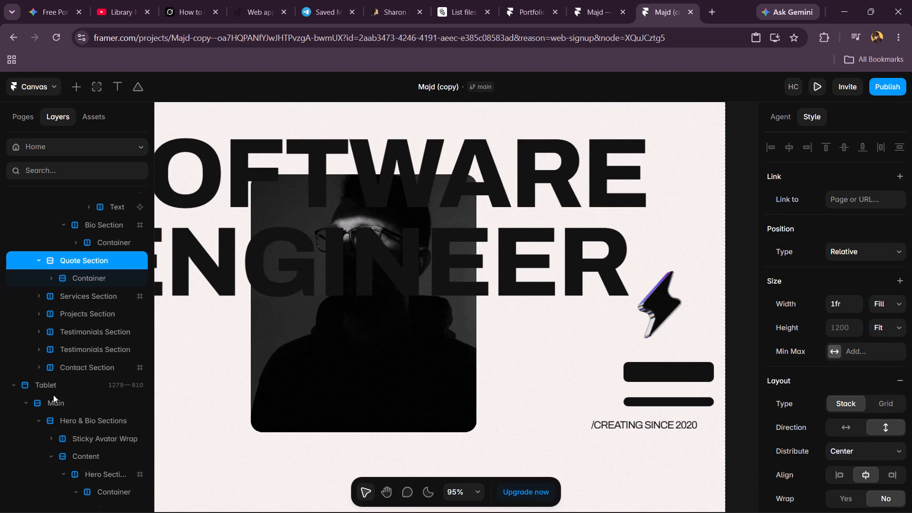
left_click(80, 422)
double_click(80, 422)
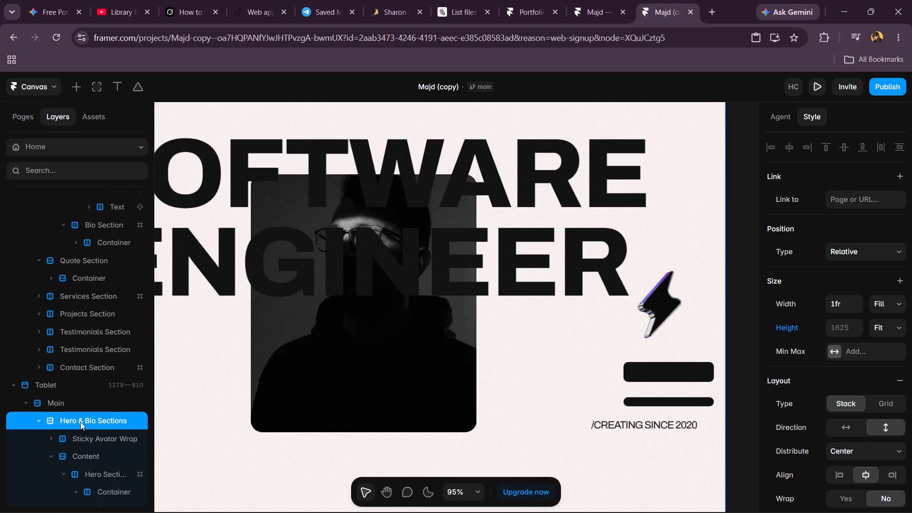
left_click(91, 435)
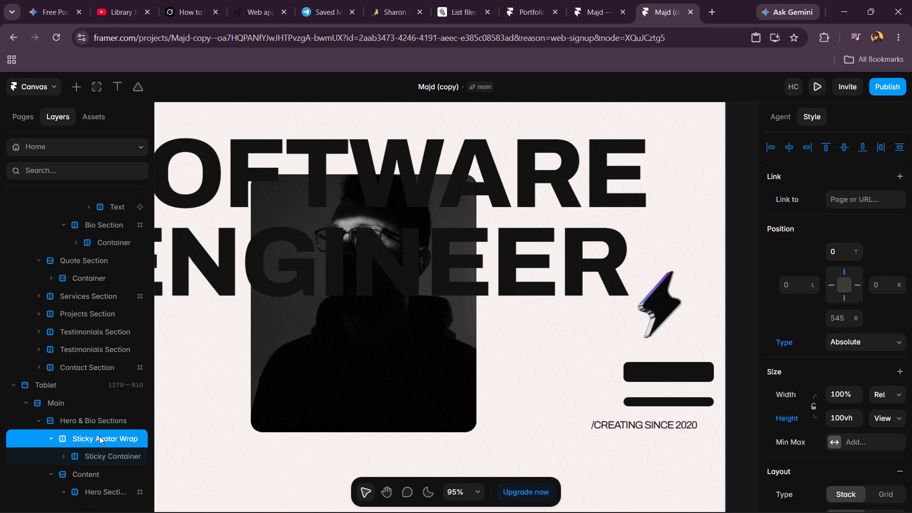
left_click(102, 454)
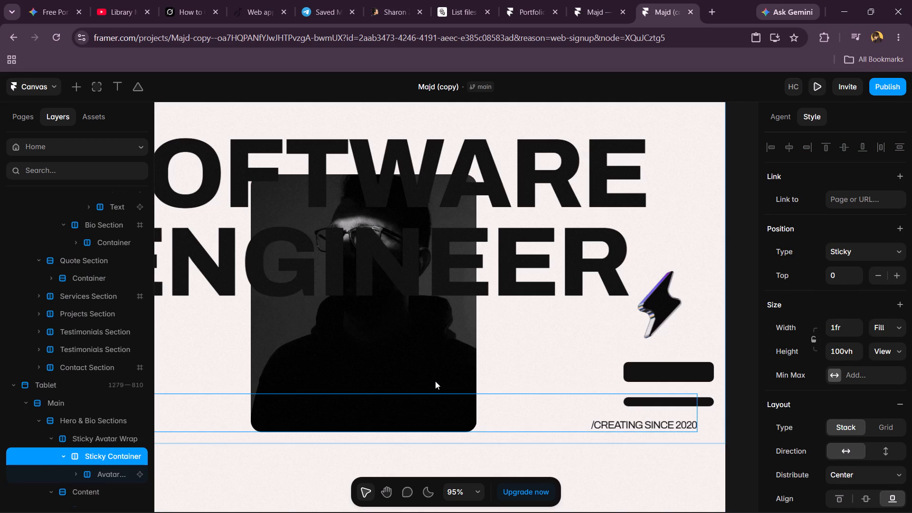
Try to select the red avatar image directly on the canvas in the Tablet and Phone hero sections.
scroll(435, 381, "down", 2)
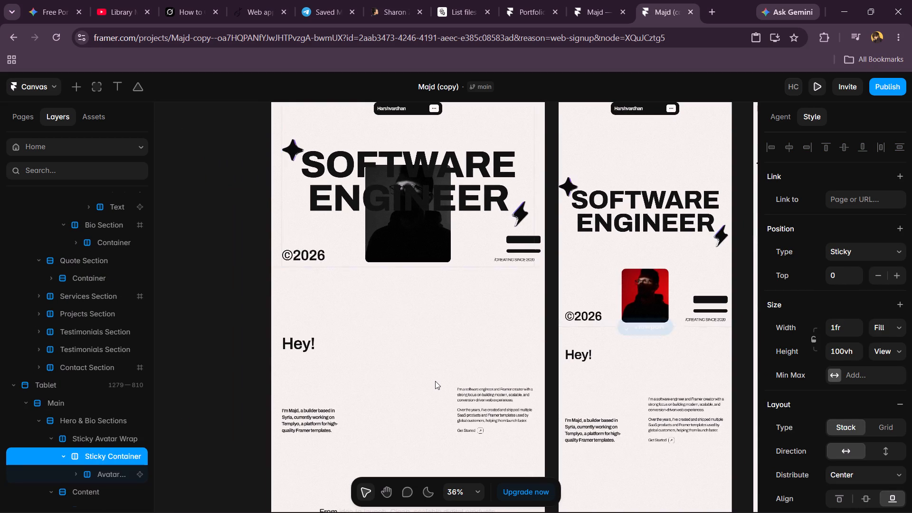
left_click(650, 290)
double_click(650, 290)
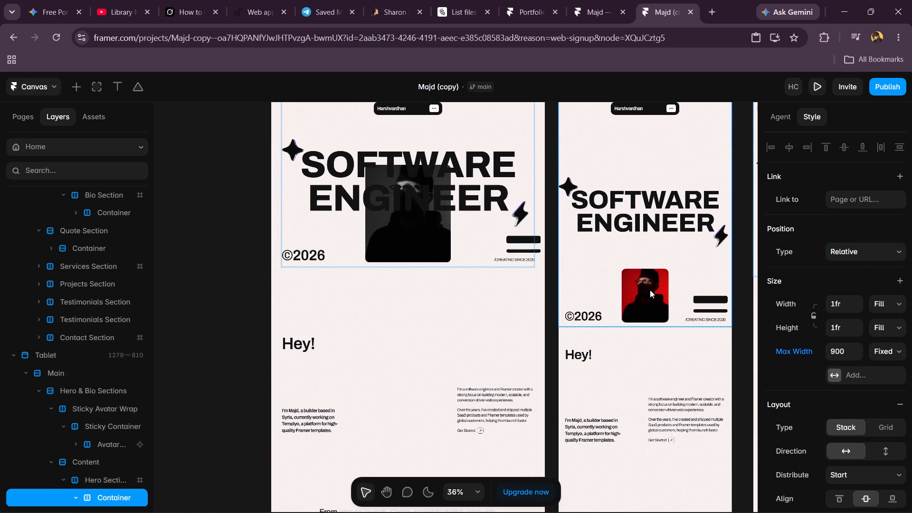
left_click(650, 290)
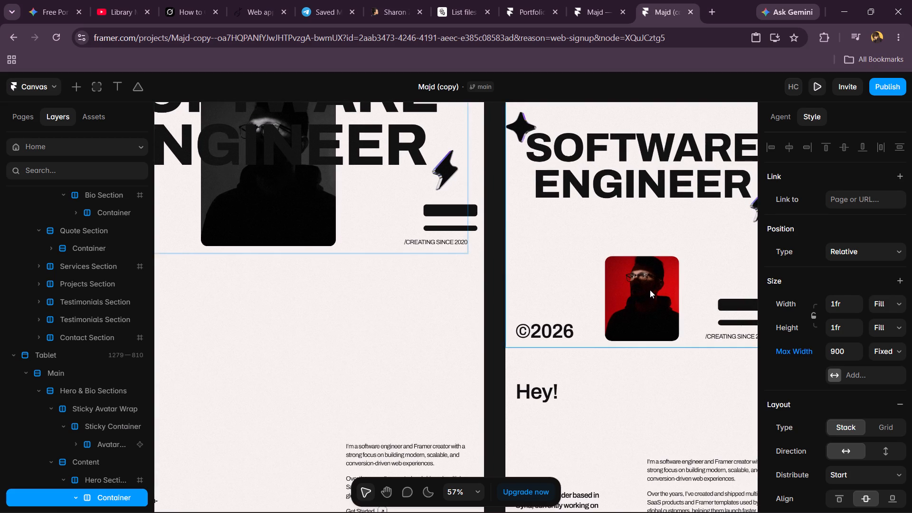
scroll(650, 290, "left", 3)
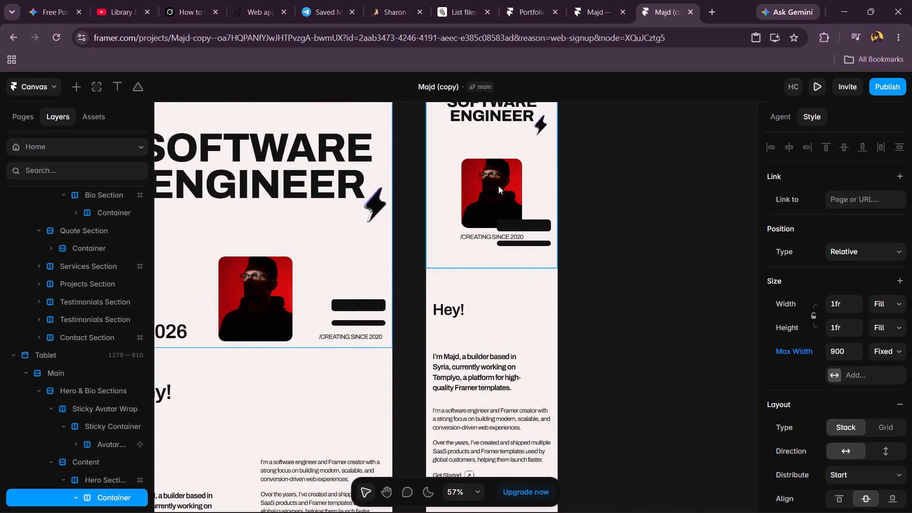
left_click(498, 186)
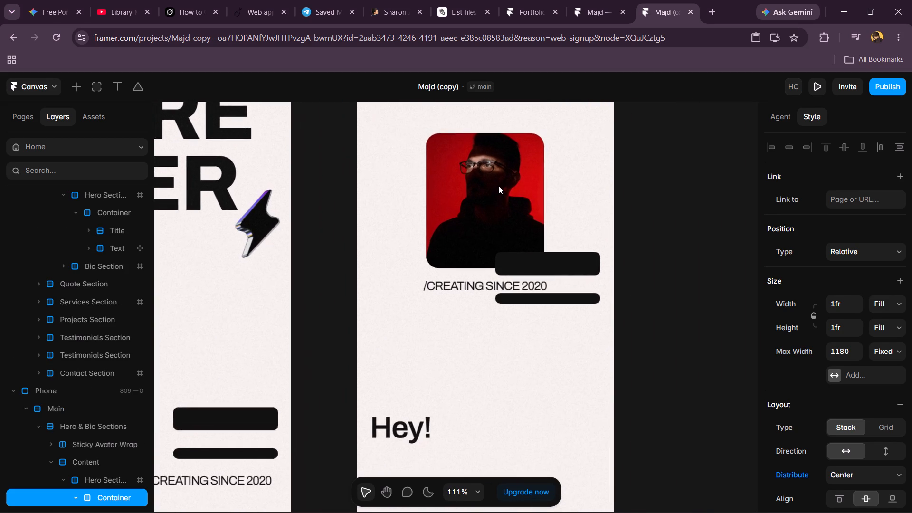
left_click(498, 186)
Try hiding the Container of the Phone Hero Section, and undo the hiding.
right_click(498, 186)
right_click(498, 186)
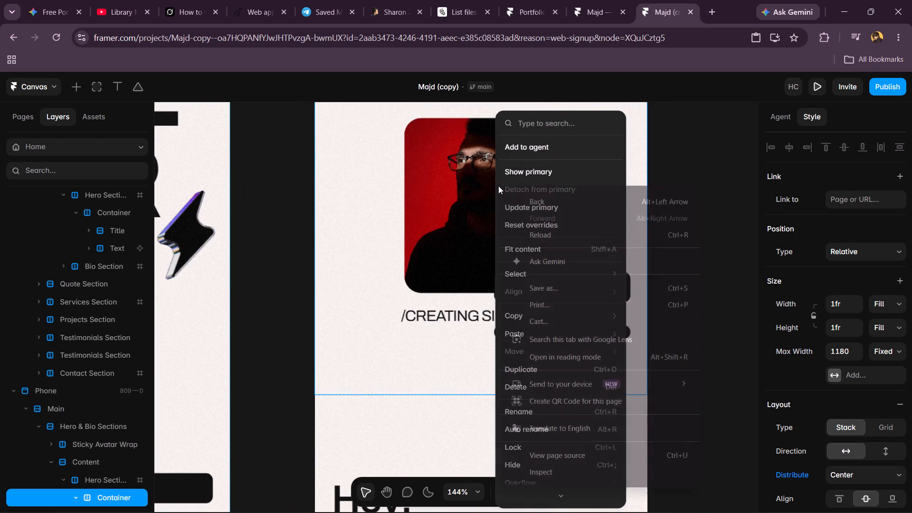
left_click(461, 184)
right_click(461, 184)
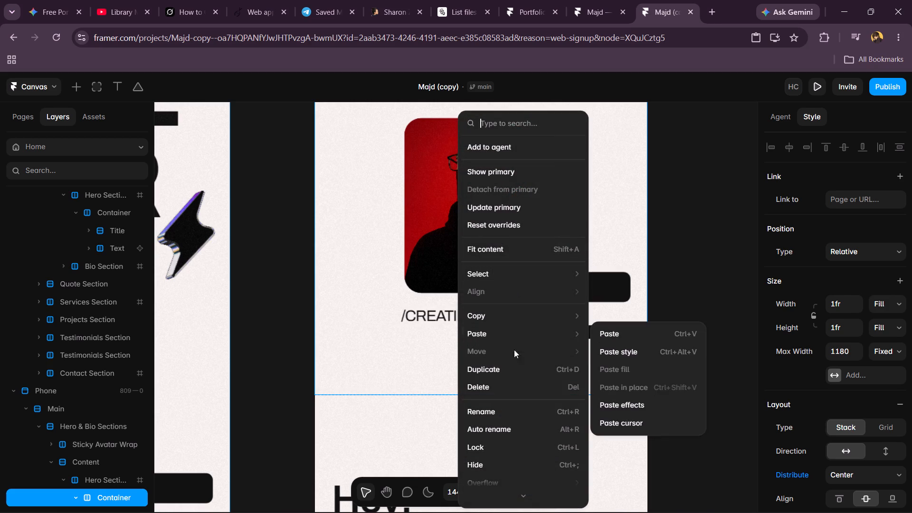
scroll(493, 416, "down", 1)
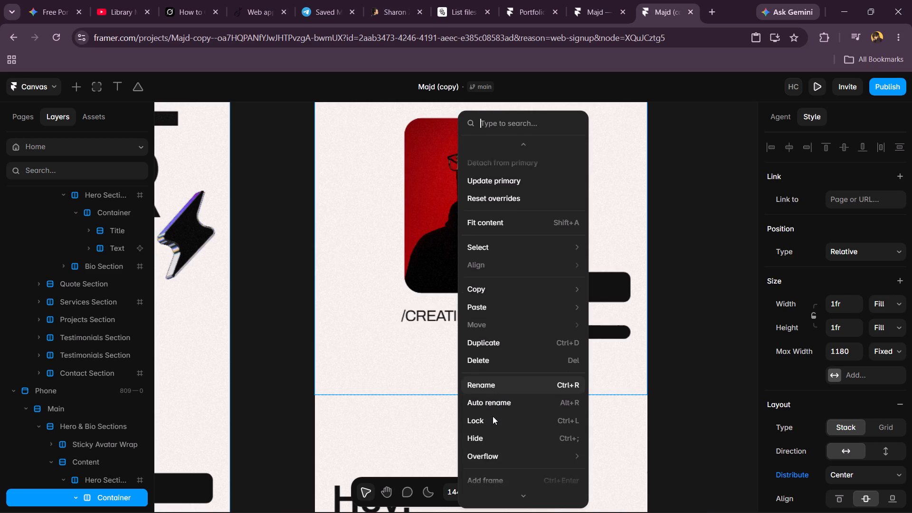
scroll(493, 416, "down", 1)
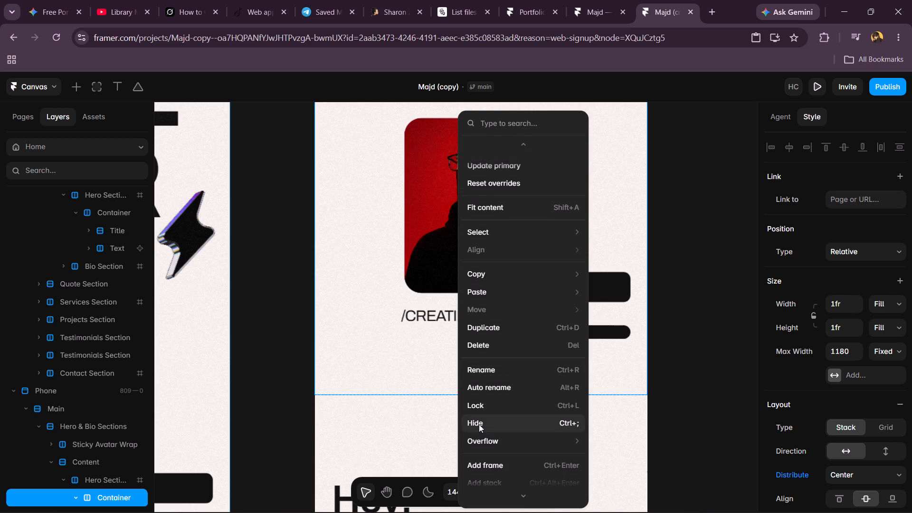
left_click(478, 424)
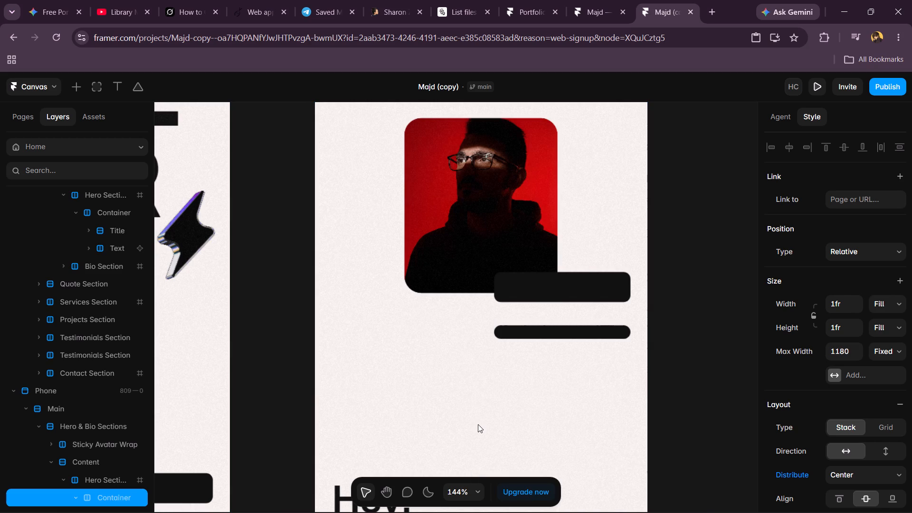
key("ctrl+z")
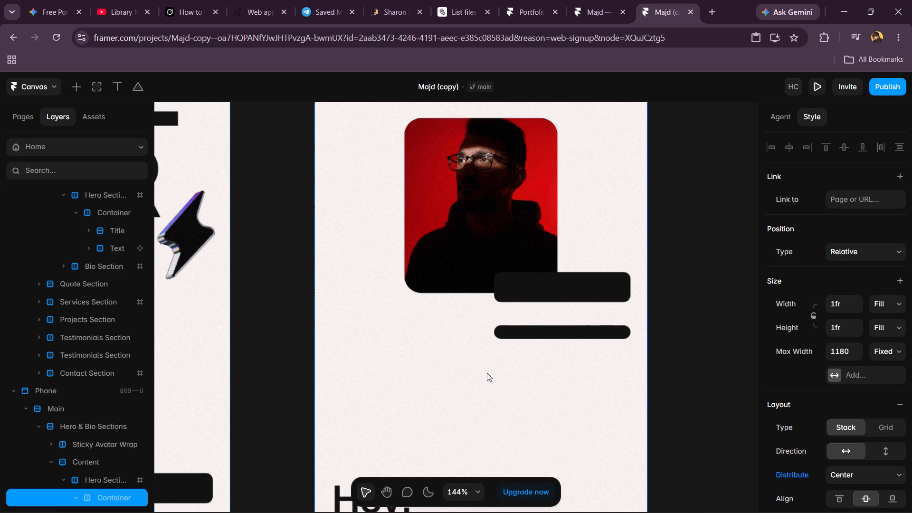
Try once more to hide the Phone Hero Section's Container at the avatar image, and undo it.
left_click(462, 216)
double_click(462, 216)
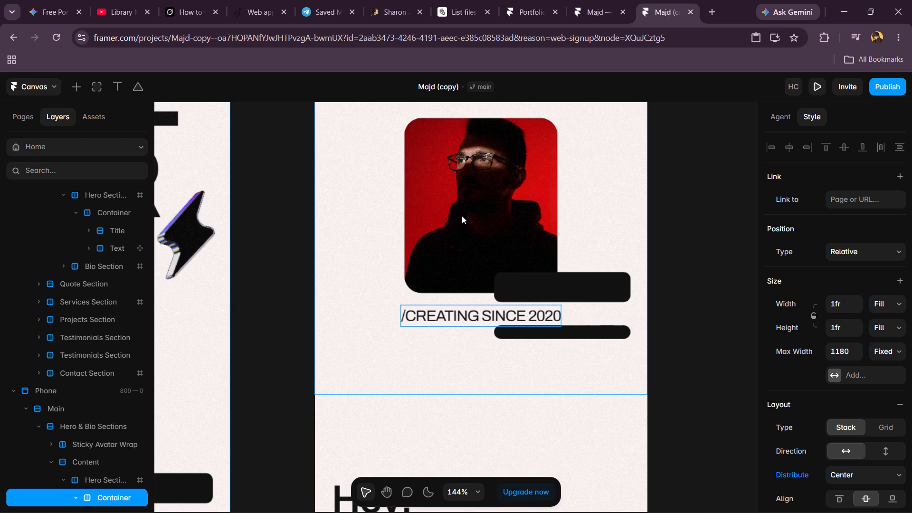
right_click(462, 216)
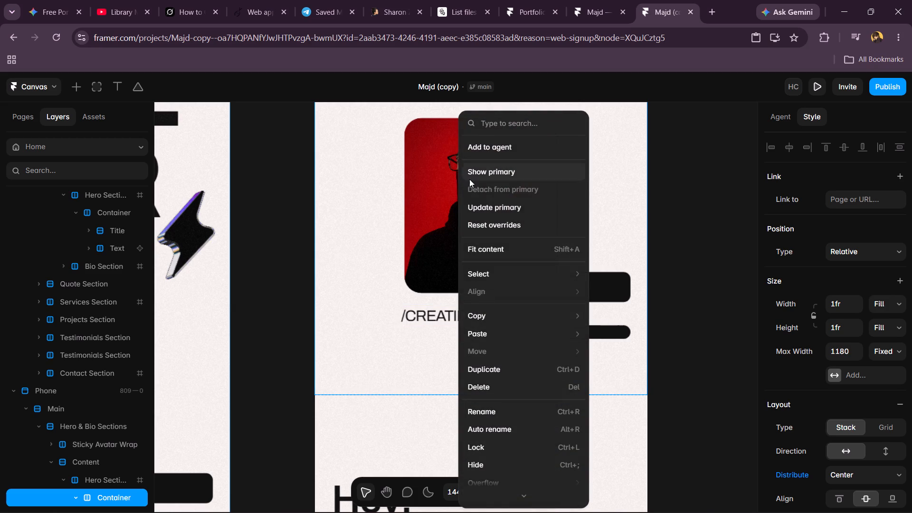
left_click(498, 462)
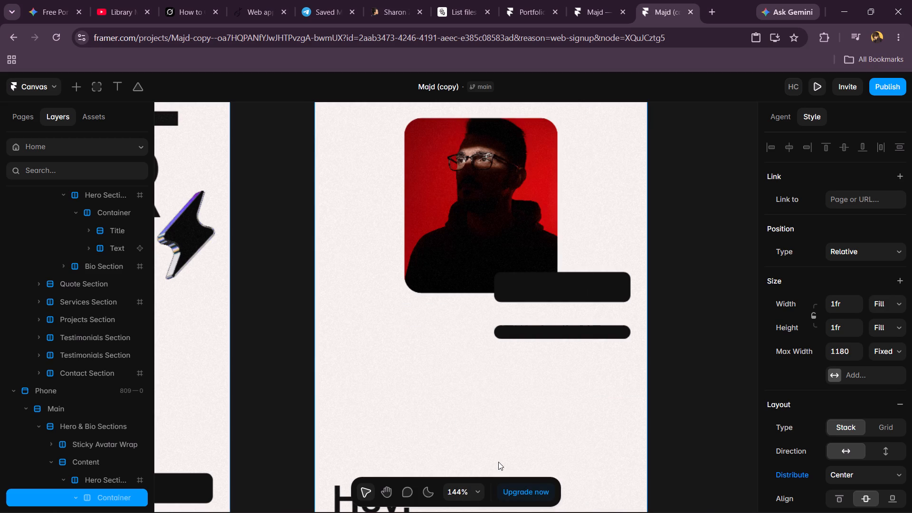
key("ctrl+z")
Add a frame around the Container in the Phone Hero Section.
scroll(524, 300, "up", 1)
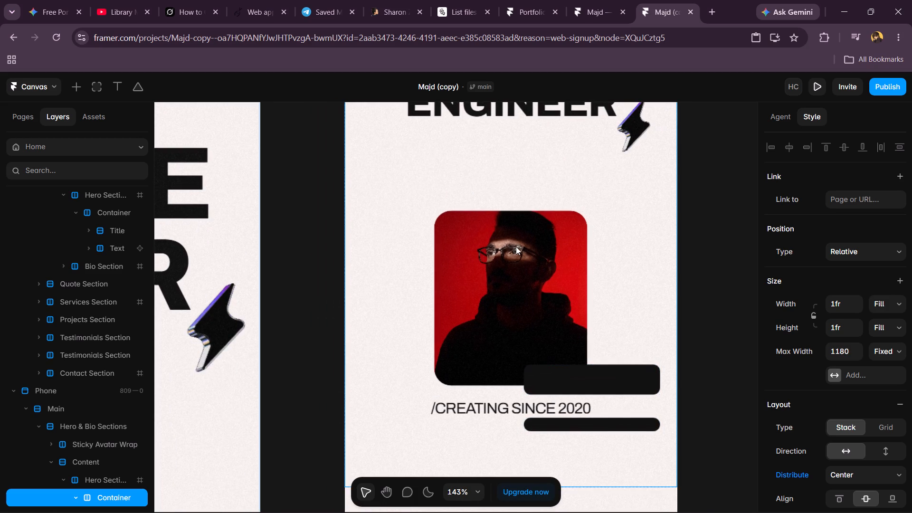
scroll(516, 247, "up", 1)
scroll(527, 304, "up", 1)
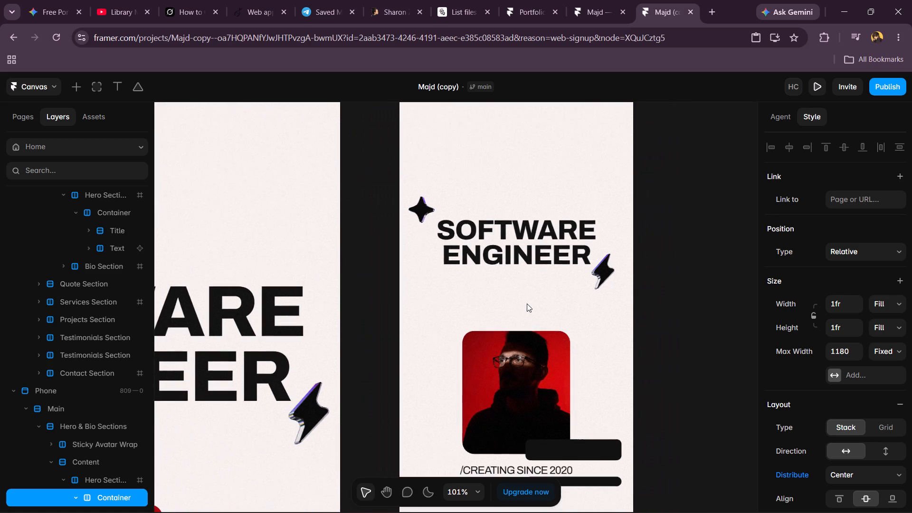
scroll(527, 304, "down", 1)
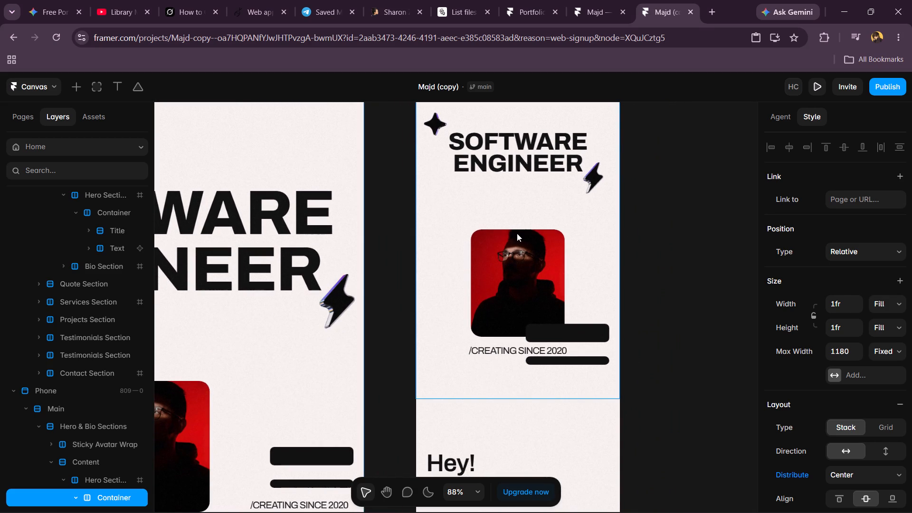
right_click(517, 233)
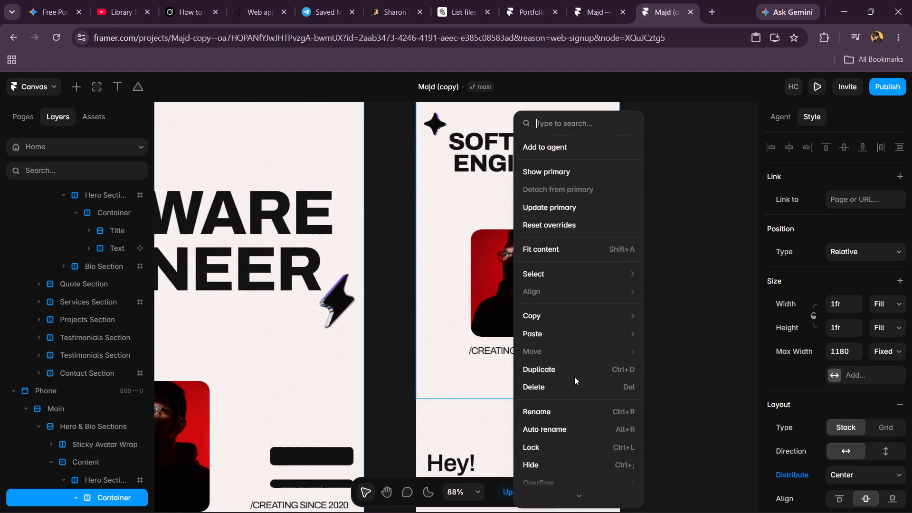
scroll(574, 377, "down", 2)
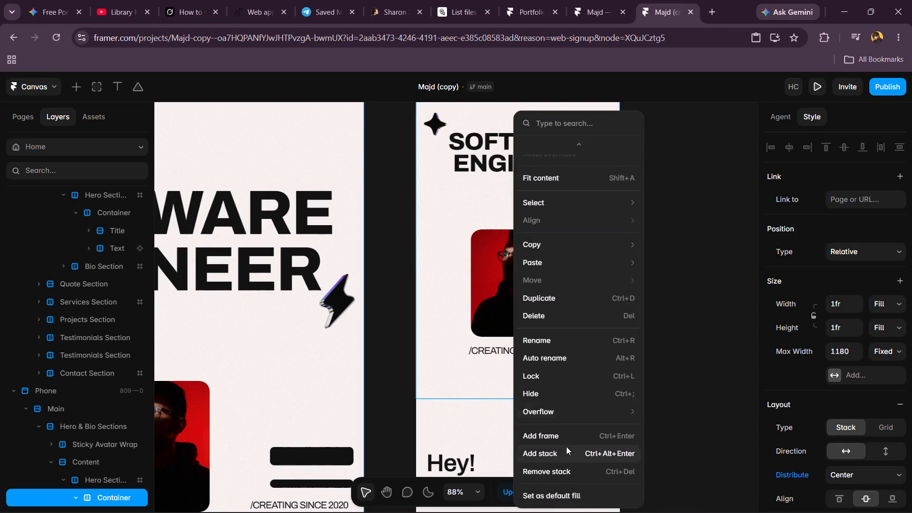
left_click(554, 438)
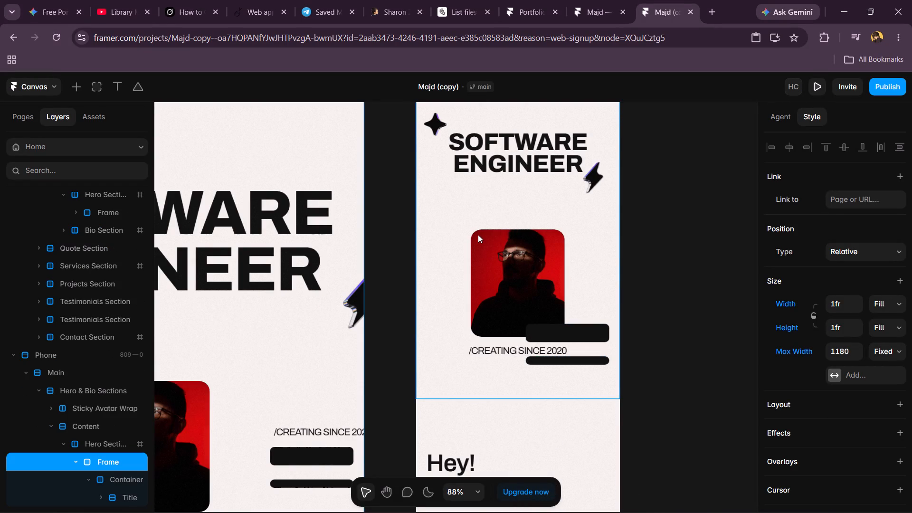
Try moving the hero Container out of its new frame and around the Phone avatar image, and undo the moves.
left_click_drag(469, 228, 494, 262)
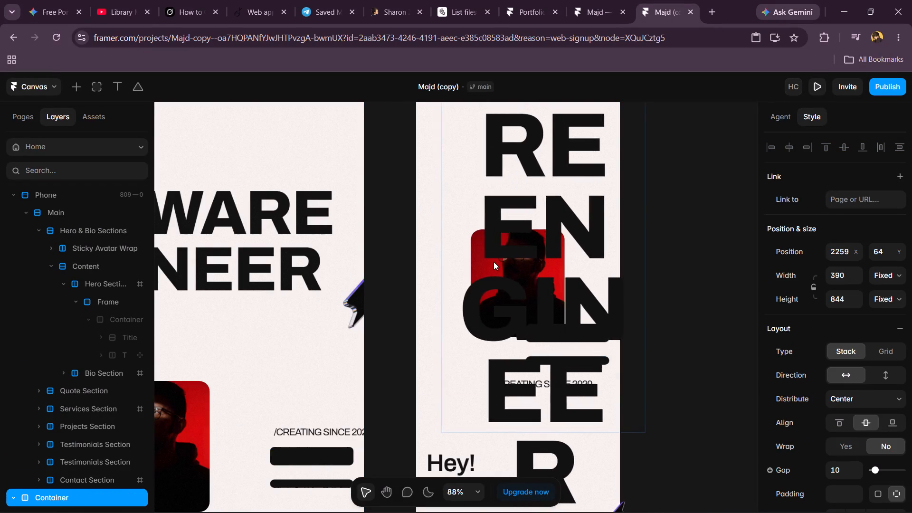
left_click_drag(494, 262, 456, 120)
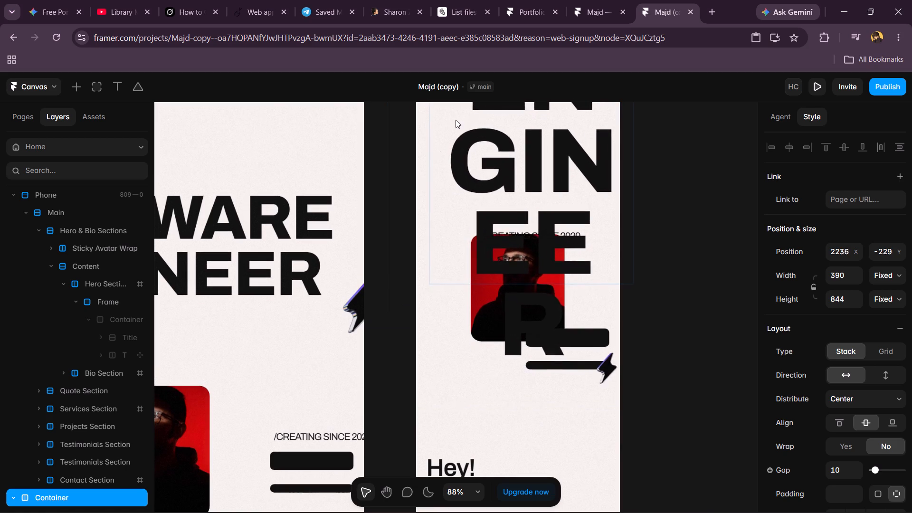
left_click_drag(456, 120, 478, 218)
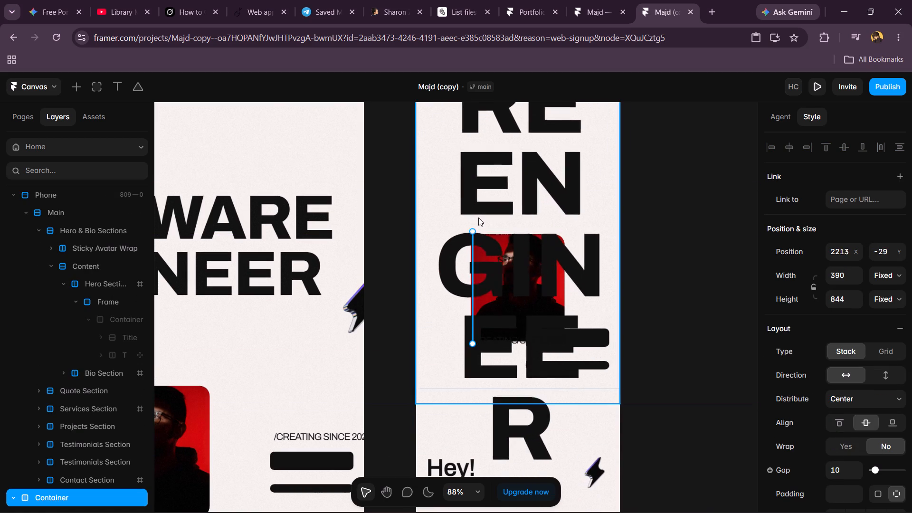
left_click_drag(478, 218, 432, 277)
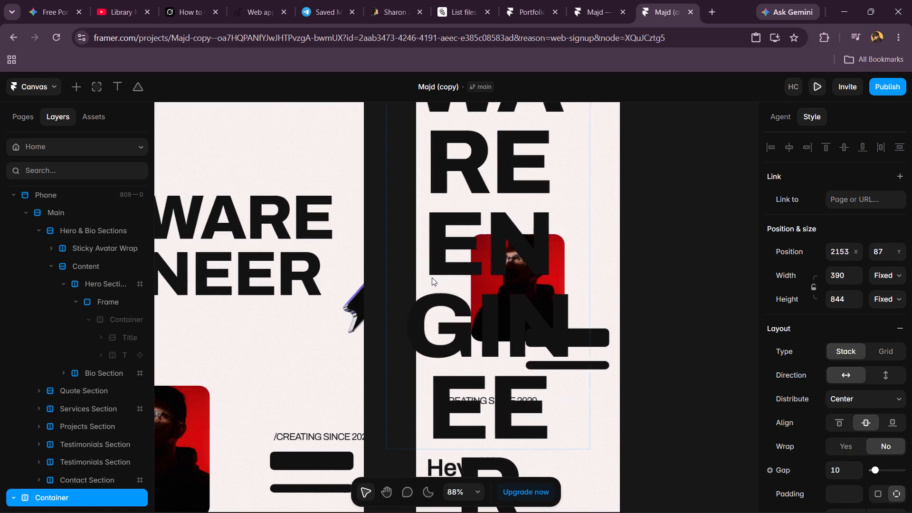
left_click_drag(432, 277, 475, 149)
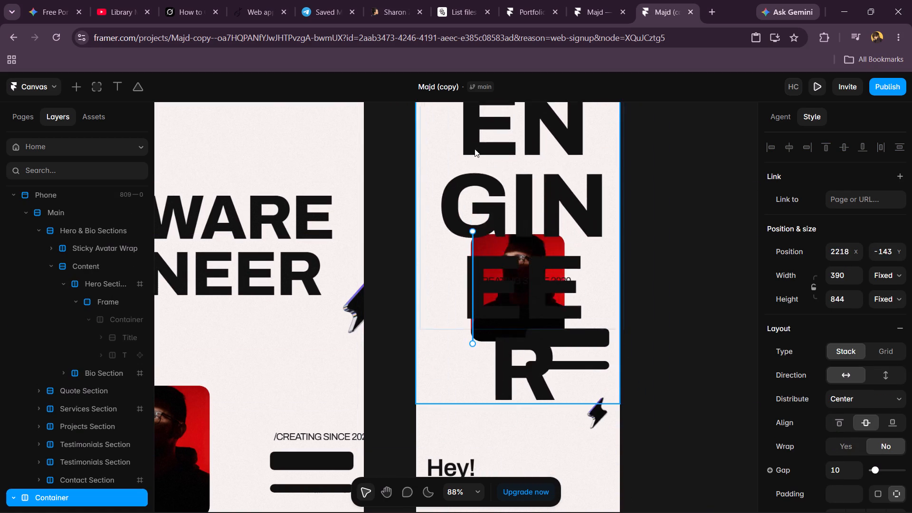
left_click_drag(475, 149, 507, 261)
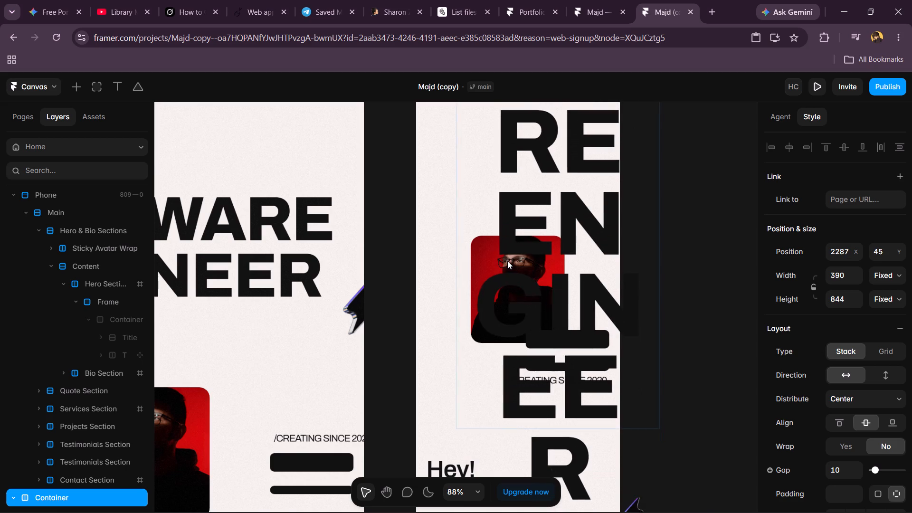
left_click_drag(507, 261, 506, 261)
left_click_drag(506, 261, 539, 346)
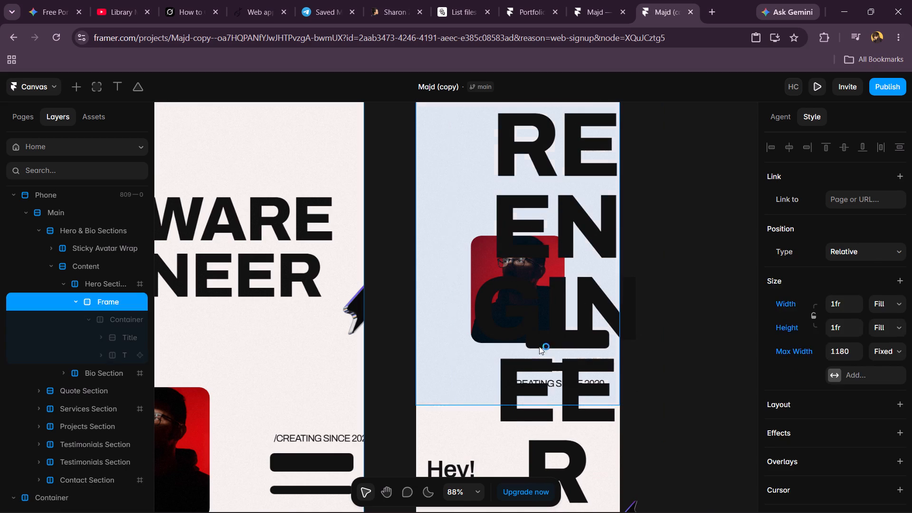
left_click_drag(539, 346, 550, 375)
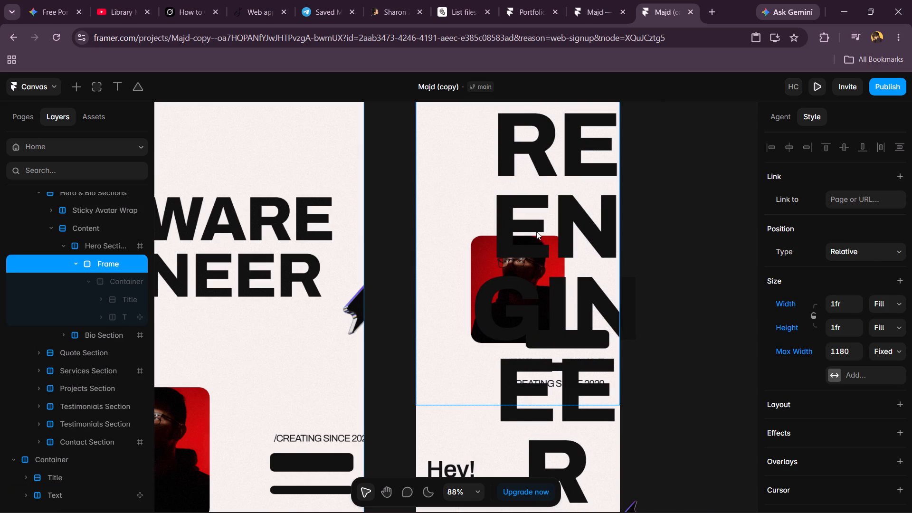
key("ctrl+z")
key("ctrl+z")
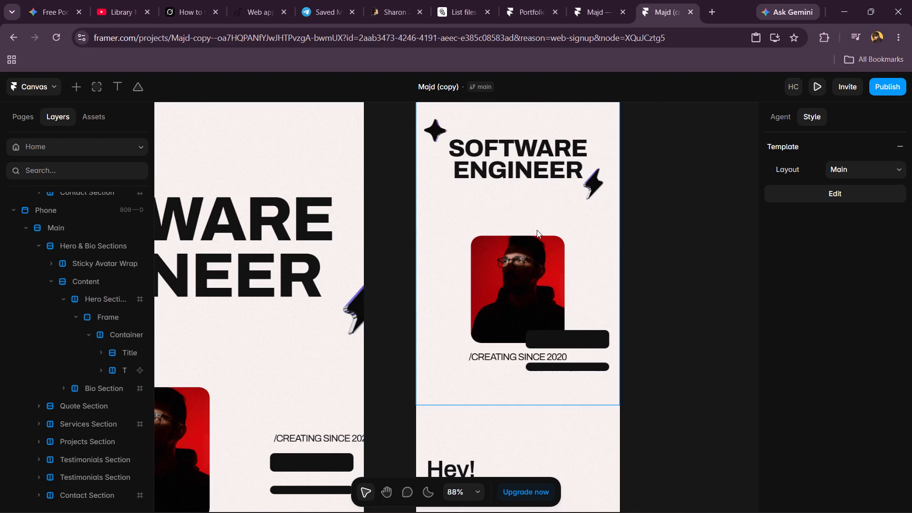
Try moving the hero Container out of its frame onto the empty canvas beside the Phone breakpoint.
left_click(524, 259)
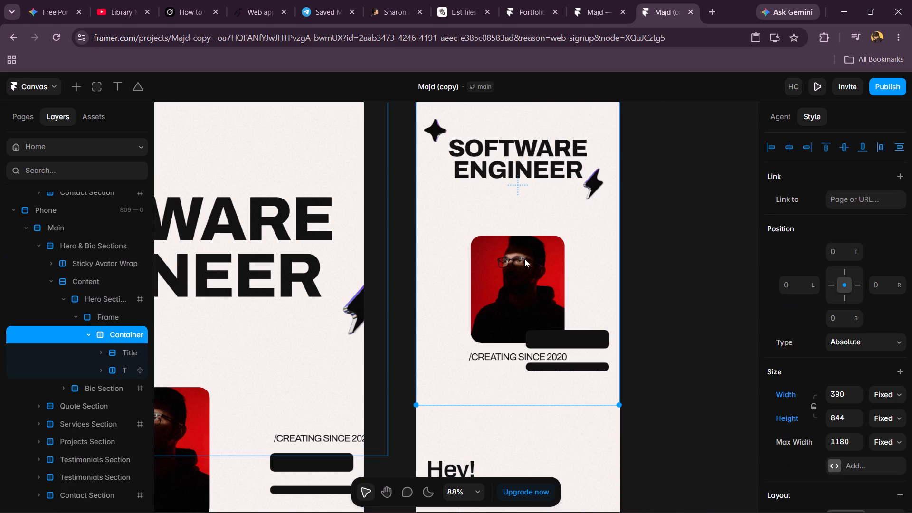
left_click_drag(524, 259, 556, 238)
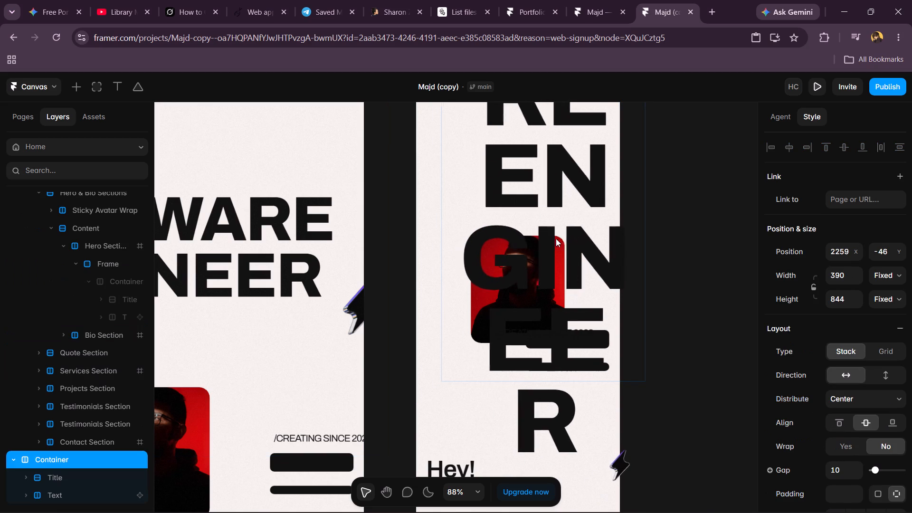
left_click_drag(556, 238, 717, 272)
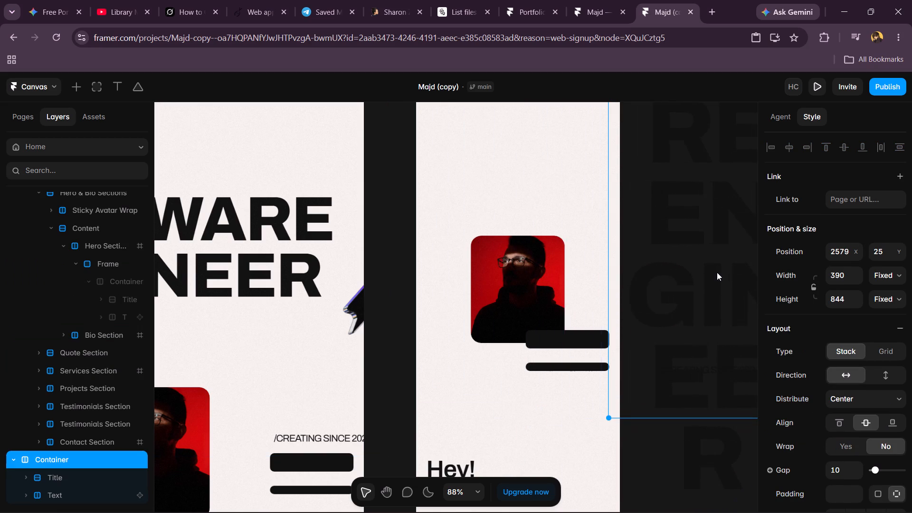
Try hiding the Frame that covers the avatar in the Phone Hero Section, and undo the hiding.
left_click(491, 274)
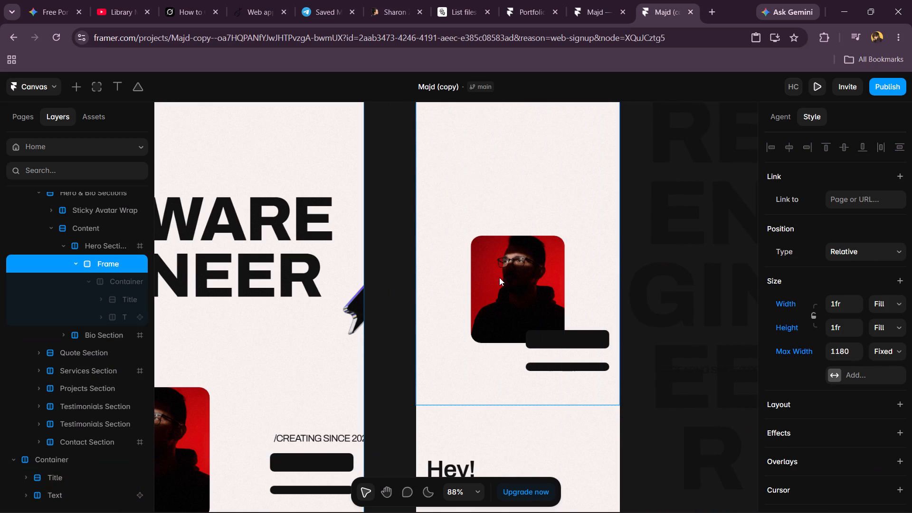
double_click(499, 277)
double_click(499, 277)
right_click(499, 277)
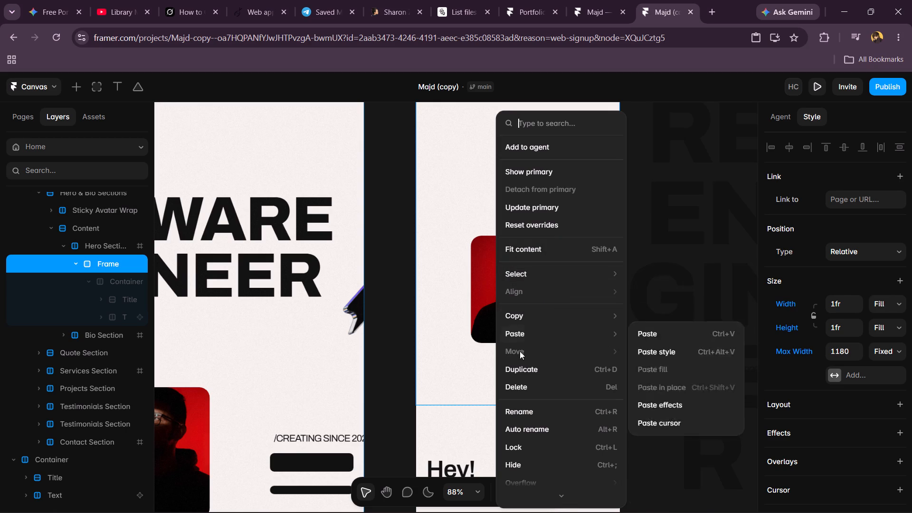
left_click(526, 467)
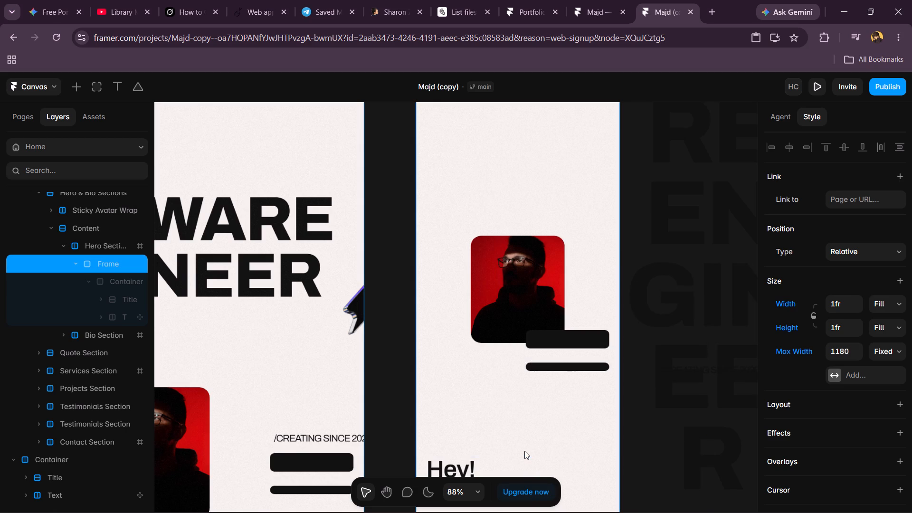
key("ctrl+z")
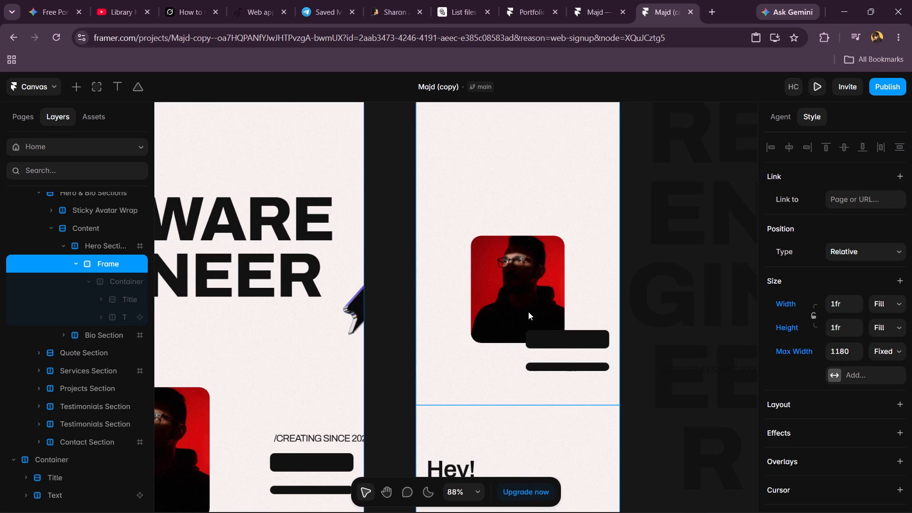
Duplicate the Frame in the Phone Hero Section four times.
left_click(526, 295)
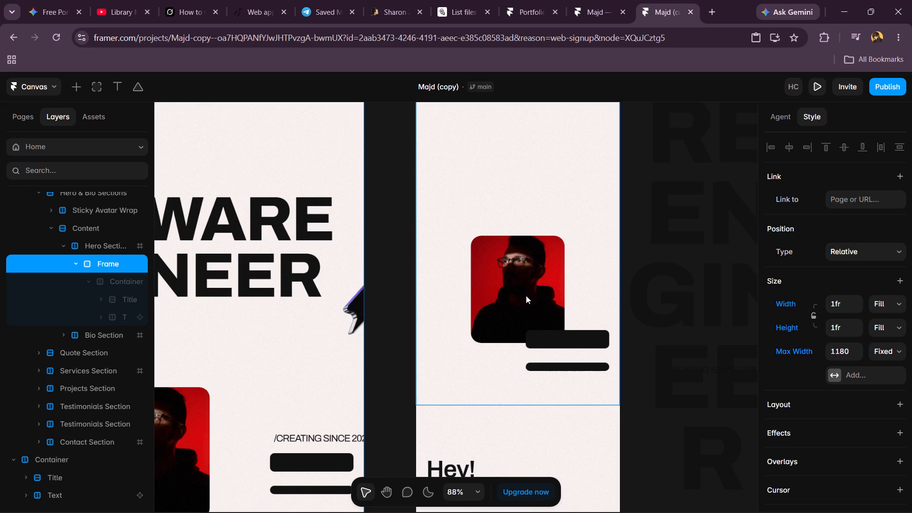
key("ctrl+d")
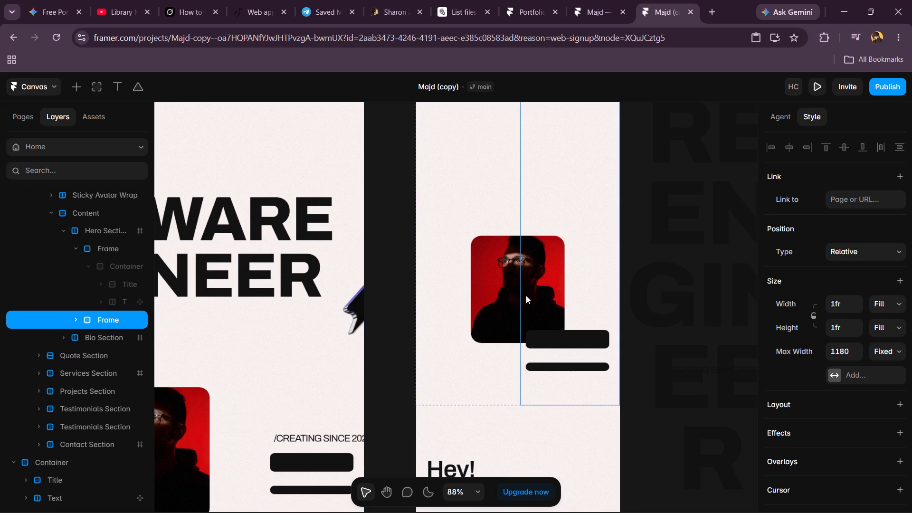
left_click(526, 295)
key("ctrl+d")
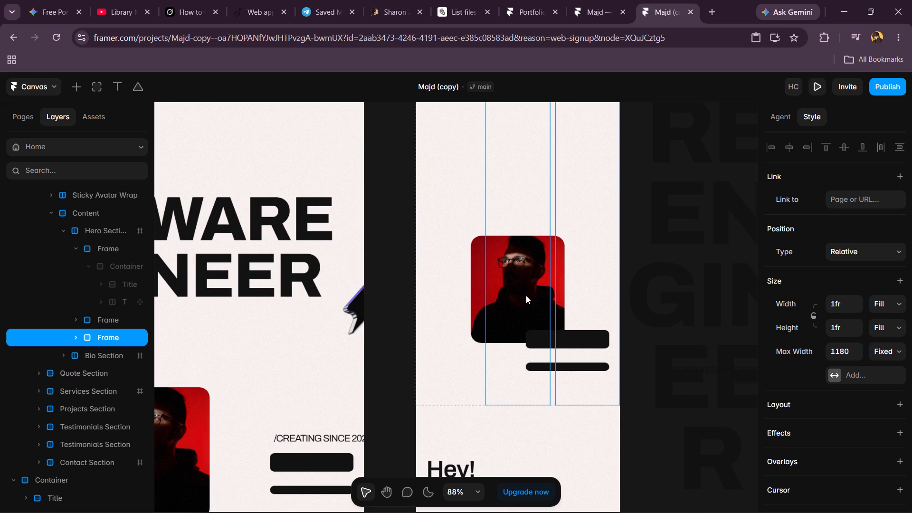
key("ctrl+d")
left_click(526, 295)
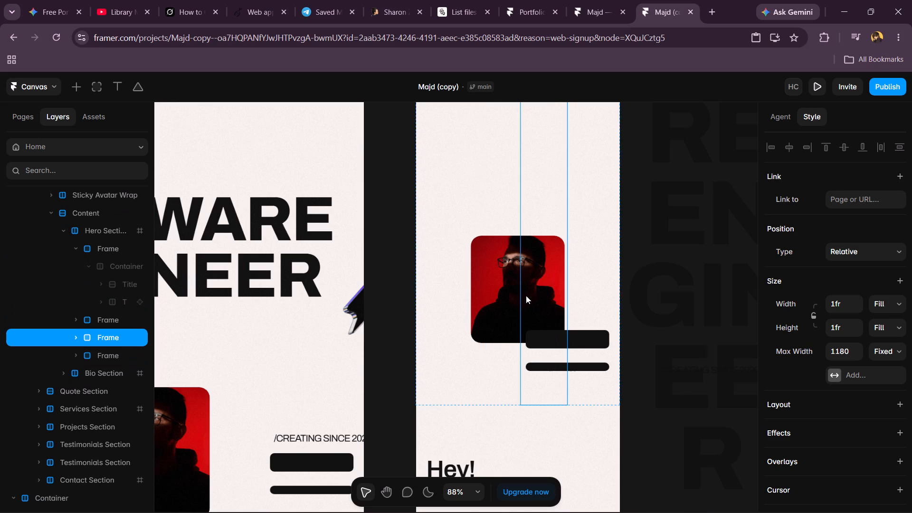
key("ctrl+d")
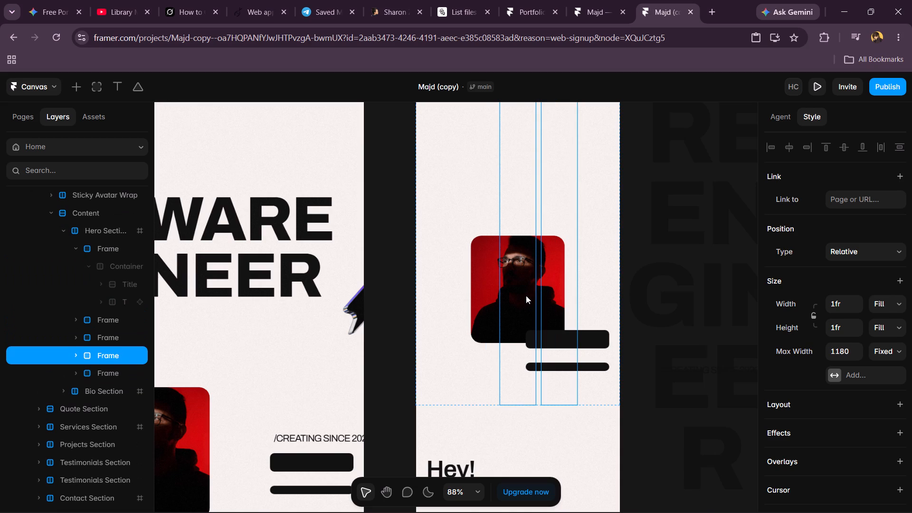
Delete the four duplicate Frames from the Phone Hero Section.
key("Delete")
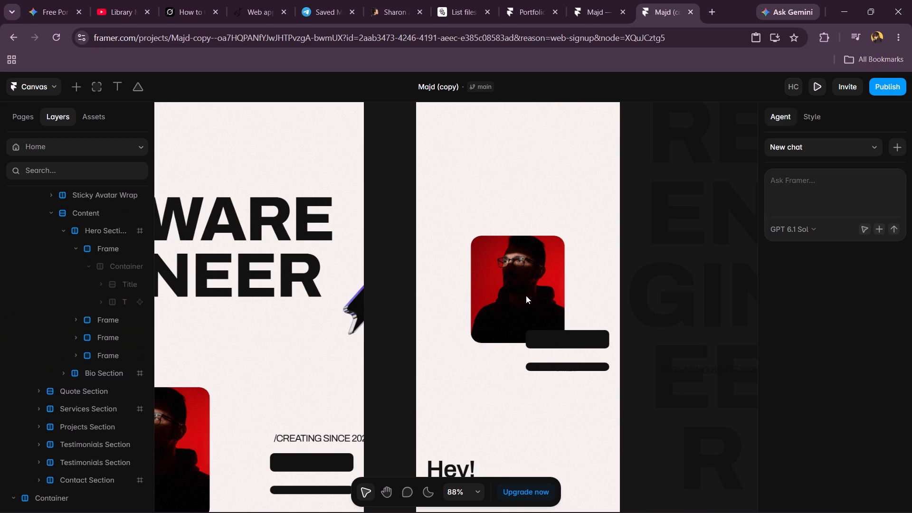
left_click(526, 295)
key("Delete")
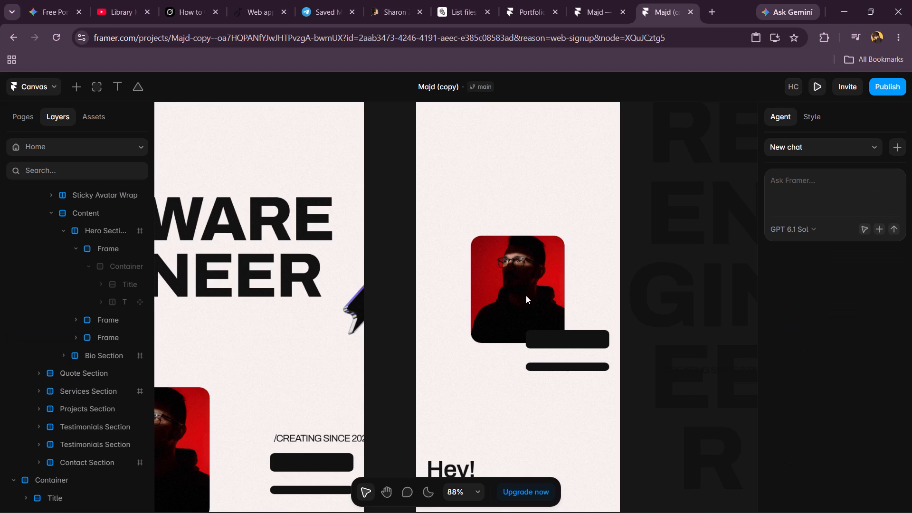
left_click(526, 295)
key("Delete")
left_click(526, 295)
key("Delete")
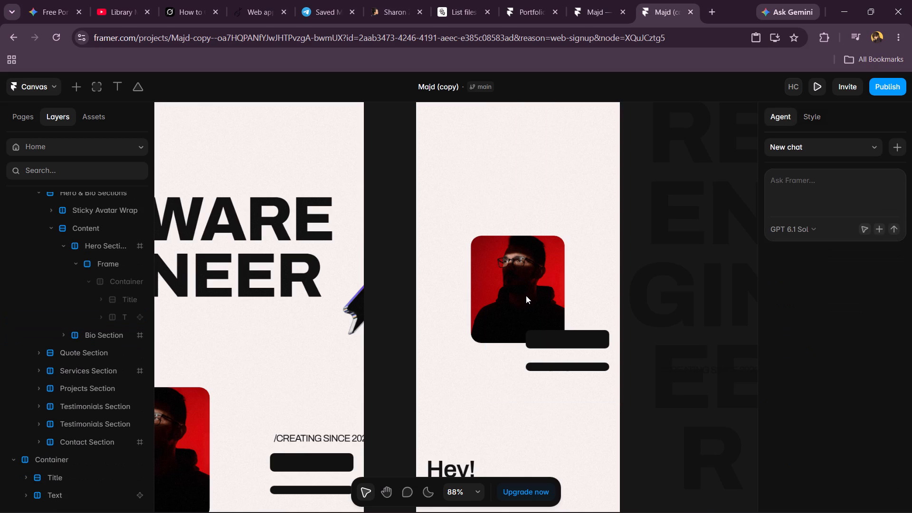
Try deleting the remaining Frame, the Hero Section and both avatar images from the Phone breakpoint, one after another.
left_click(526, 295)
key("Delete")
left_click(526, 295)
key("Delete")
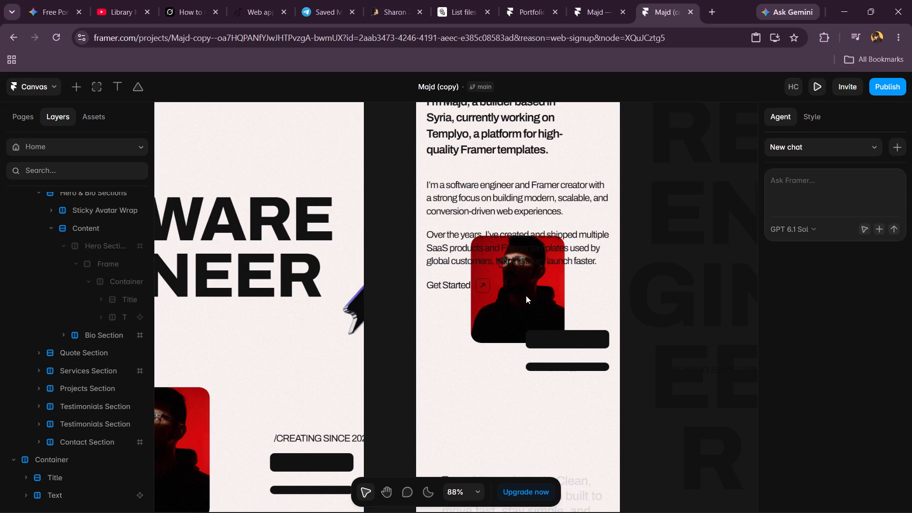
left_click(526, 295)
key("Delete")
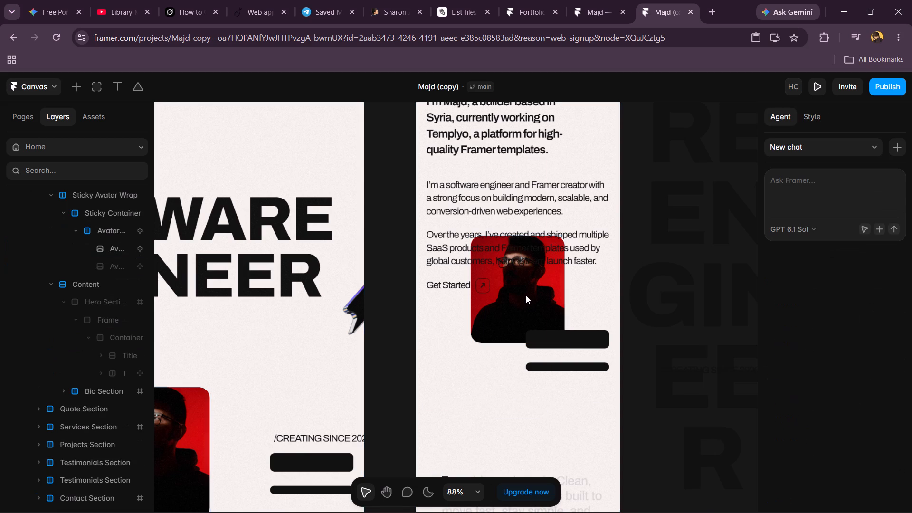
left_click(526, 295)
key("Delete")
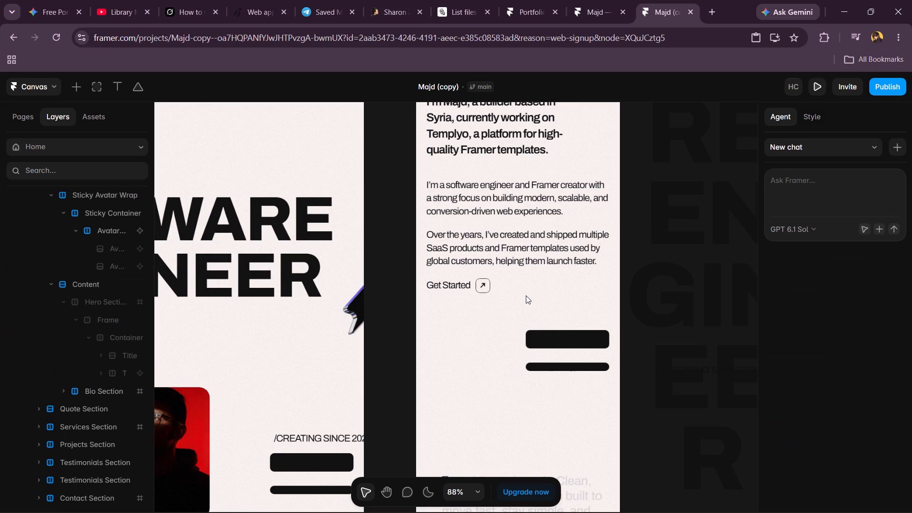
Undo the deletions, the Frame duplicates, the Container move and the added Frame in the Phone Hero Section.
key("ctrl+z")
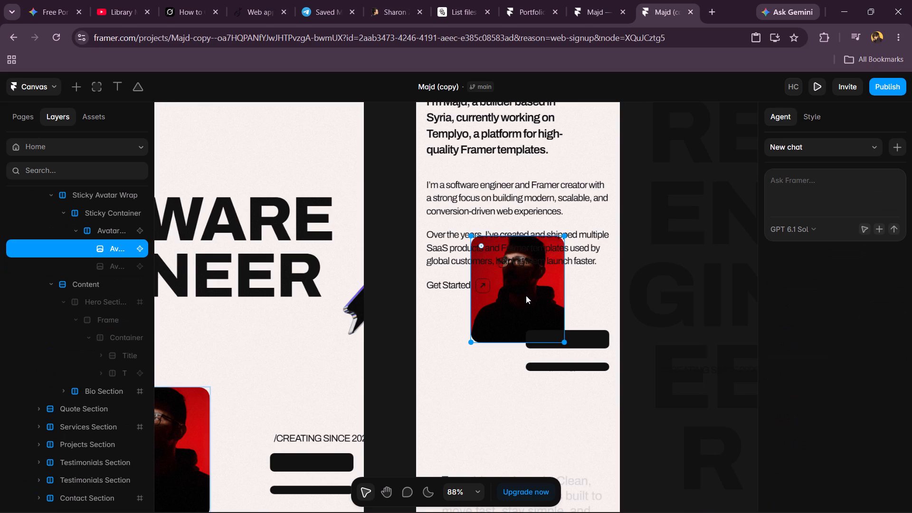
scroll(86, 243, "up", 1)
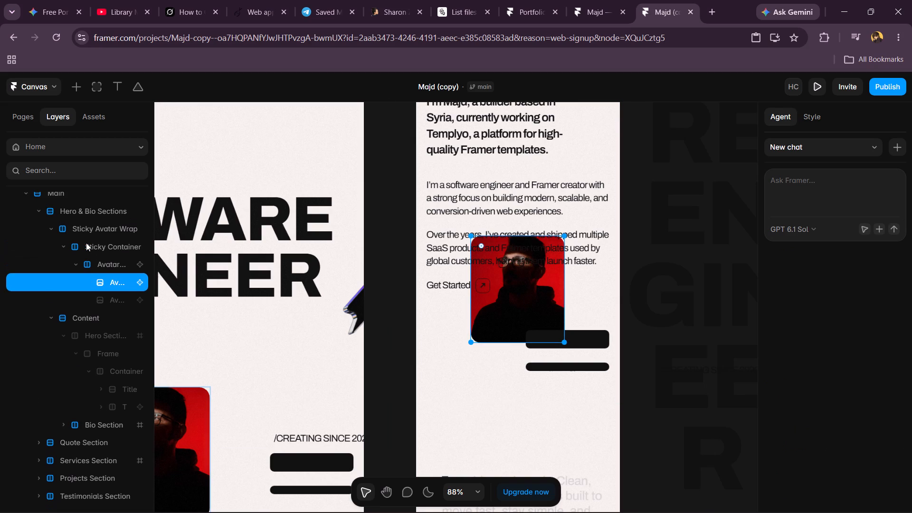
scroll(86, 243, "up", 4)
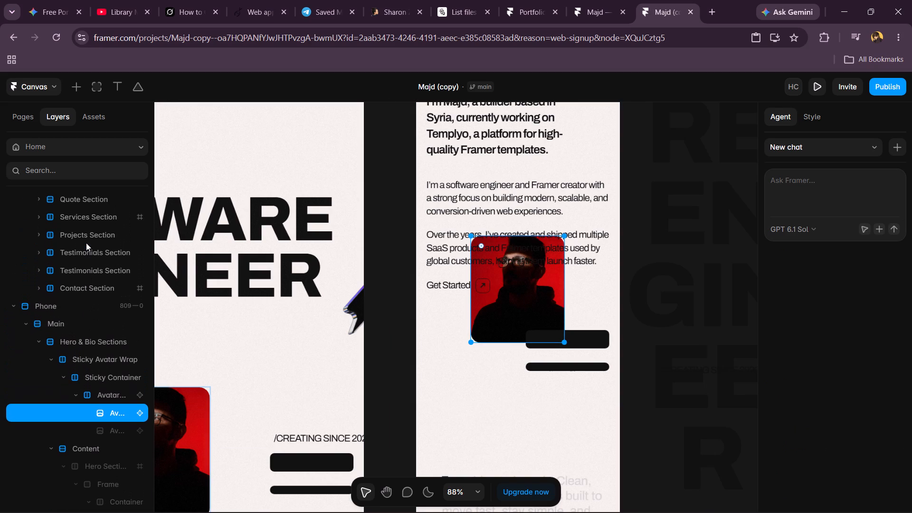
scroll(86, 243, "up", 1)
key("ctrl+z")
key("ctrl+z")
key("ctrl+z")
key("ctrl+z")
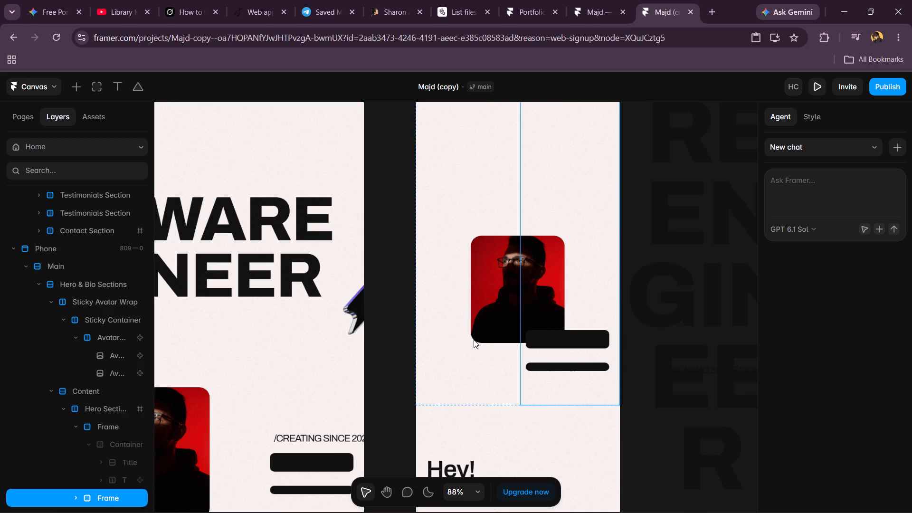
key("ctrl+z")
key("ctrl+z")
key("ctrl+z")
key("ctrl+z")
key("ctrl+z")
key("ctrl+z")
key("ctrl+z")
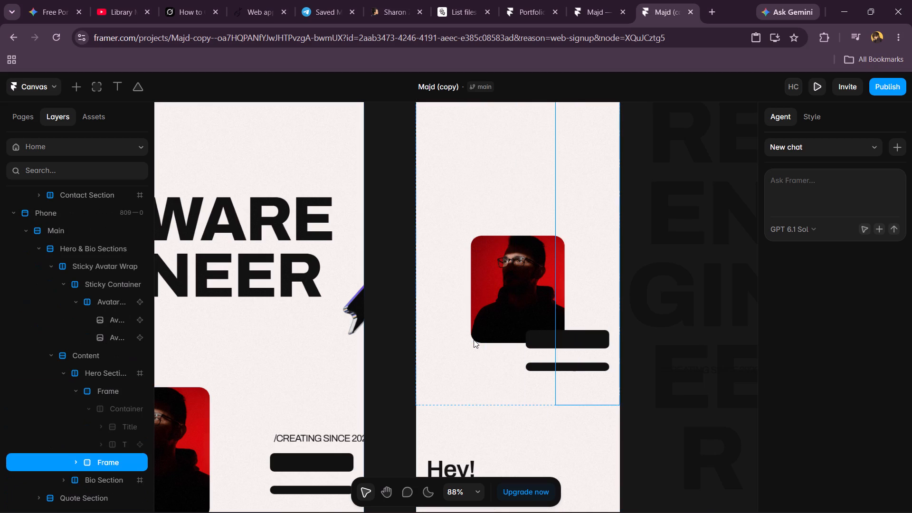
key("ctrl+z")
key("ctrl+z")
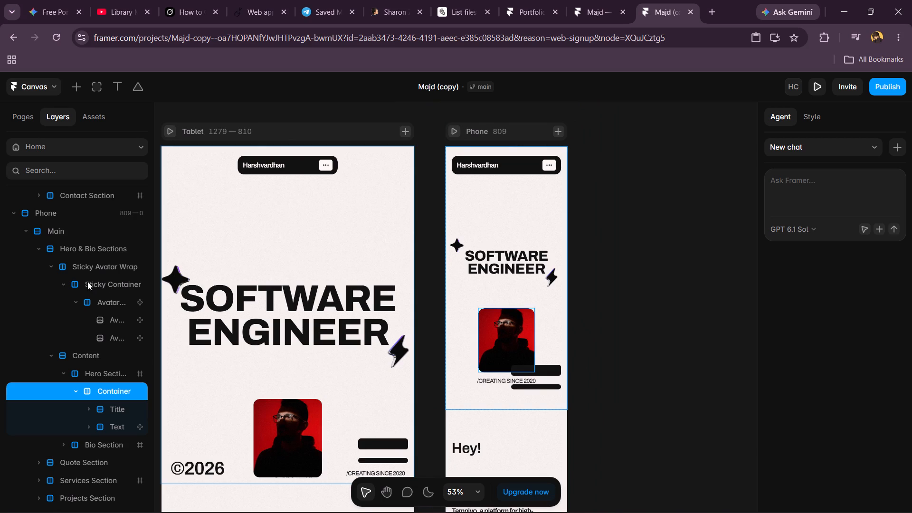
Examine the Avatar - Back and Avatar - Front layers in Phone's Sticky Avatar Wrap and try reaching the avatar image on the canvas.
left_click(112, 317)
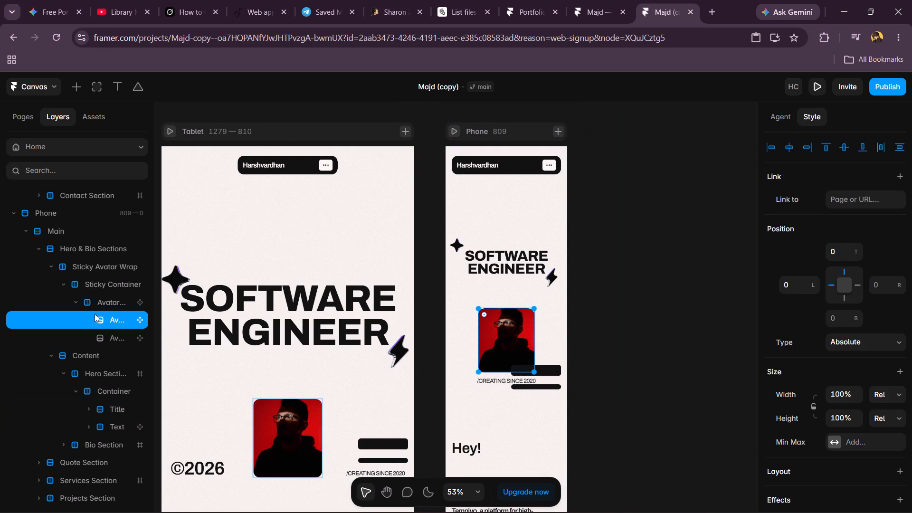
double_click(100, 319)
double_click(113, 342)
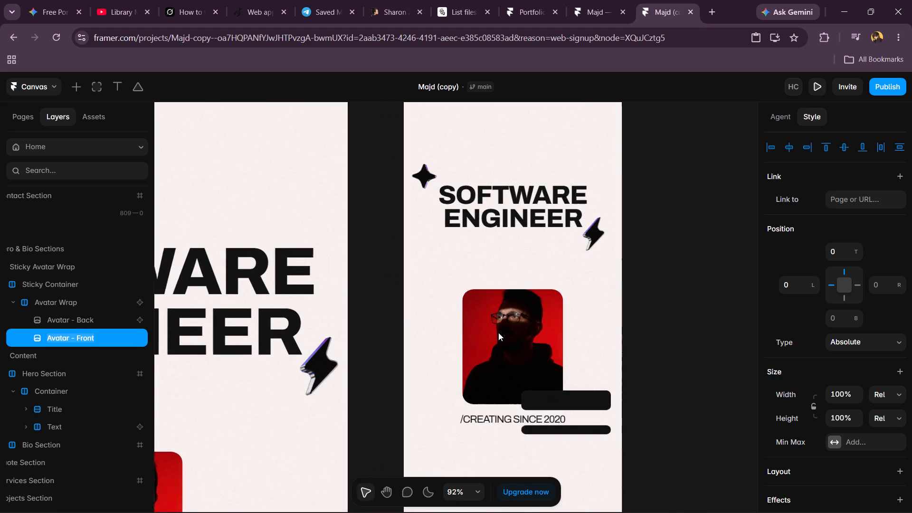
left_click(532, 313)
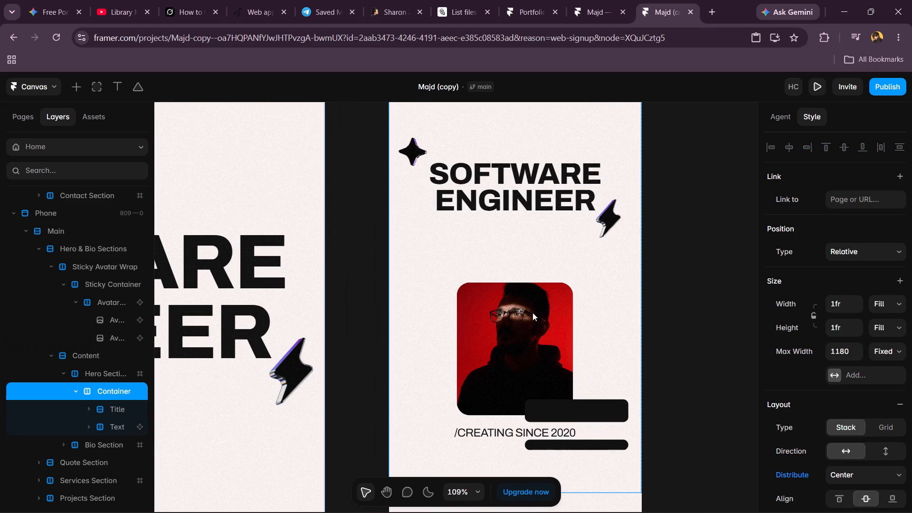
left_click(107, 317)
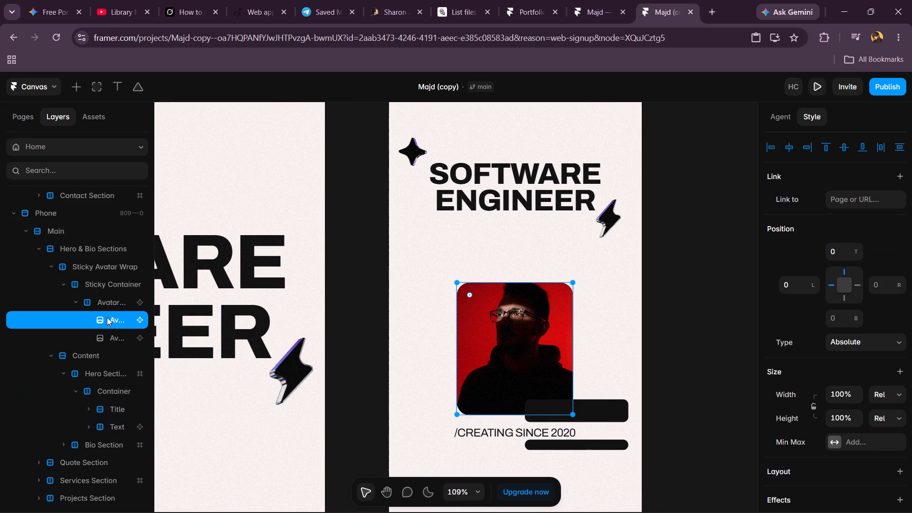
left_click(468, 293)
double_click(468, 293)
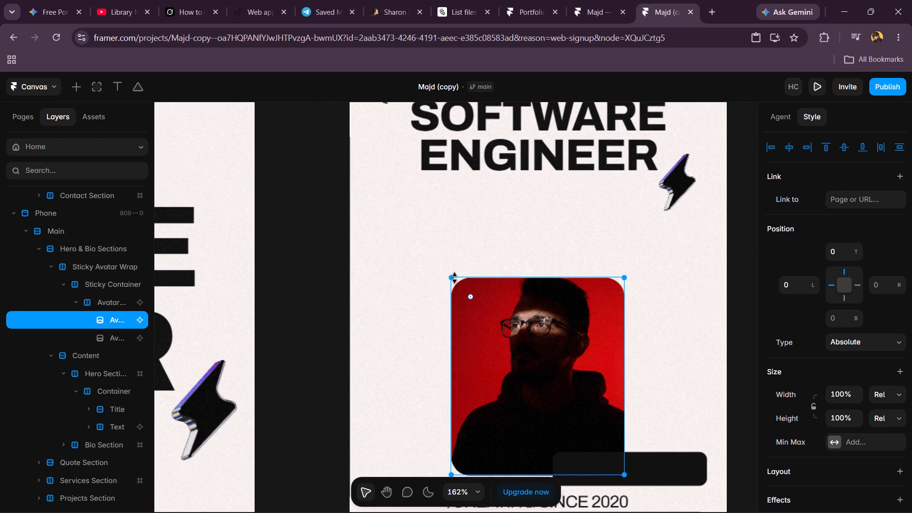
left_click(454, 277)
right_click(501, 346)
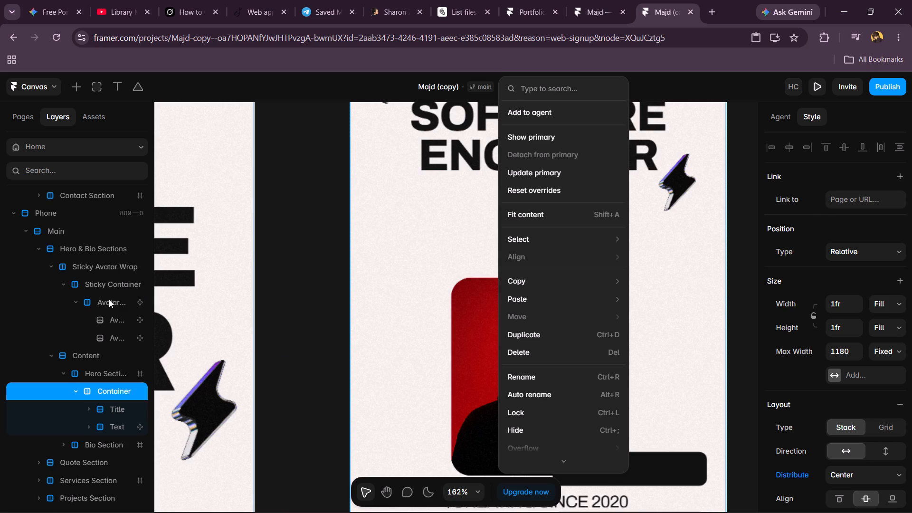
Hide the Avatar - Back image in the Phone breakpoint's Sticky Avatar Wrap.
left_click(102, 319)
left_click(102, 319)
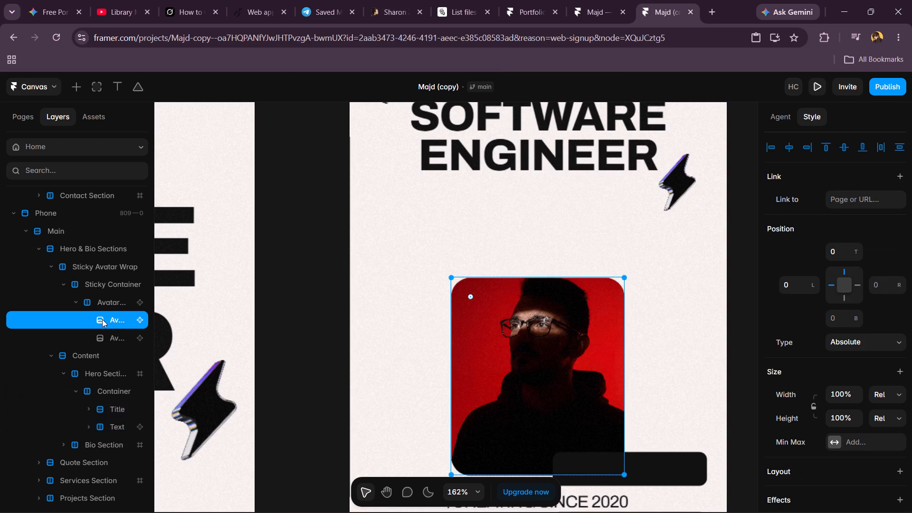
left_click(471, 294)
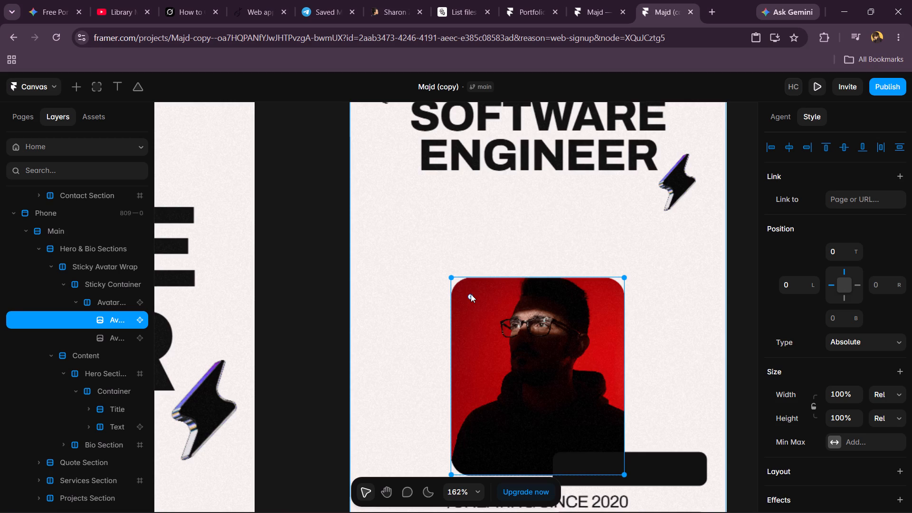
right_click(471, 294)
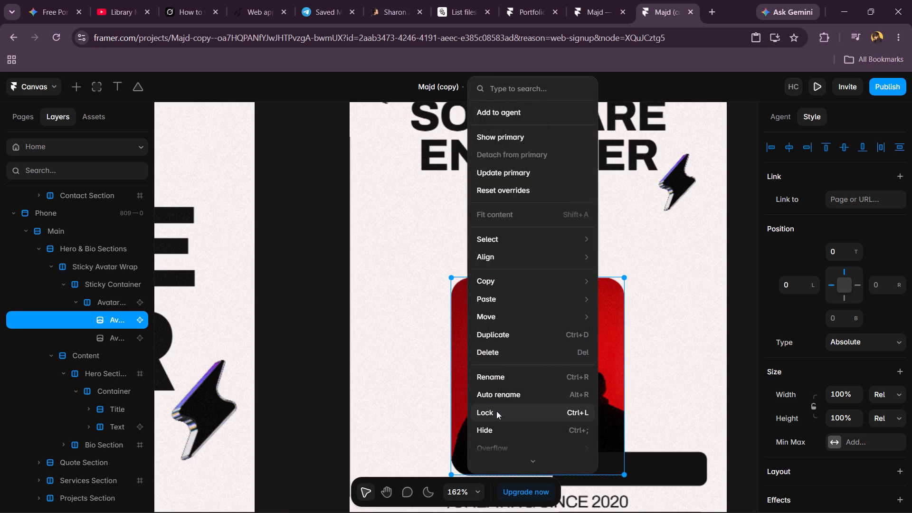
left_click(498, 428)
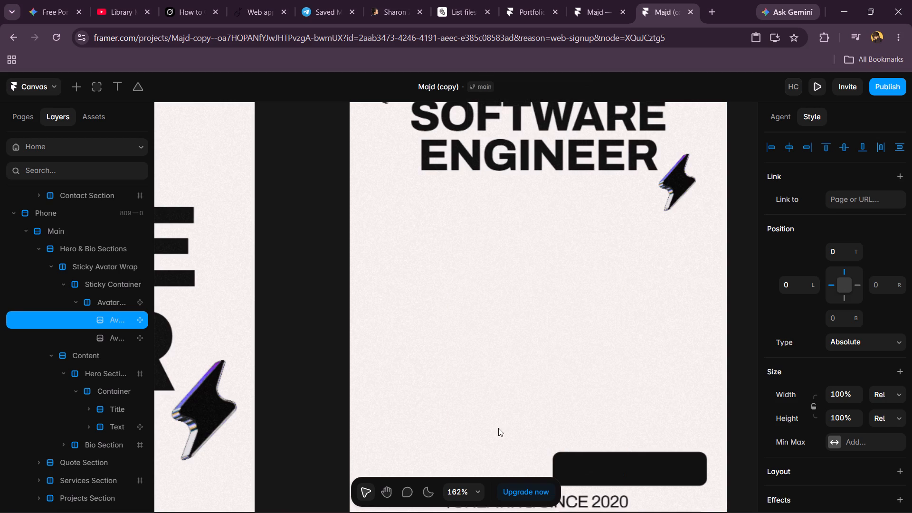
Undo the hiding of the Phone avatar image and the preceding deletions of the Guide frames and their contents.
key("ctrl+z")
key("ctrl+z")
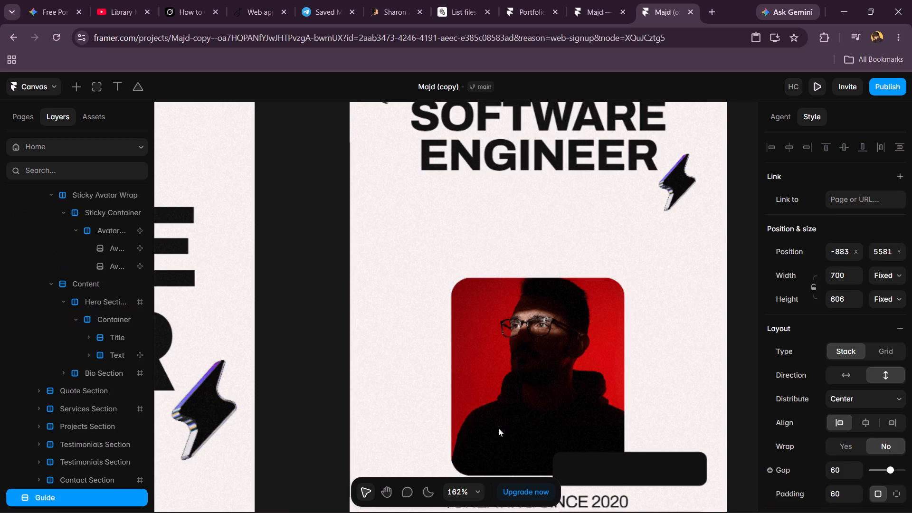
key("ctrl+z")
key("ctrl+z")
key("ctrl+z")
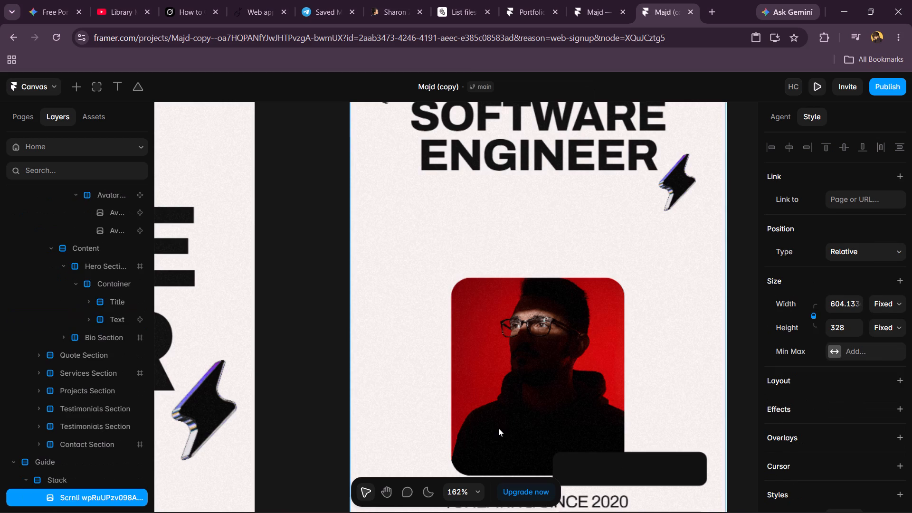
key("ctrl+z")
key("ctrl+z")
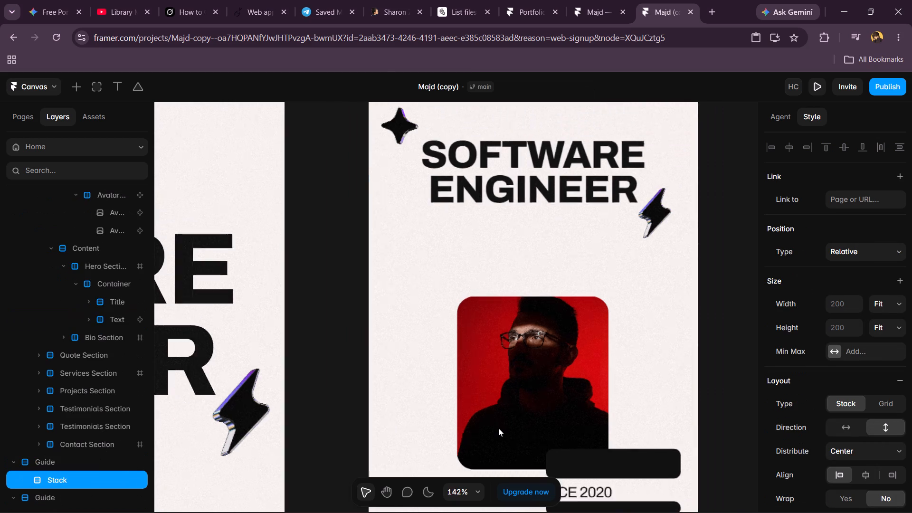
Delete the blank Guide frame and its Stack beside the Desktop Featured Projects section.
scroll(498, 428, "down", 2)
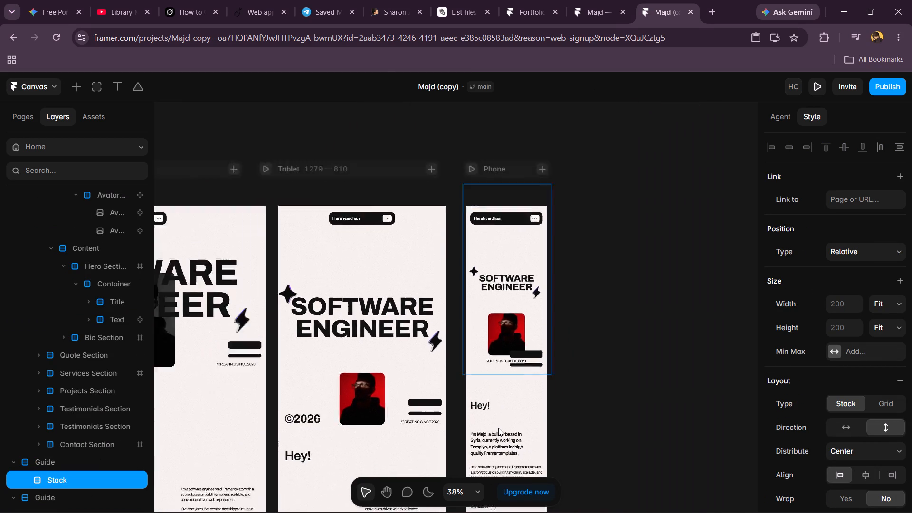
scroll(498, 428, "down", 5)
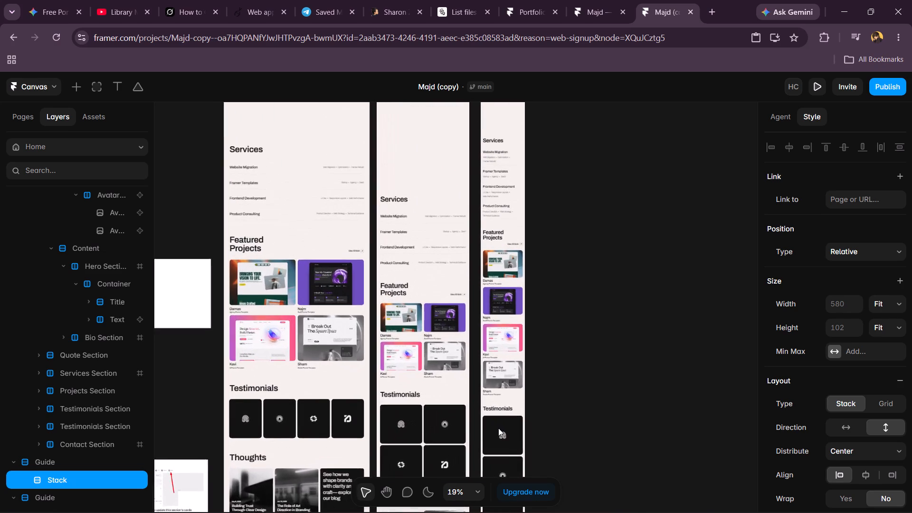
scroll(498, 428, "right", 2)
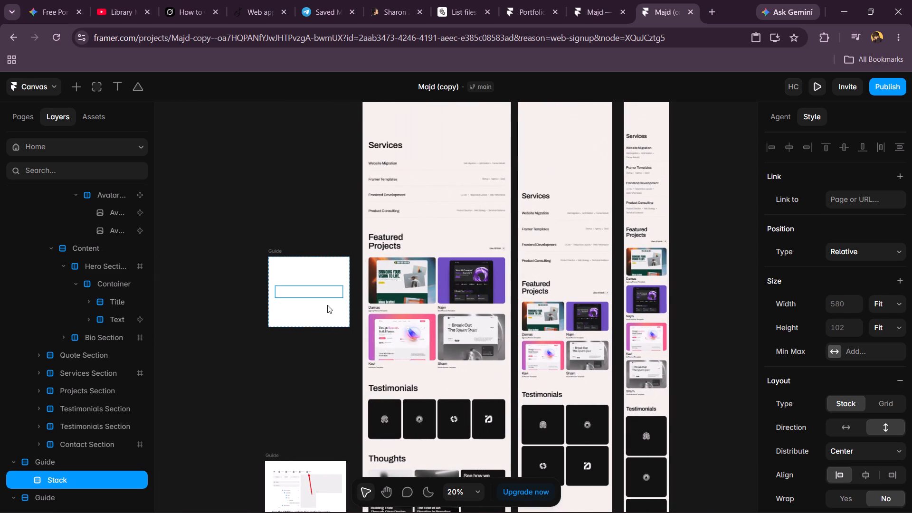
left_click(327, 305)
key("Delete")
left_click(327, 305)
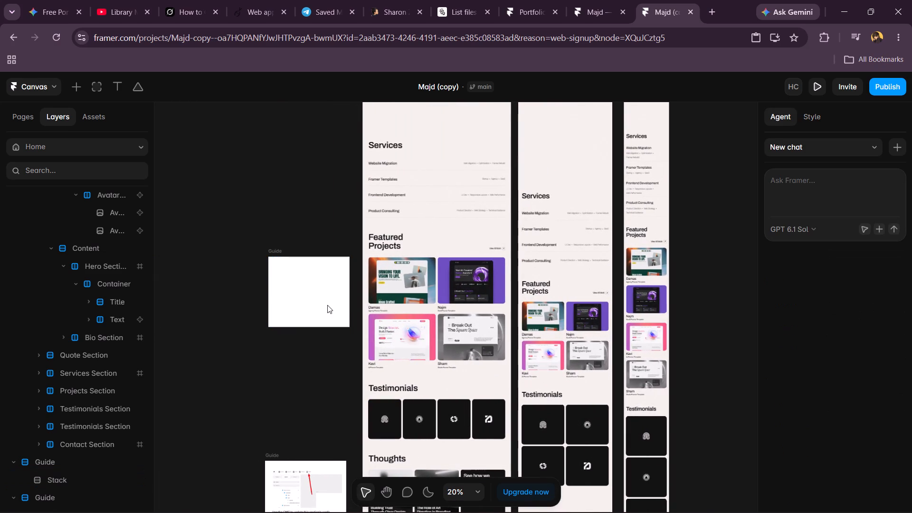
left_click(302, 276)
left_click(302, 276)
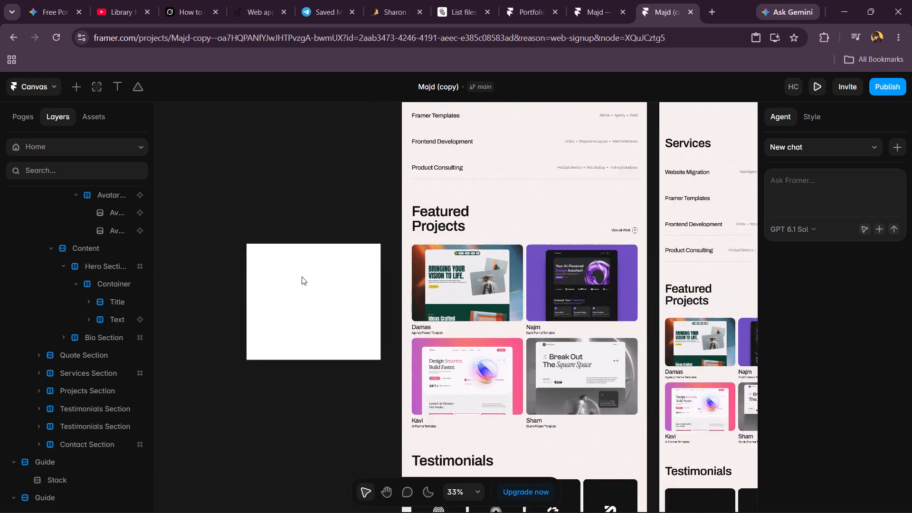
left_click(304, 299)
key("Delete")
left_click(304, 299)
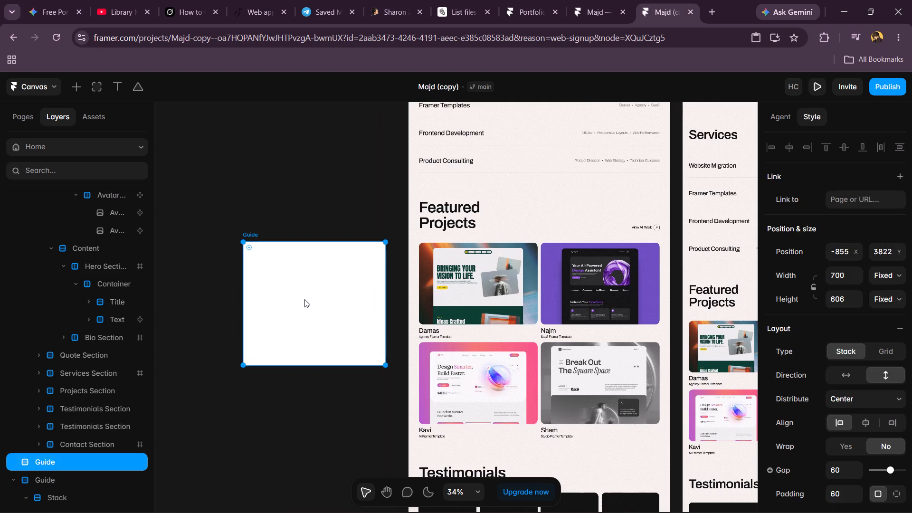
key("Delete")
Delete the blog CMS Guide beside the Thoughts section, including its image, text, Stack and frame.
scroll(304, 299, "down", 4)
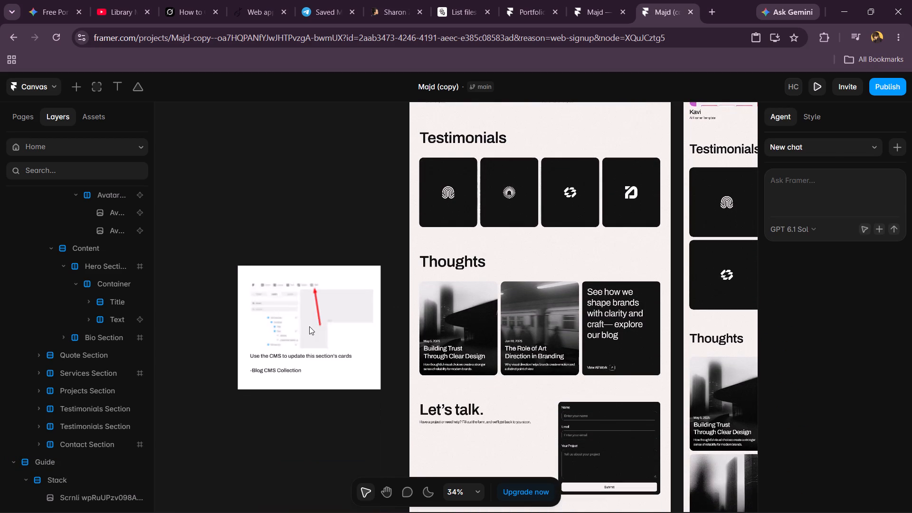
left_click(309, 326)
key("Delete")
left_click(309, 326)
key("Delete")
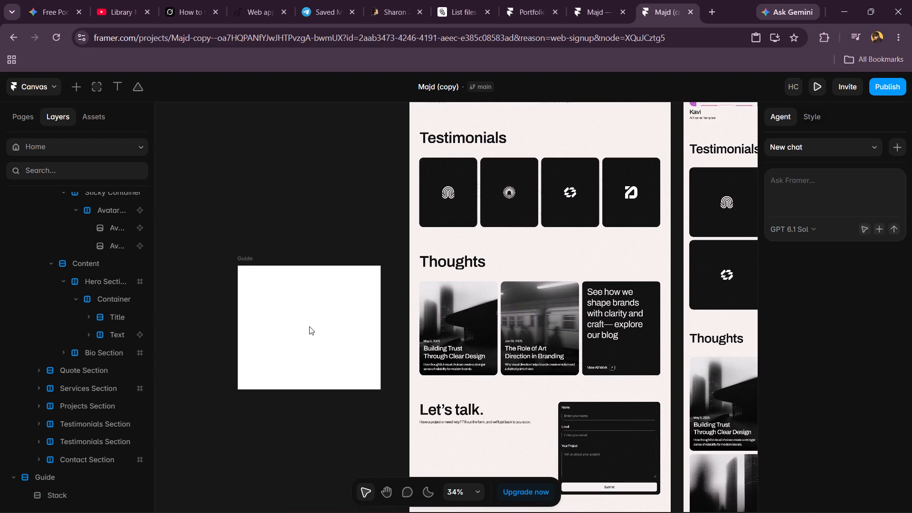
left_click(309, 326)
key("Delete")
left_click(309, 326)
key("Delete")
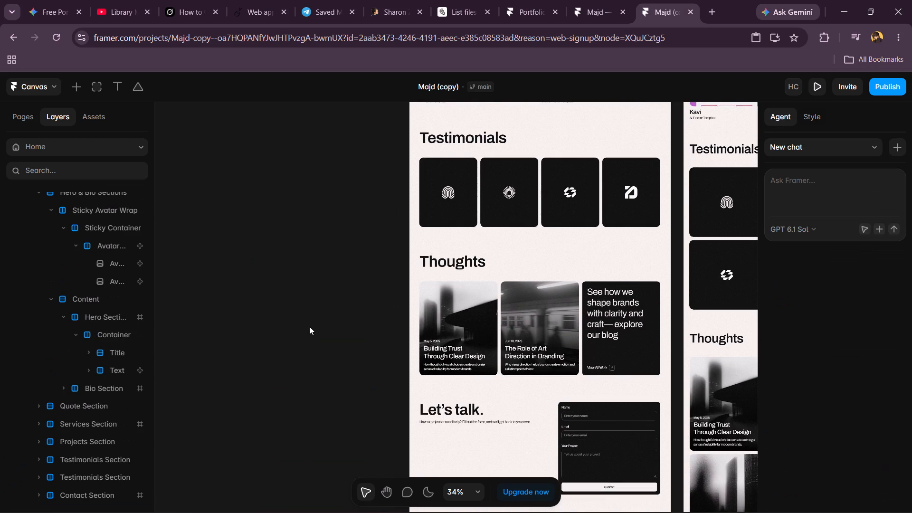
Return to the Phone hero and select the first avatar image in its Sticky Avatar Wrap.
scroll(309, 326, "left", 2)
scroll(309, 326, "up", 2)
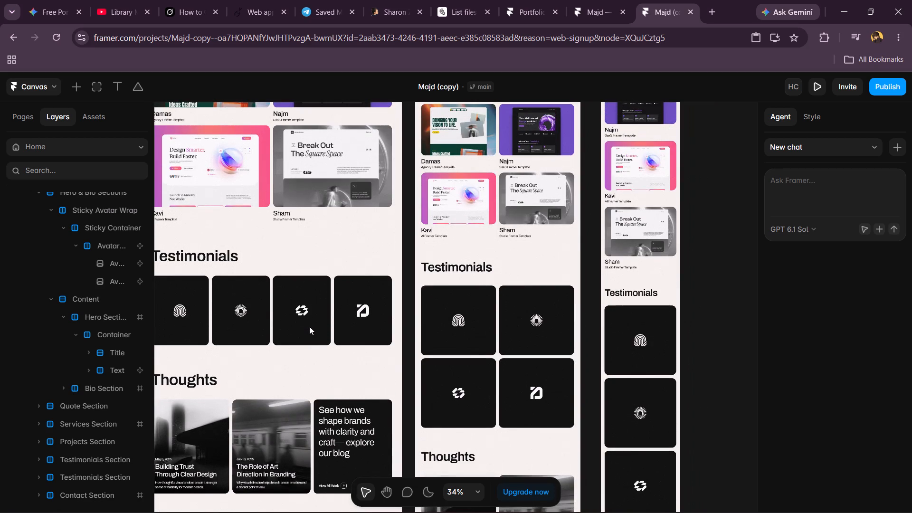
scroll(309, 326, "up", 7)
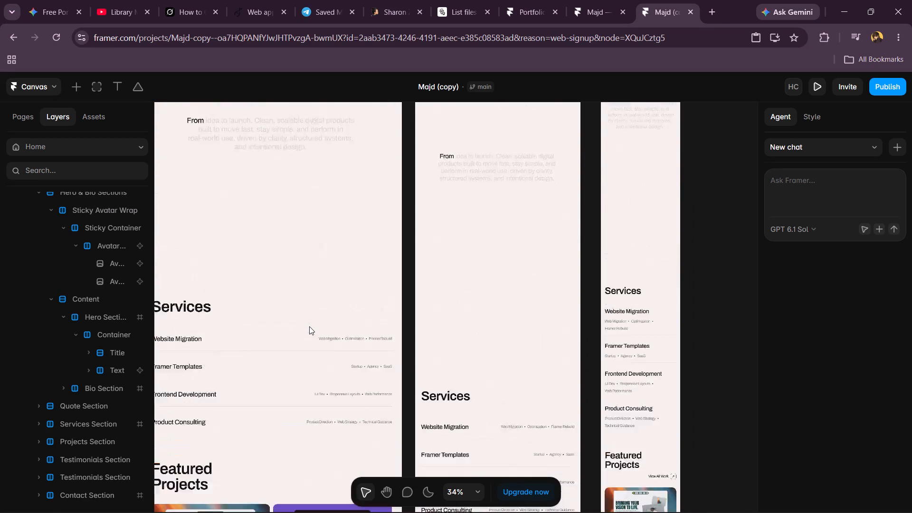
scroll(309, 326, "up", 2)
scroll(309, 326, "left", 2)
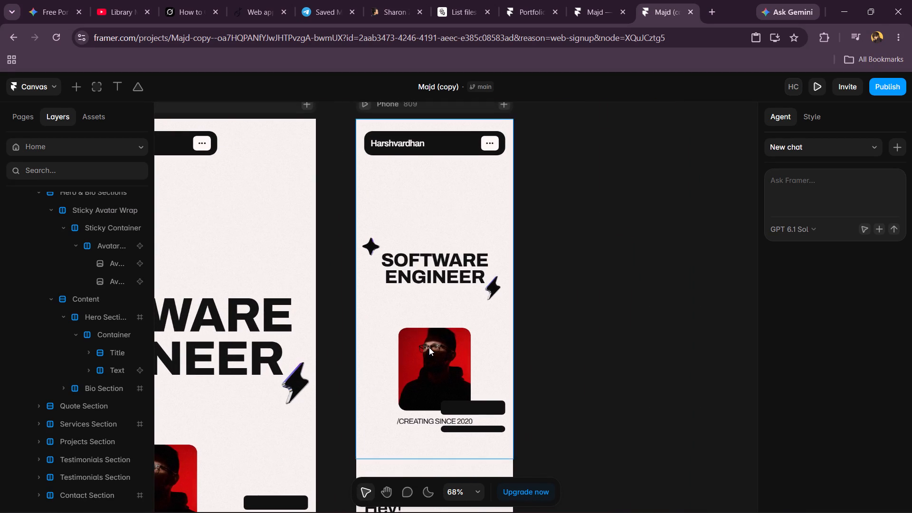
scroll(429, 347, "down", 1)
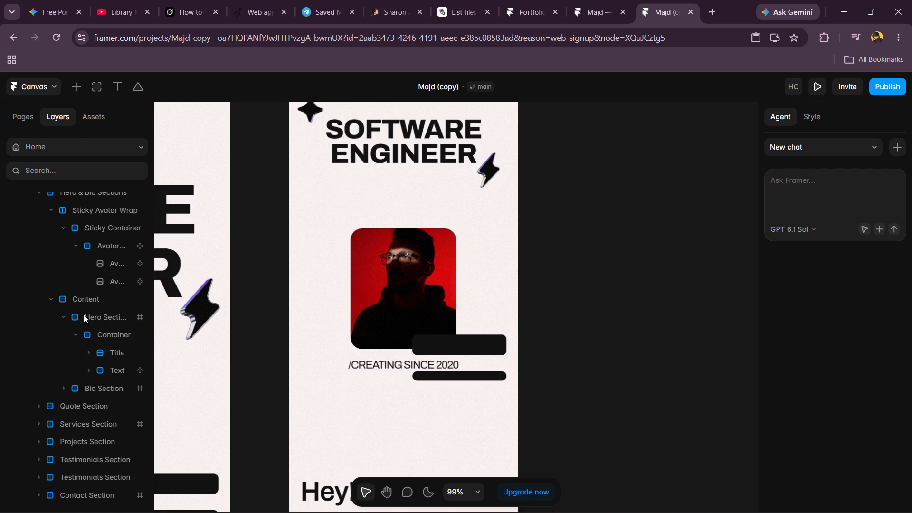
left_click(108, 266)
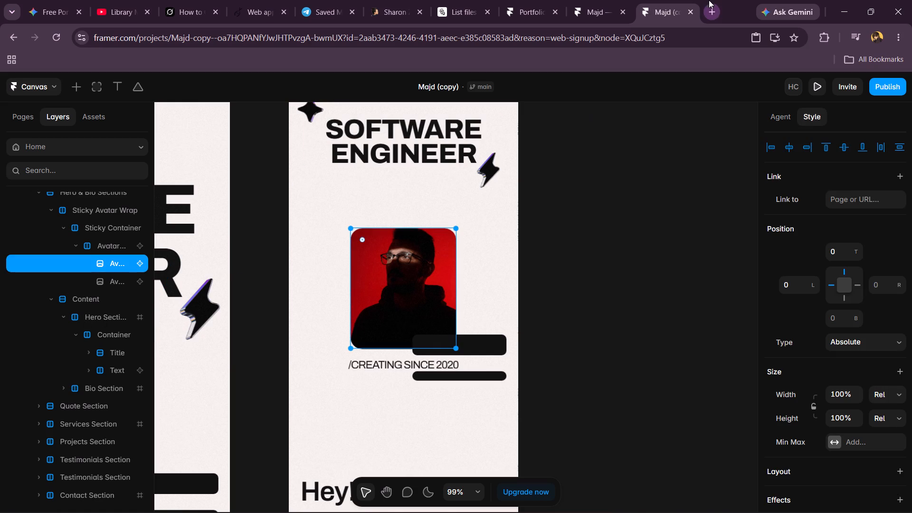
Open Pinterest in a new browser tab and go to its home feed.
left_click(714, 6)
type("pin")
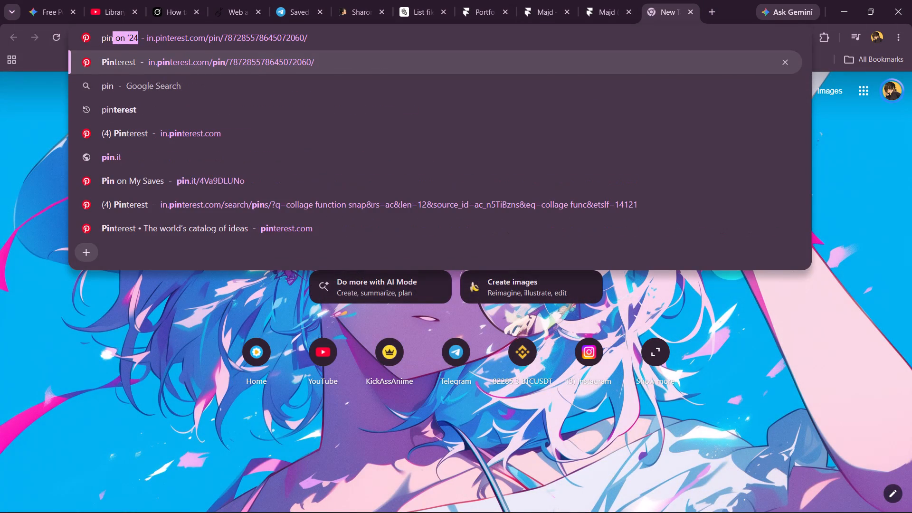
key("Return")
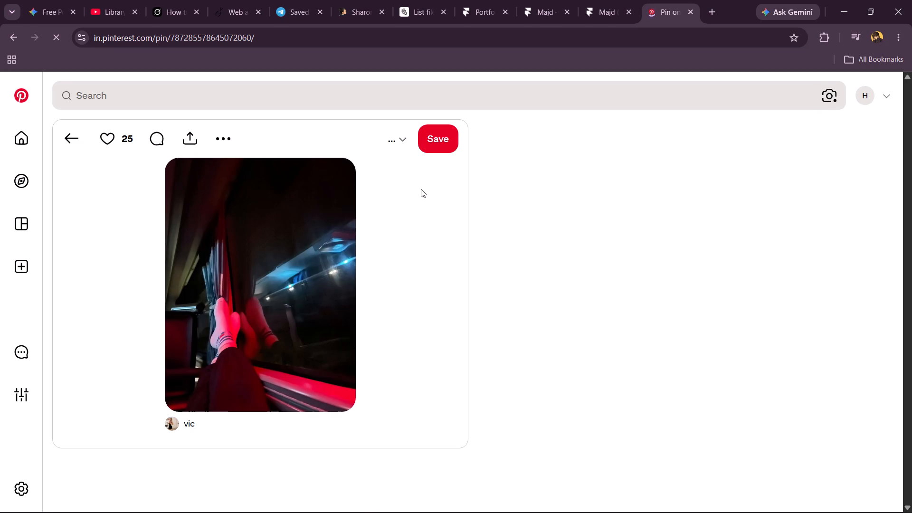
left_click(29, 136)
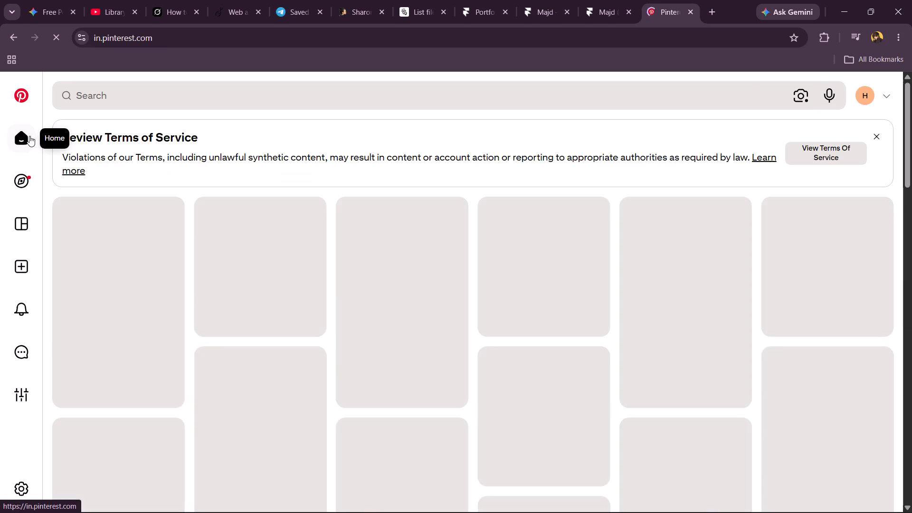
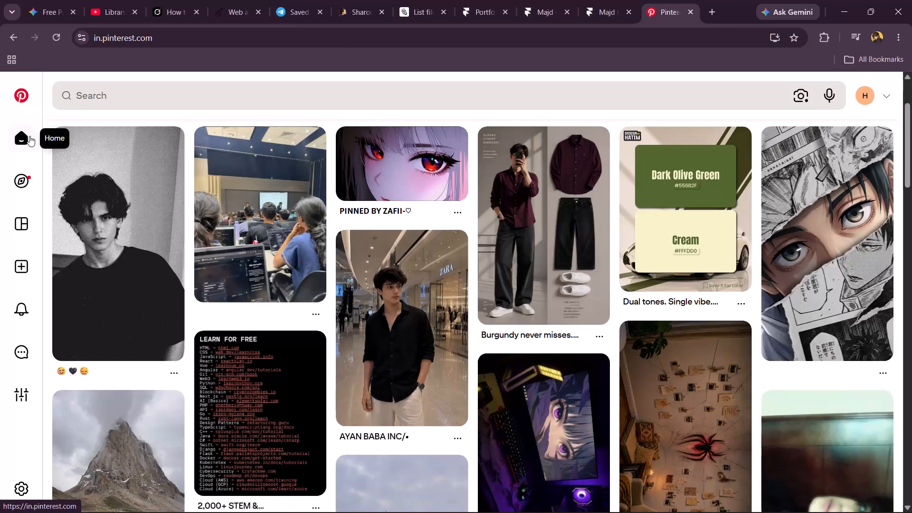
Browse the Pinterest home feed for a portrait image and open the black-and-white "HD wallpaper" pin with the blue stripe.
scroll(29, 136, "down", 4)
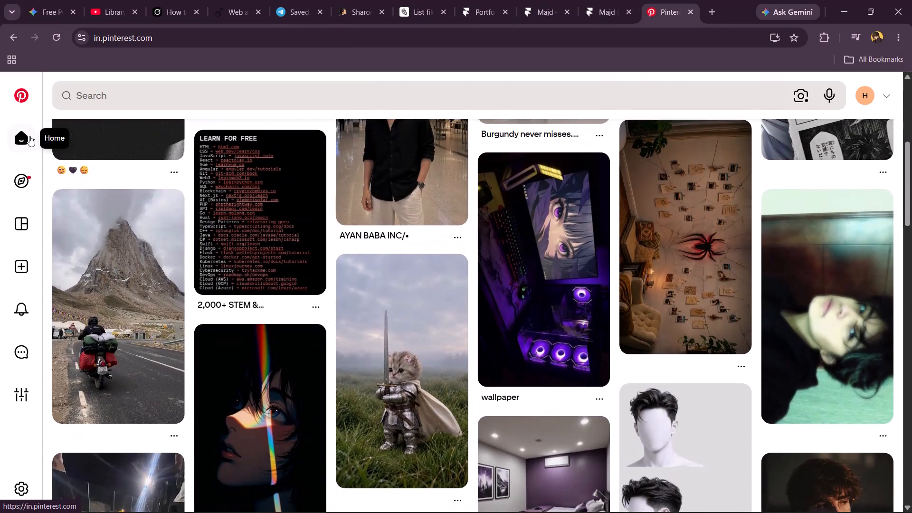
scroll(29, 136, "down", 7)
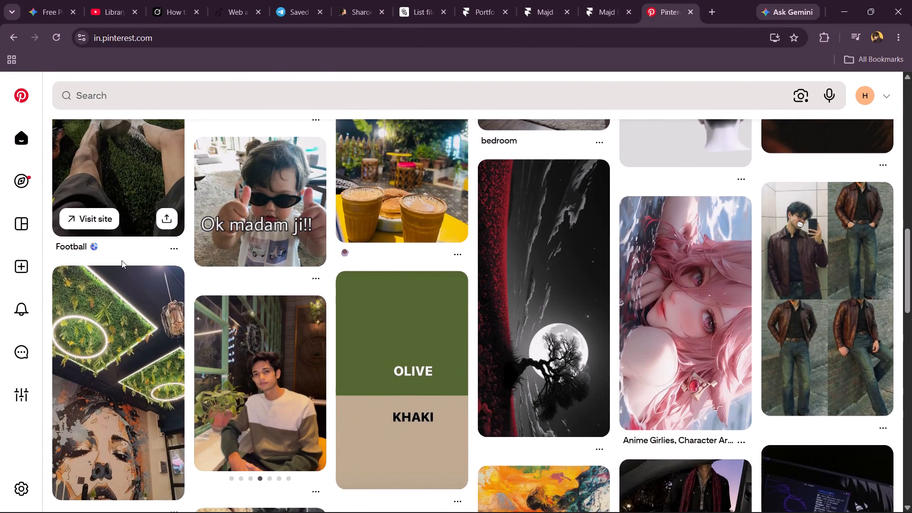
scroll(122, 260, "down", 7)
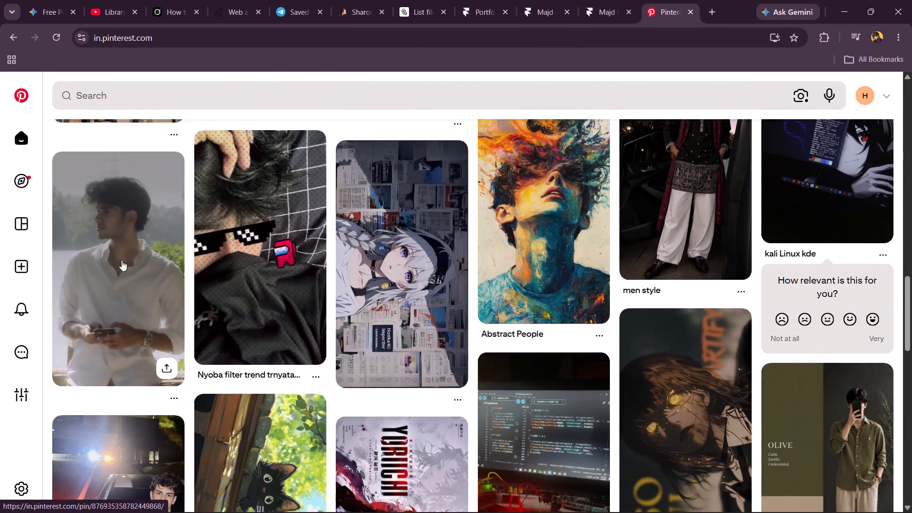
scroll(122, 260, "down", 5)
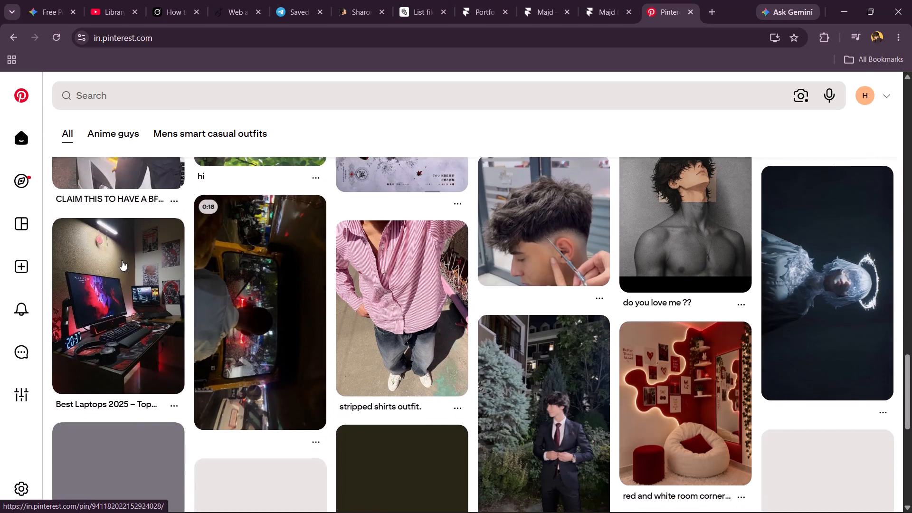
scroll(199, 395, "down", 3)
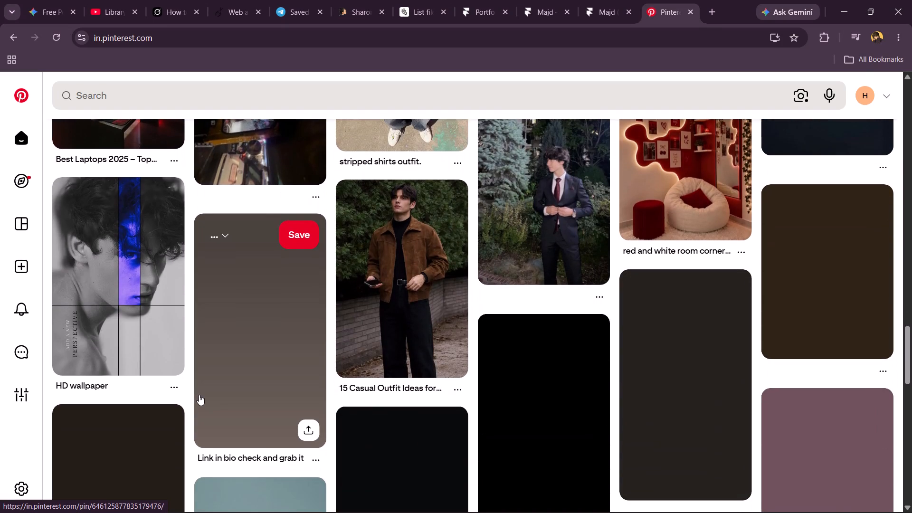
left_click(70, 310)
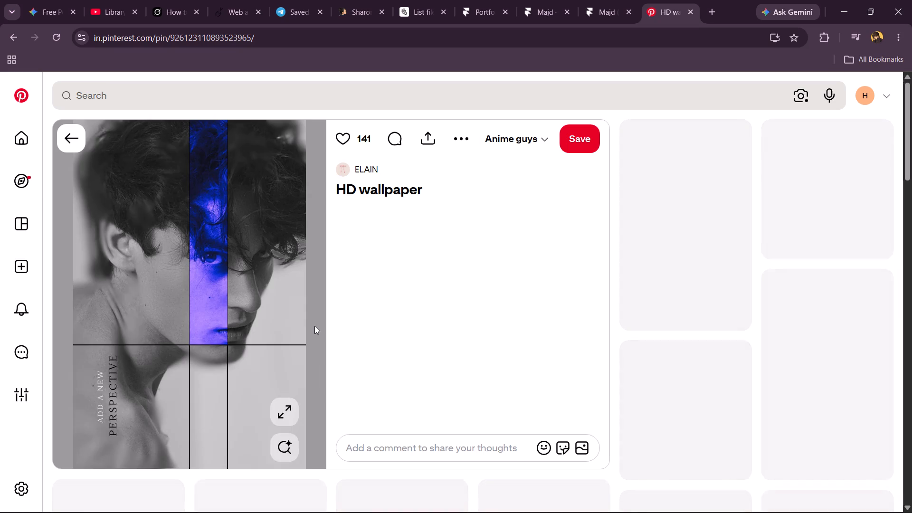
Look through the related pins beneath the "HD wallpaper" pin for a stylised male portrait suitable for the portfolio.
scroll(314, 326, "down", 4)
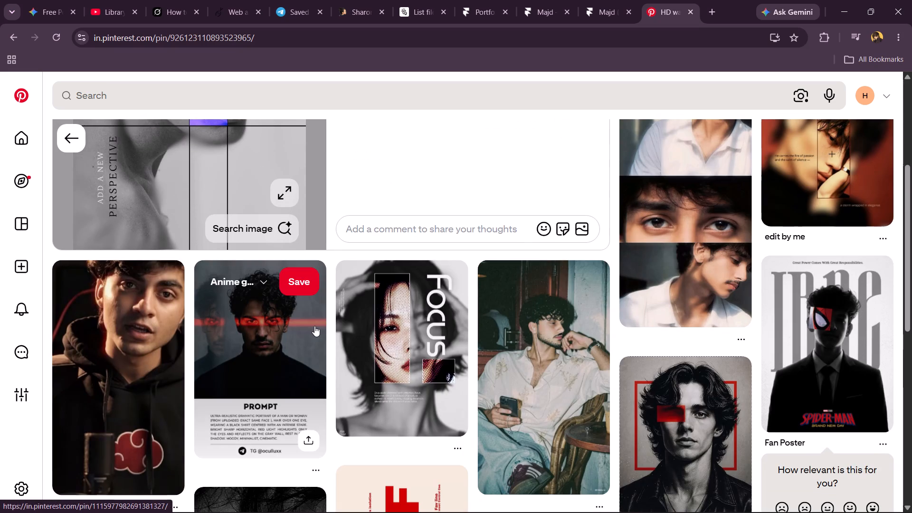
scroll(314, 326, "up", 2)
scroll(422, 300, "up", 1)
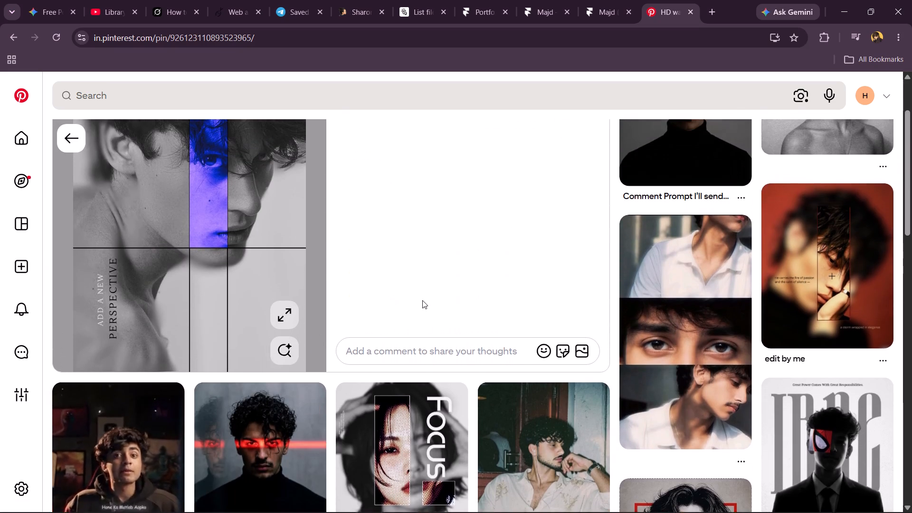
scroll(422, 300, "up", 1)
scroll(422, 300, "down", 2)
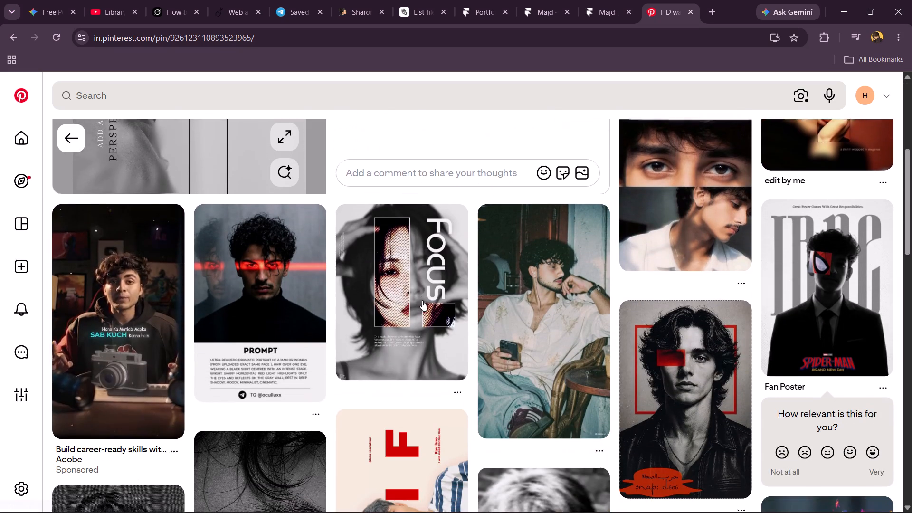
scroll(422, 300, "down", 2)
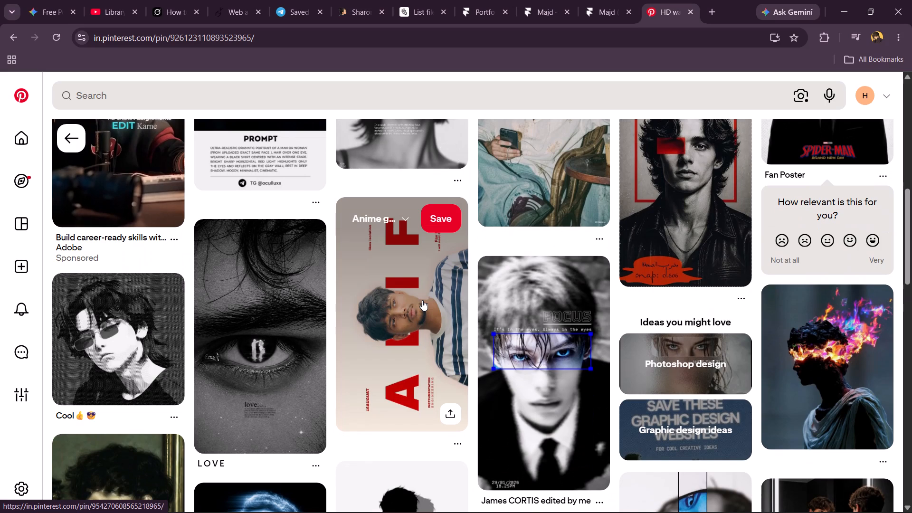
scroll(422, 300, "down", 3)
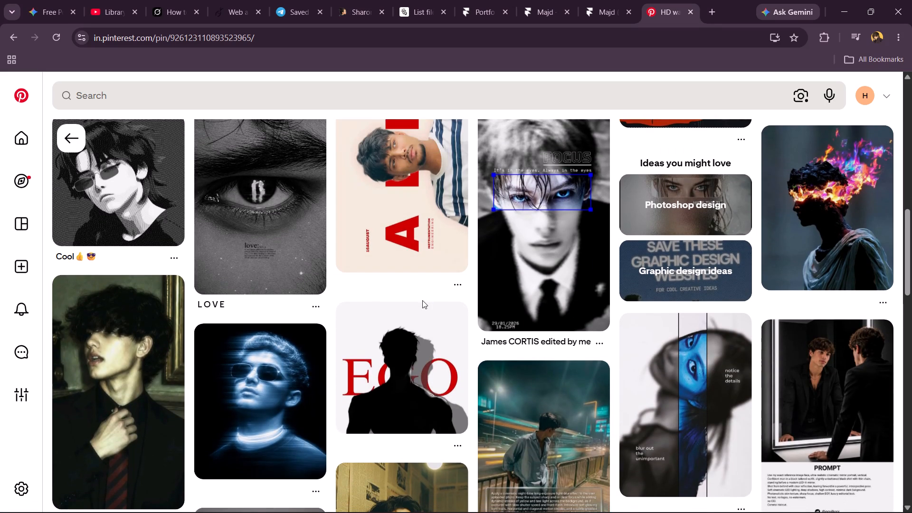
scroll(422, 287, "down", 4)
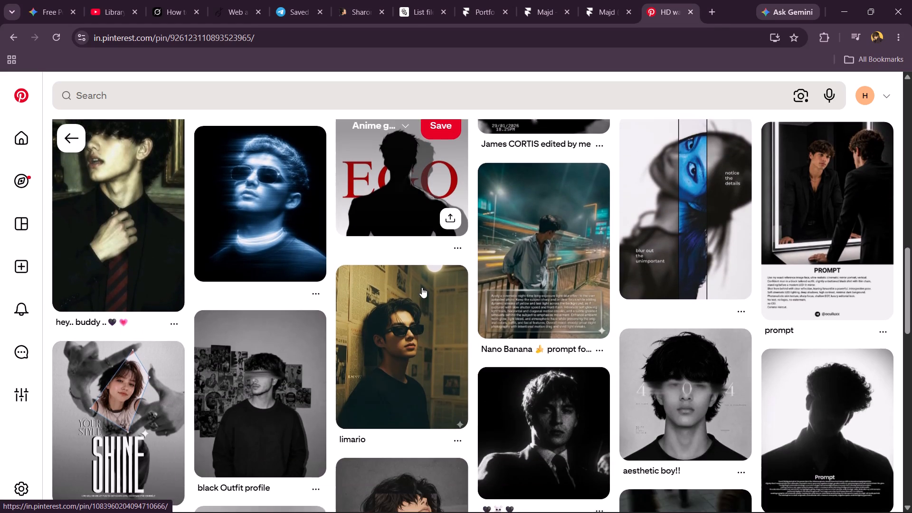
scroll(422, 287, "down", 1)
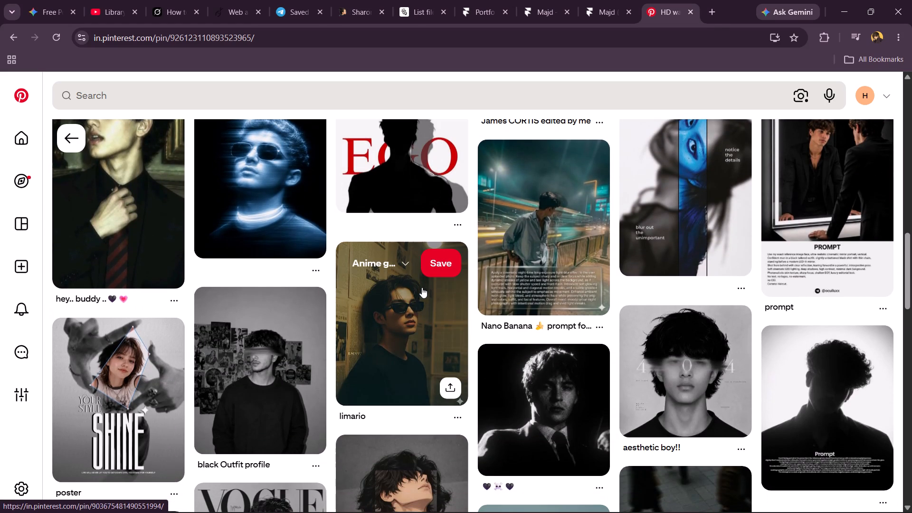
scroll(911, 353, "down", 2)
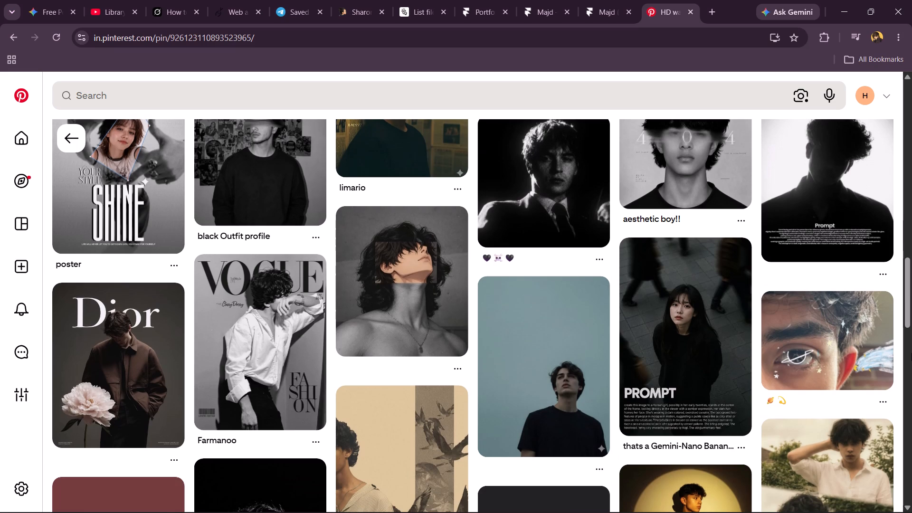
scroll(911, 353, "down", 1)
scroll(911, 353, "up", 6)
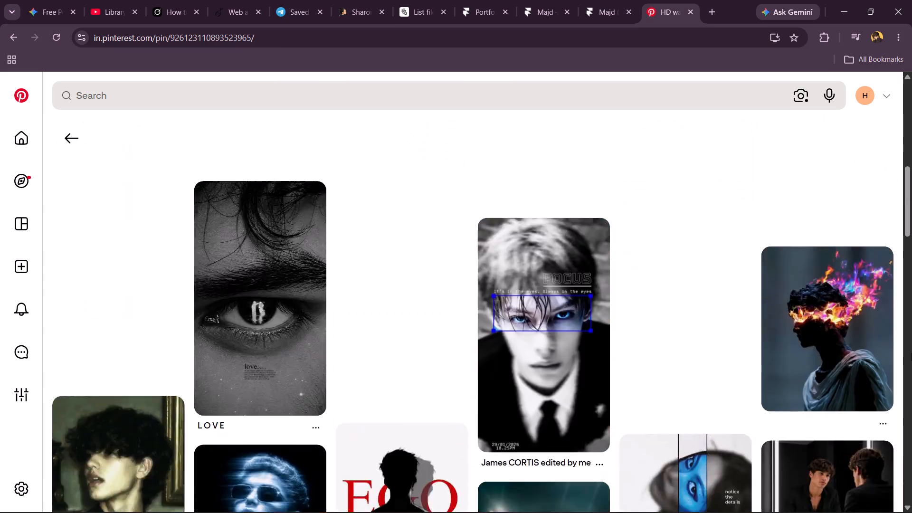
scroll(911, 353, "up", 4)
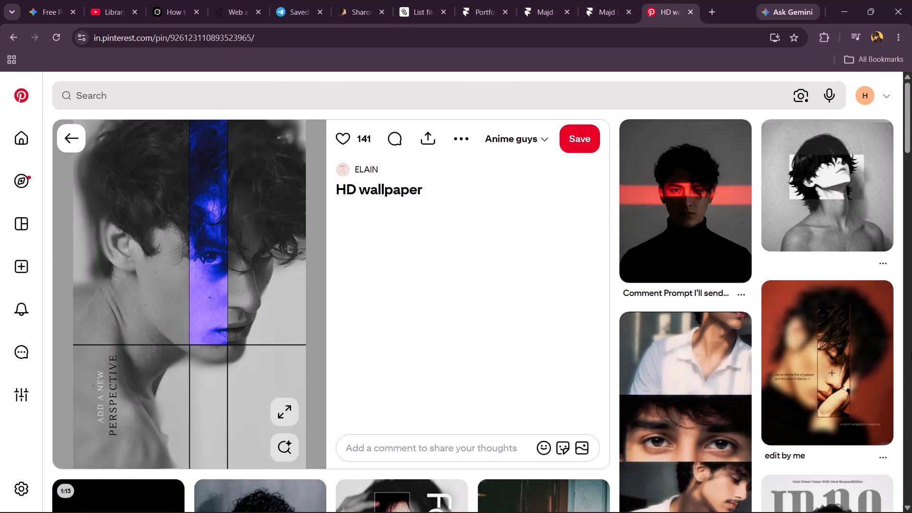
scroll(911, 353, "down", 5)
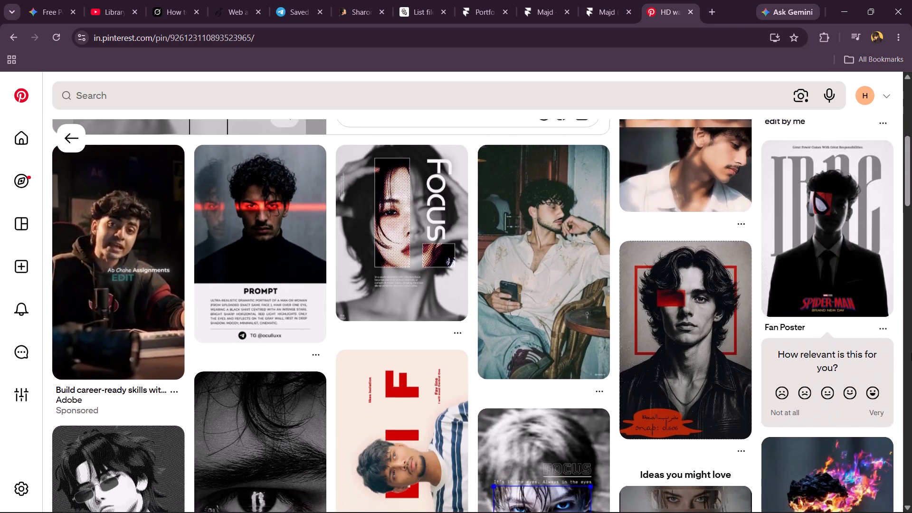
scroll(911, 353, "down", 3)
scroll(911, 353, "up", 3)
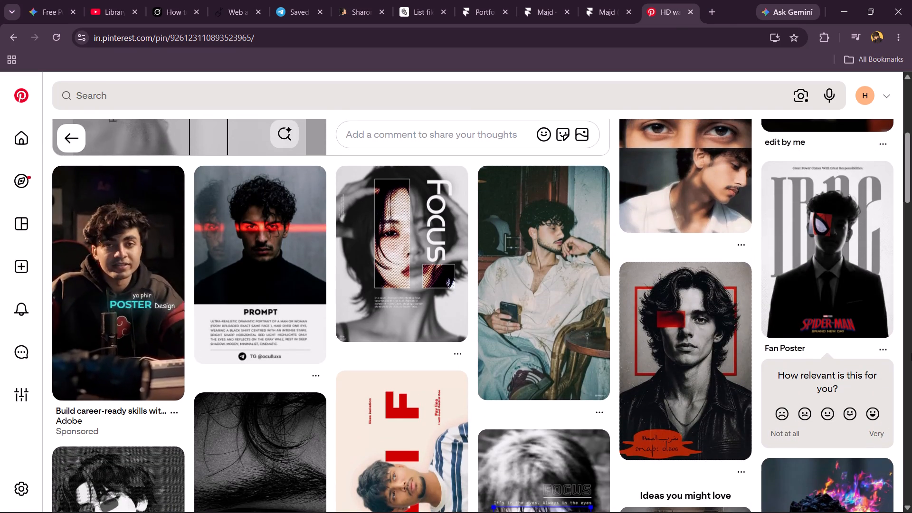
scroll(911, 353, "down", 5)
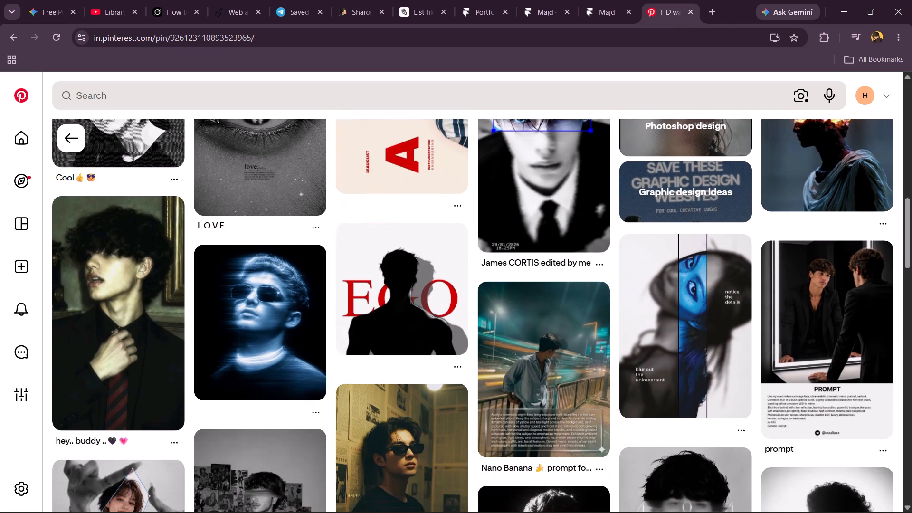
scroll(911, 353, "down", 4)
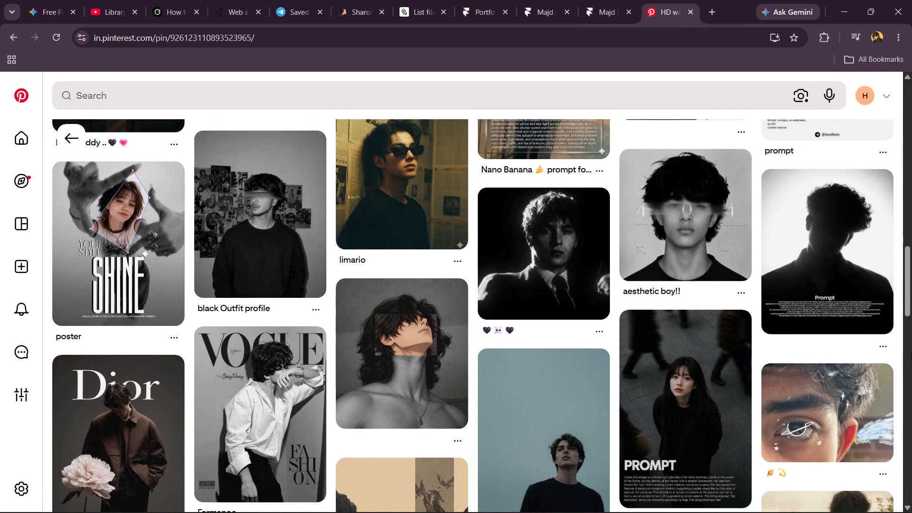
scroll(911, 353, "down", 2)
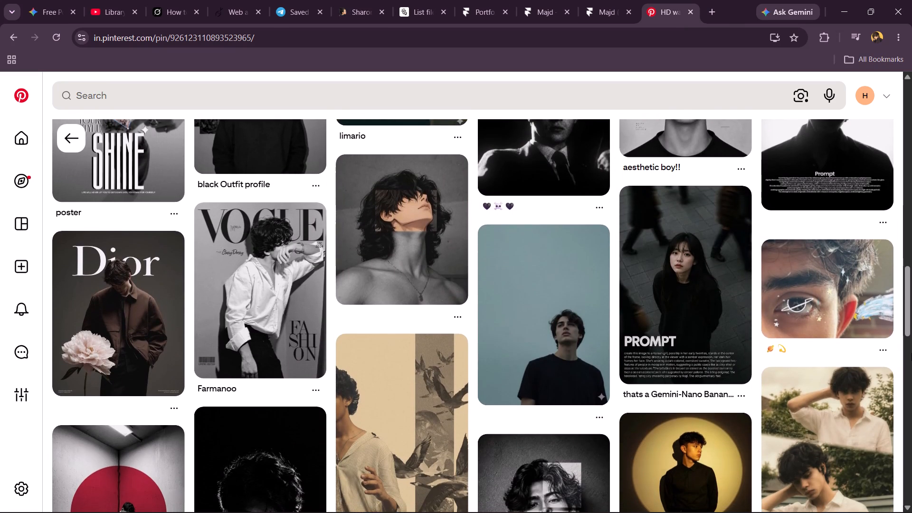
scroll(911, 353, "down", 2)
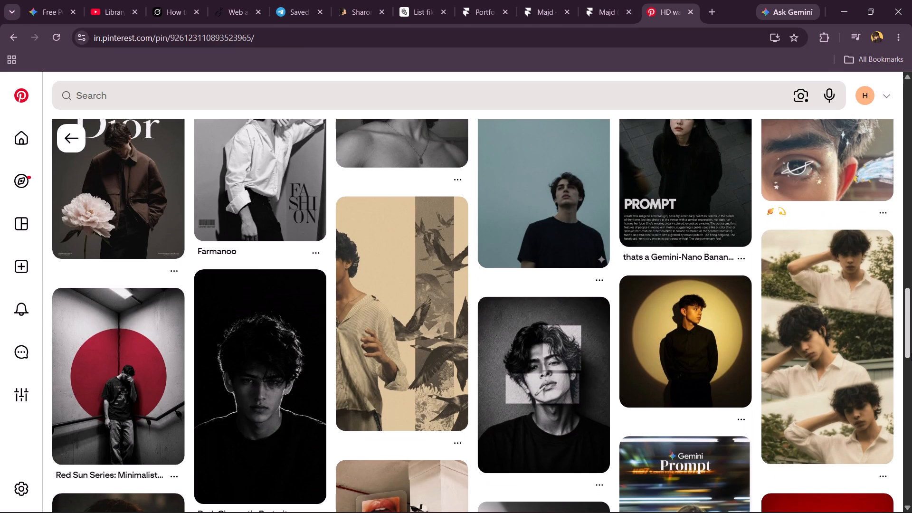
scroll(911, 353, "down", 4)
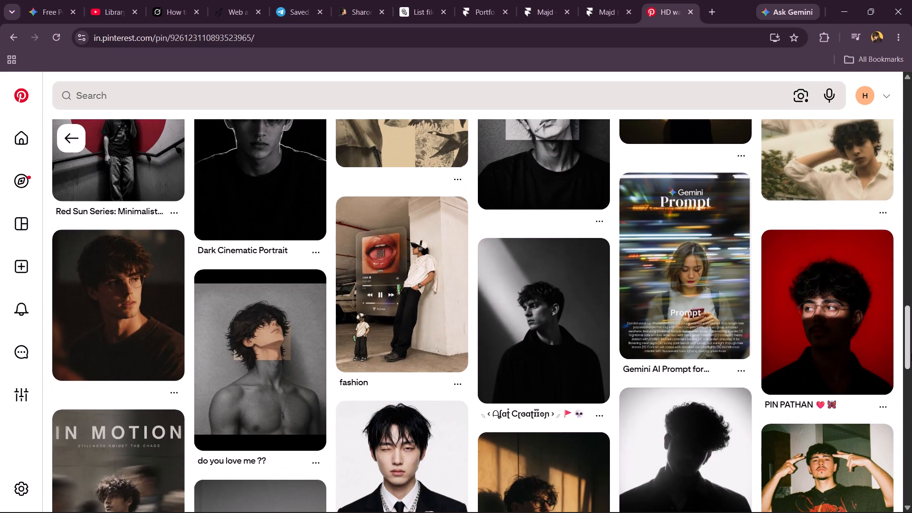
scroll(911, 353, "down", 1)
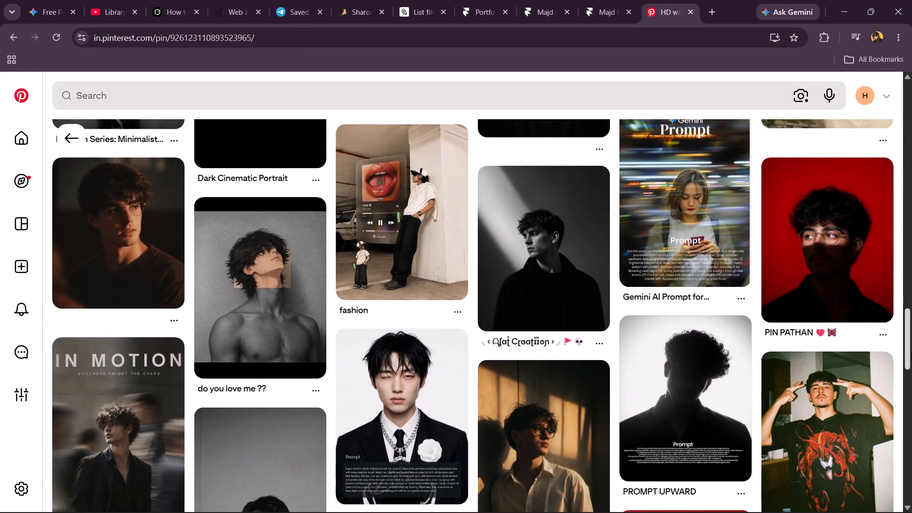
scroll(911, 353, "down", 1)
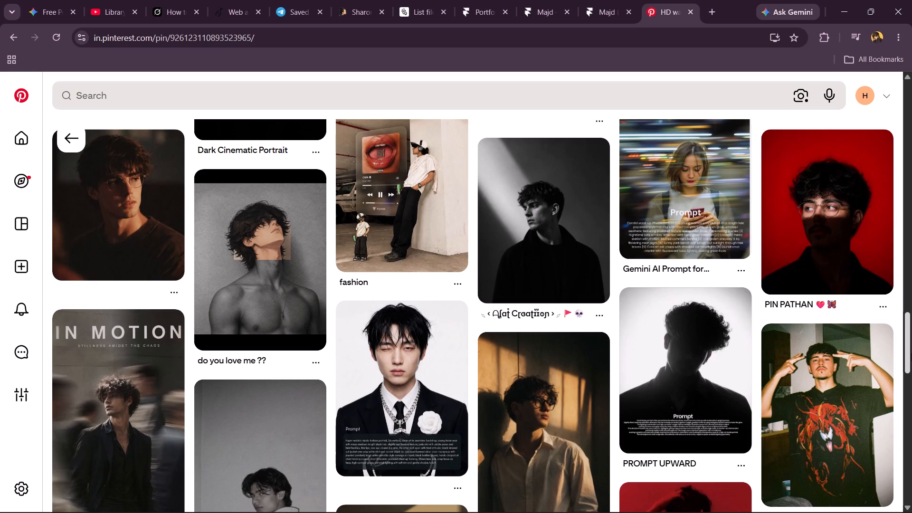
scroll(911, 353, "down", 4)
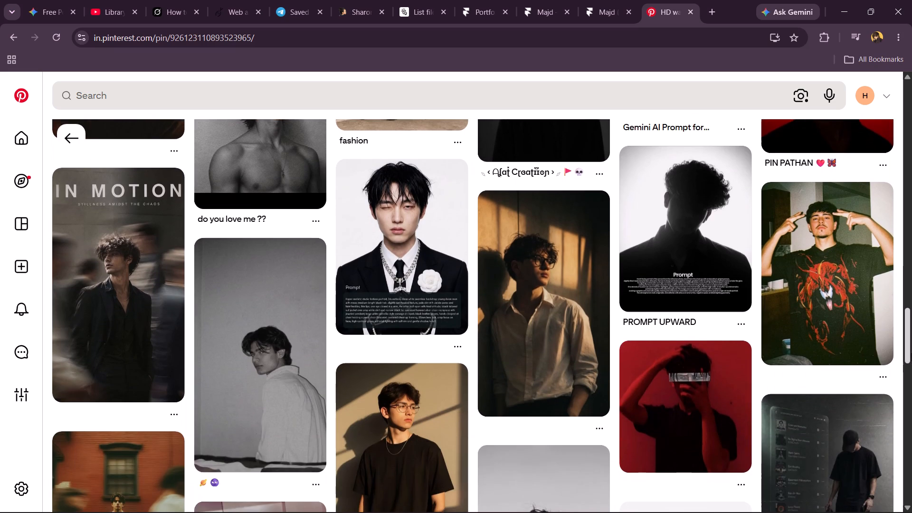
scroll(911, 353, "down", 4)
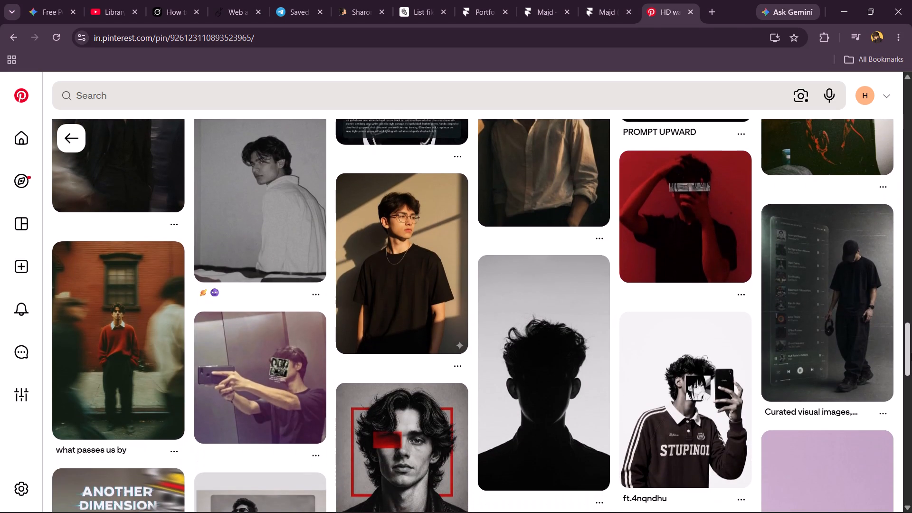
scroll(911, 353, "down", 4)
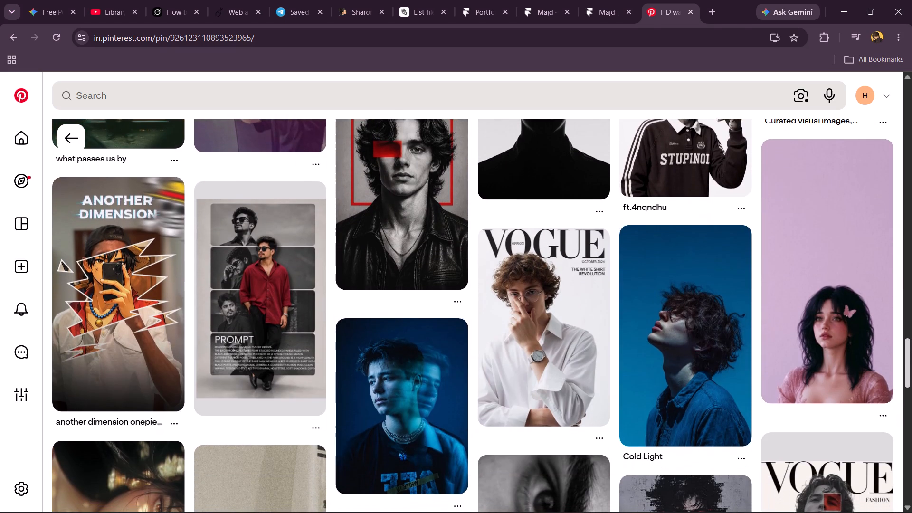
scroll(911, 353, "down", 5)
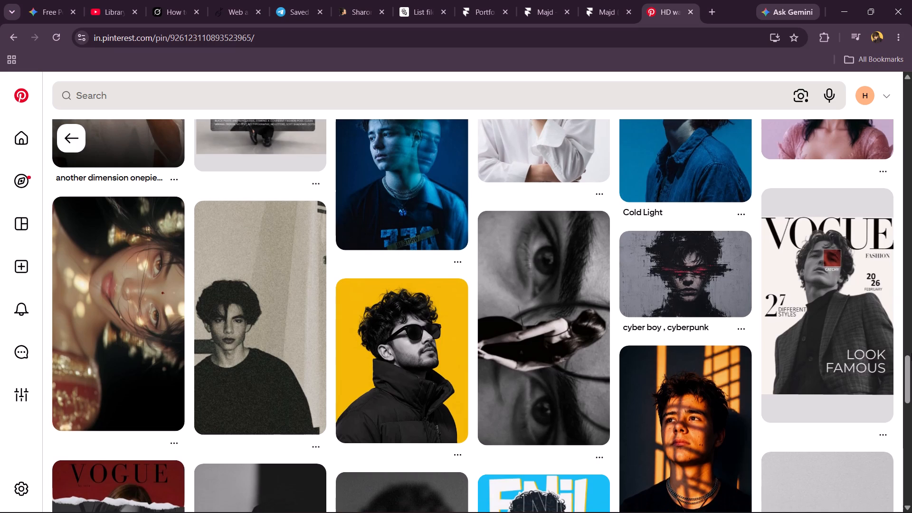
scroll(911, 353, "down", 5)
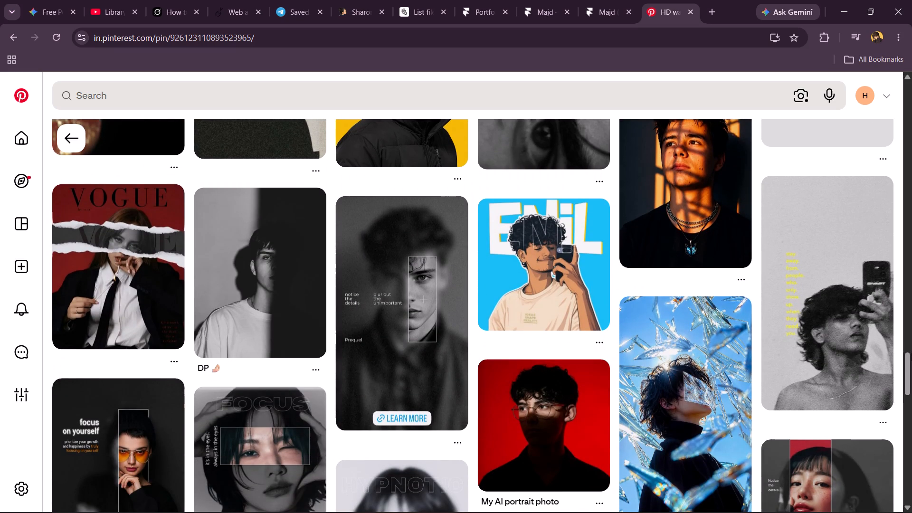
scroll(911, 353, "down", 7)
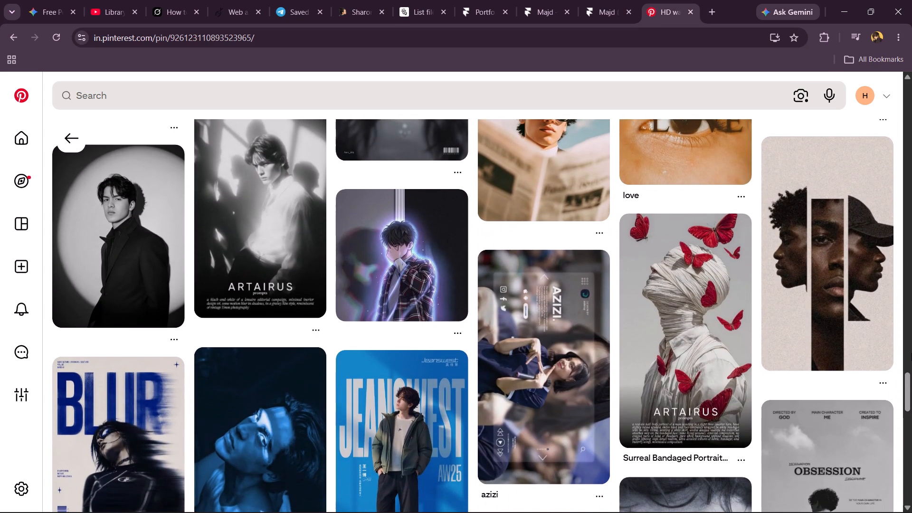
scroll(911, 353, "down", 5)
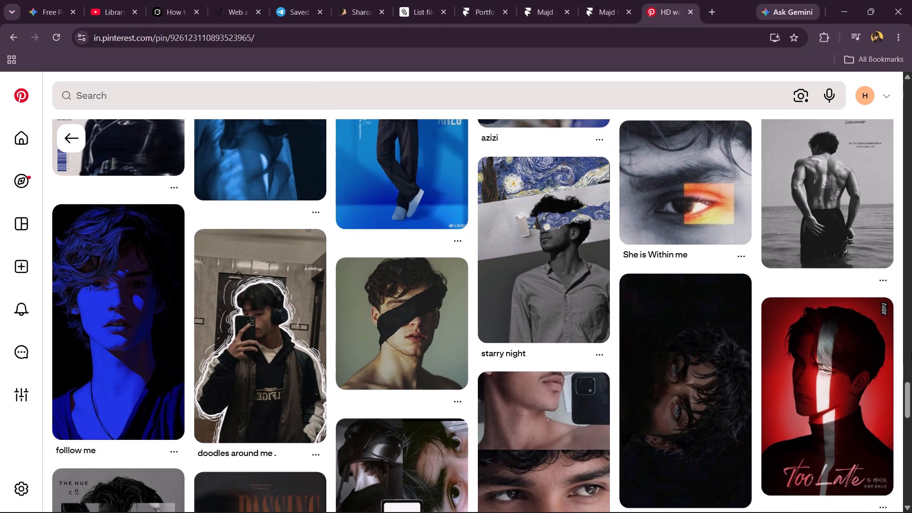
scroll(911, 353, "down", 3)
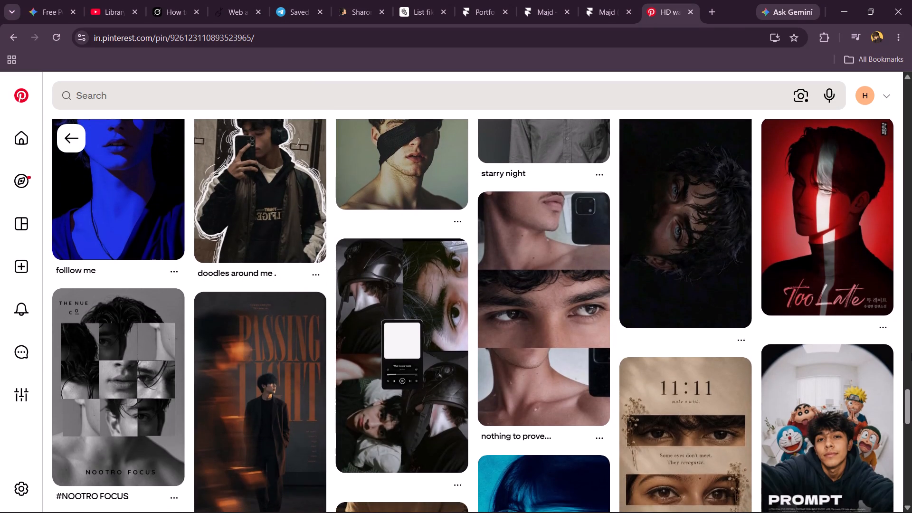
scroll(911, 353, "down", 4)
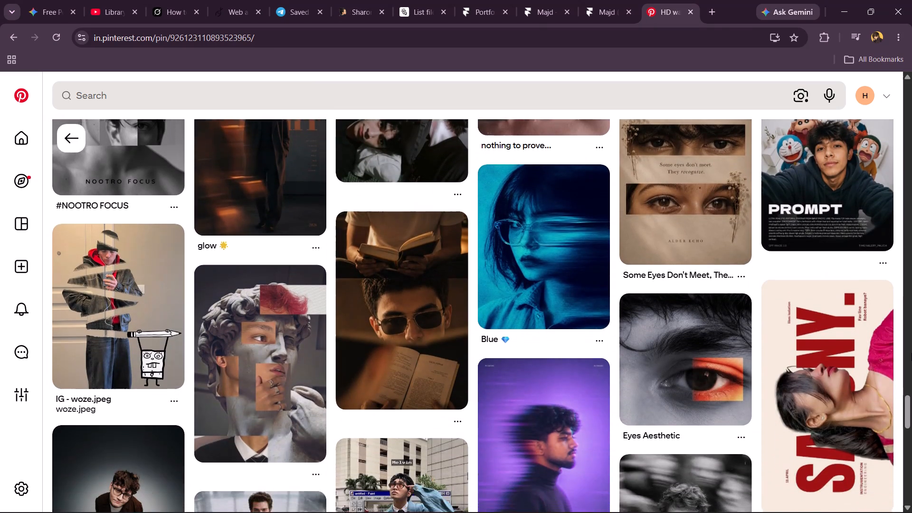
Browse further through the pins related to "HD wallpaper" and open the dark turtleneck portrait with a red light stripe across the eyes.
scroll(911, 353, "down", 5)
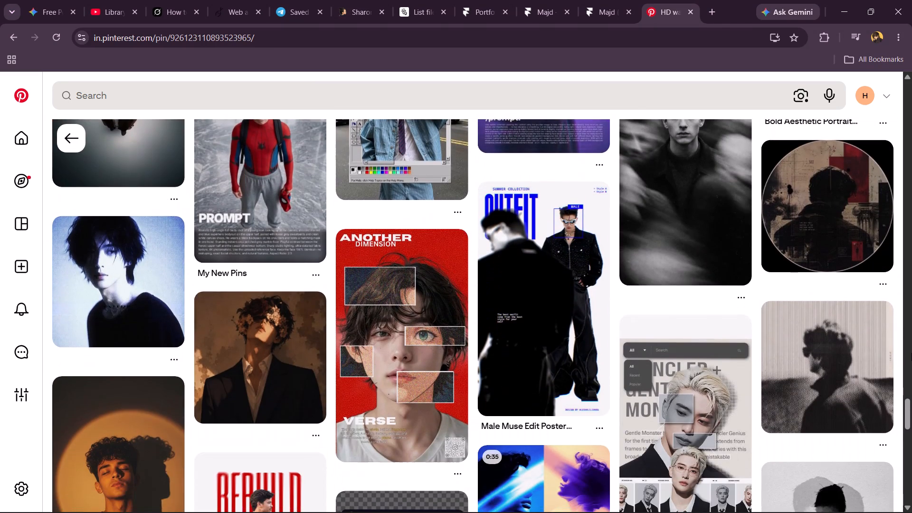
scroll(911, 353, "down", 5)
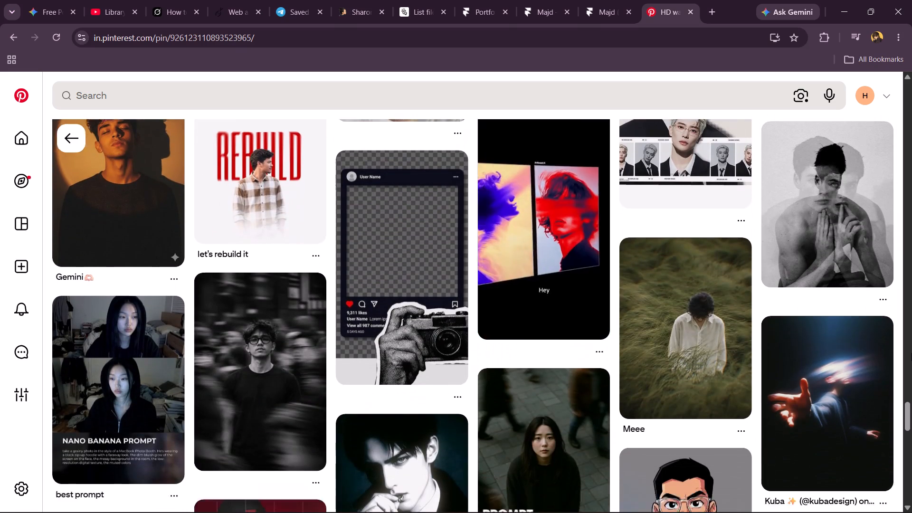
scroll(911, 353, "down", 6)
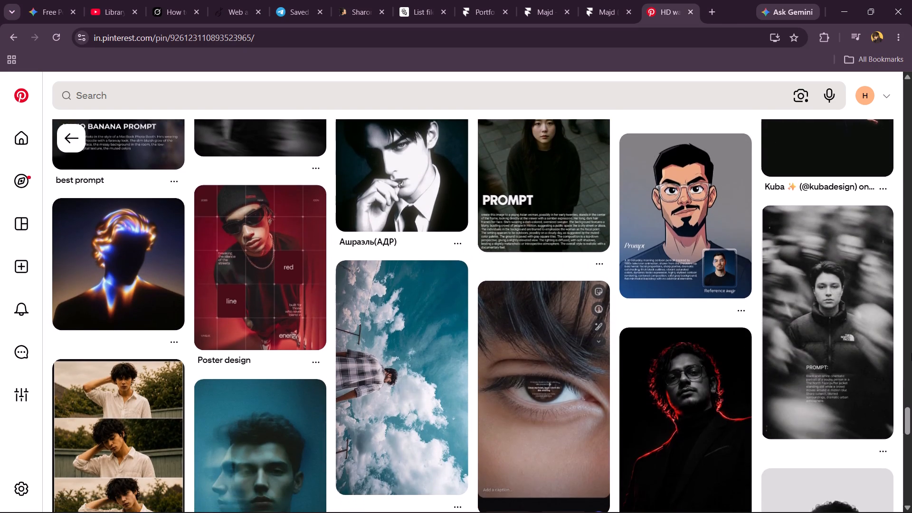
scroll(911, 353, "down", 4)
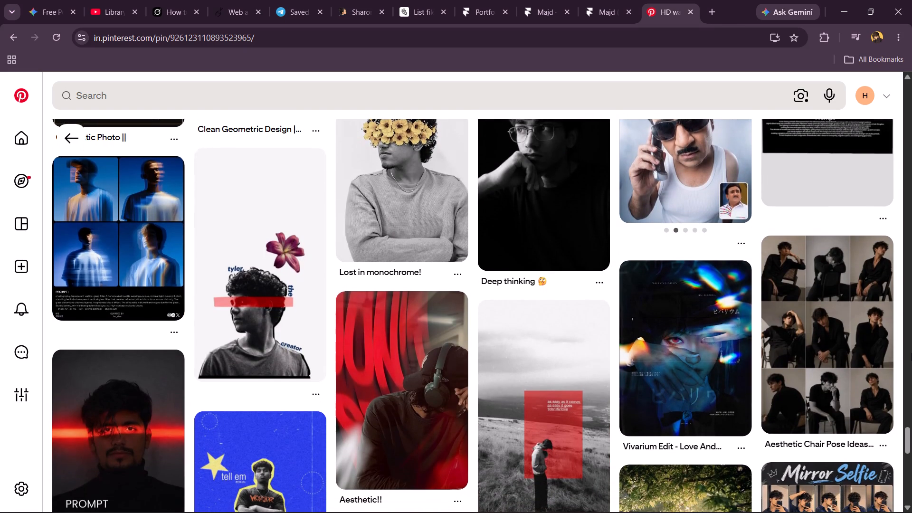
scroll(911, 353, "down", 5)
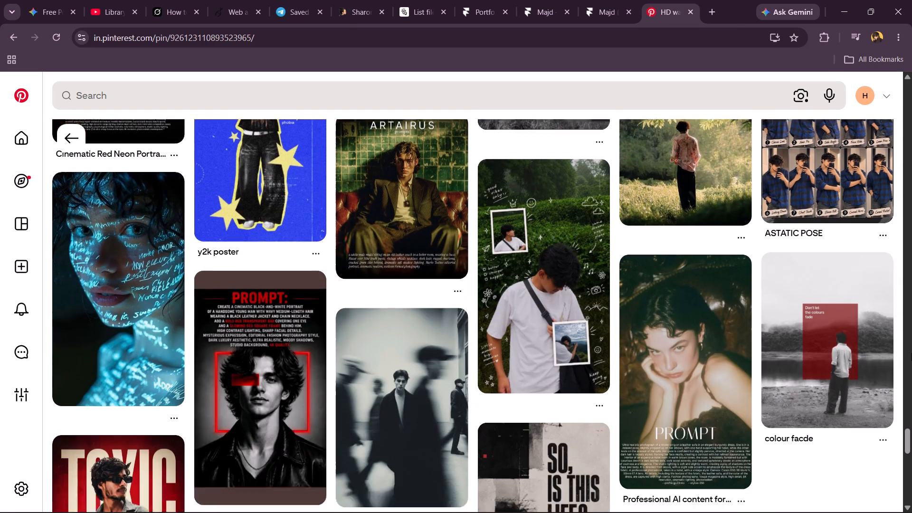
scroll(911, 353, "down", 4)
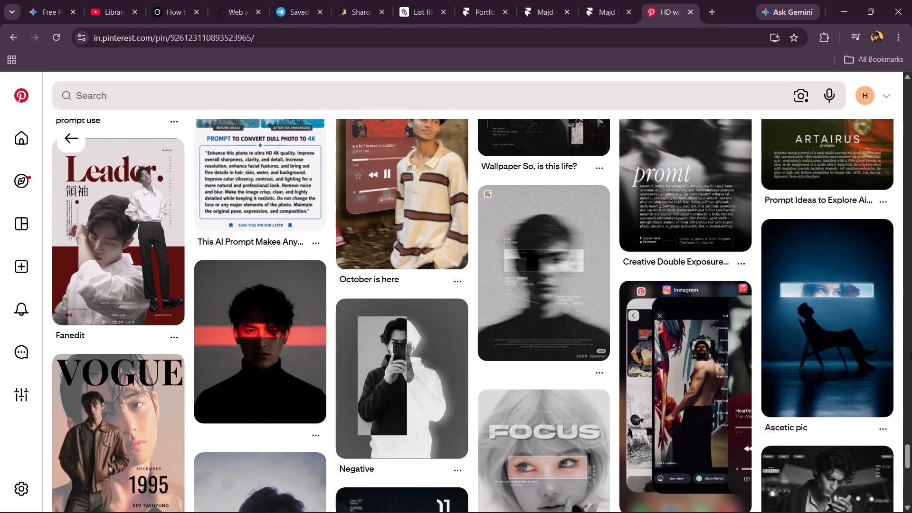
scroll(911, 353, "down", 3)
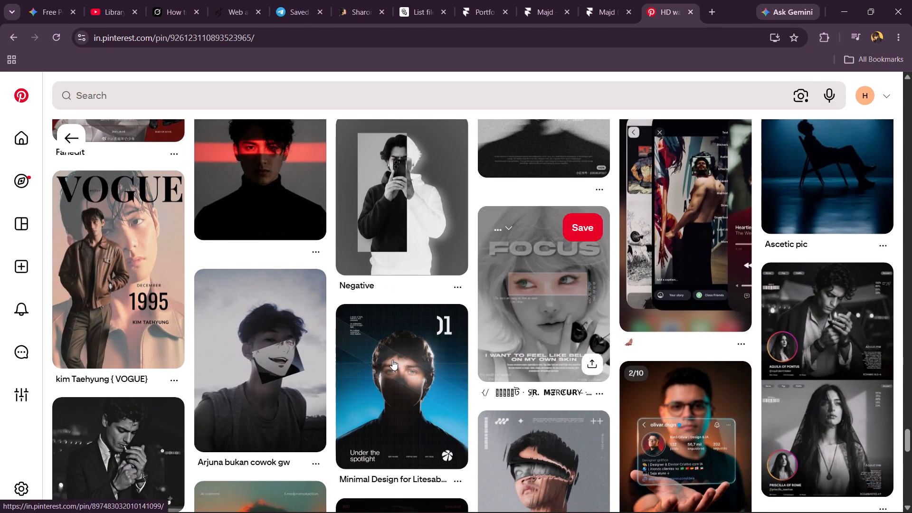
left_click(251, 210)
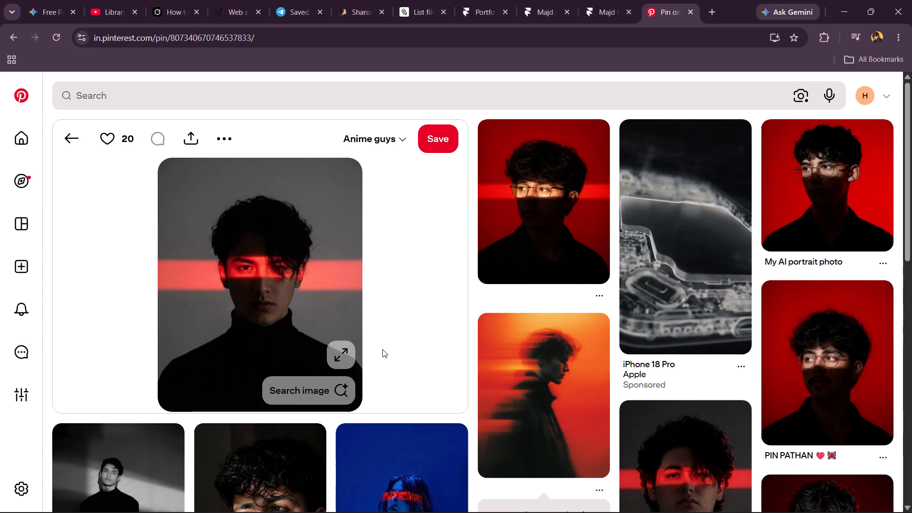
Look through the pins related to the red-stripe portrait and open the black-and-white one of a man with a book over his face.
scroll(382, 349, "down", 2)
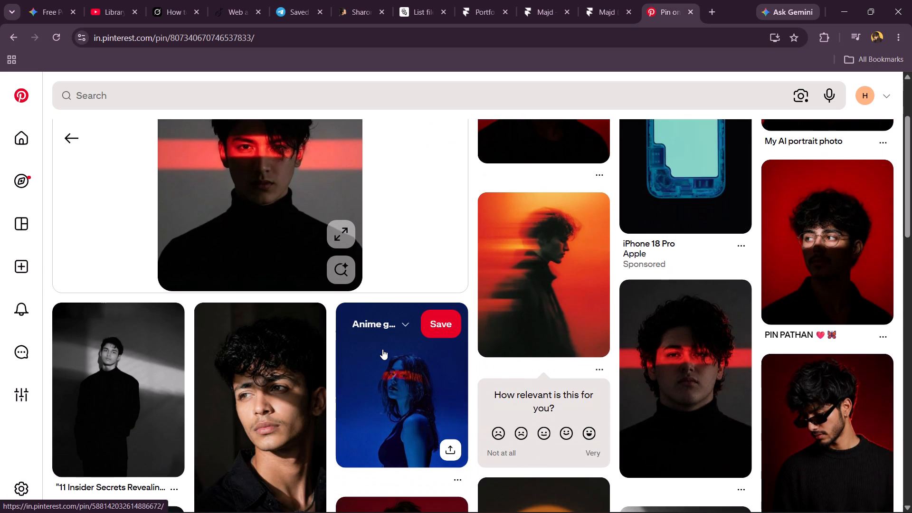
scroll(382, 349, "down", 7)
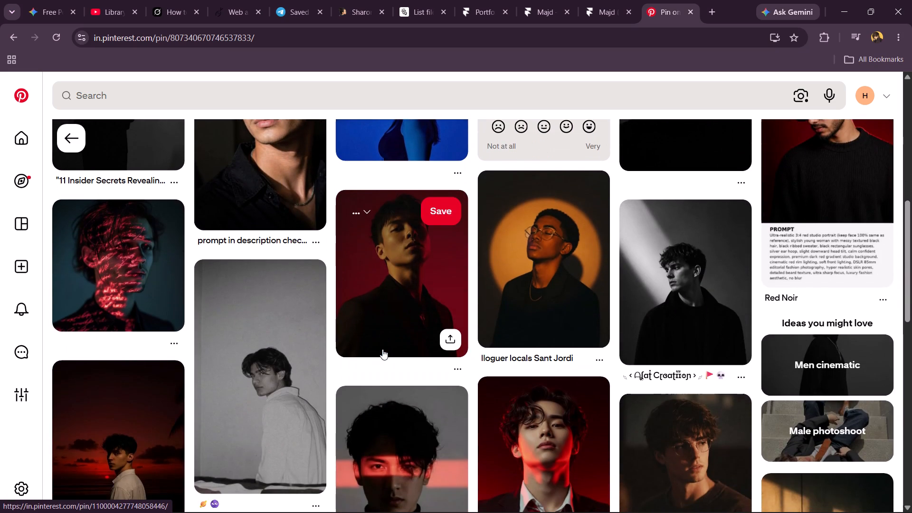
scroll(382, 349, "down", 4)
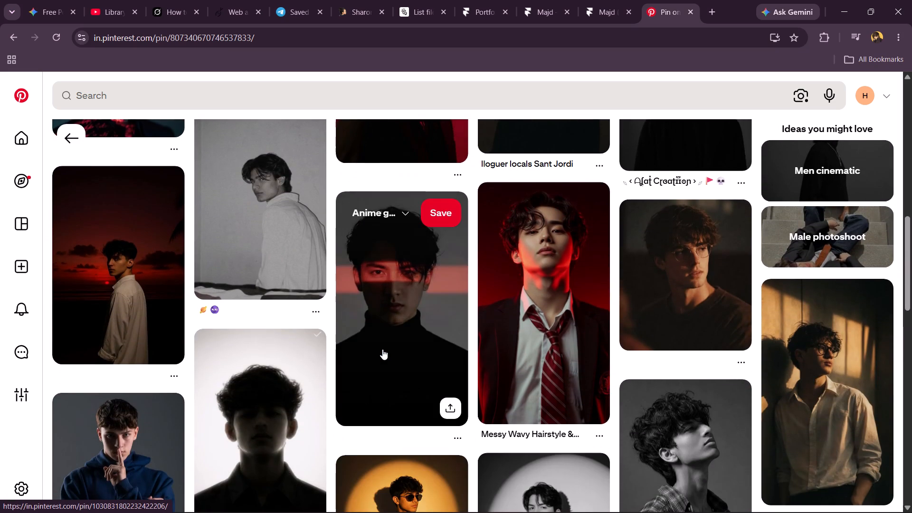
scroll(382, 349, "down", 9)
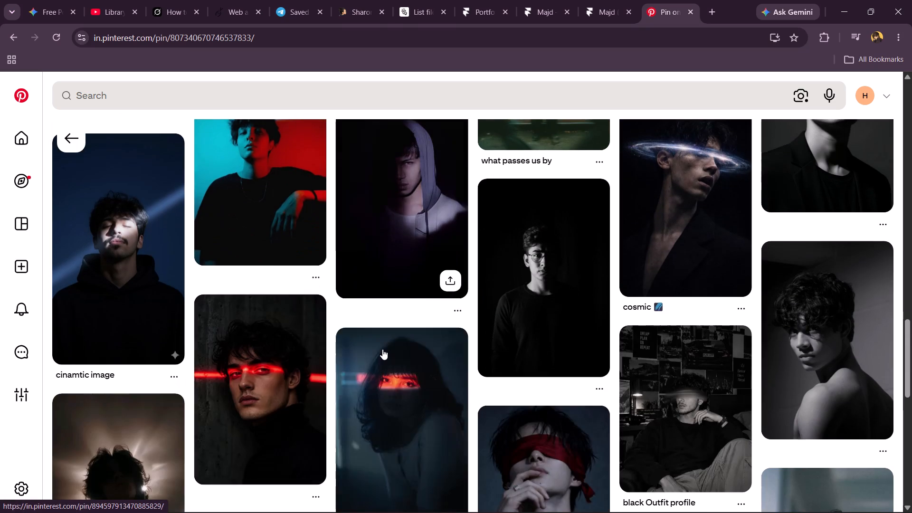
scroll(382, 349, "down", 3)
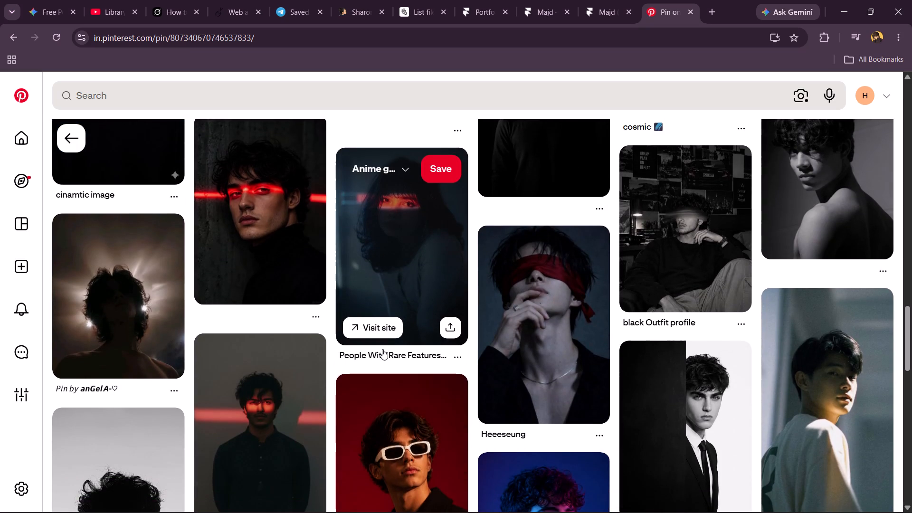
scroll(382, 349, "down", 5)
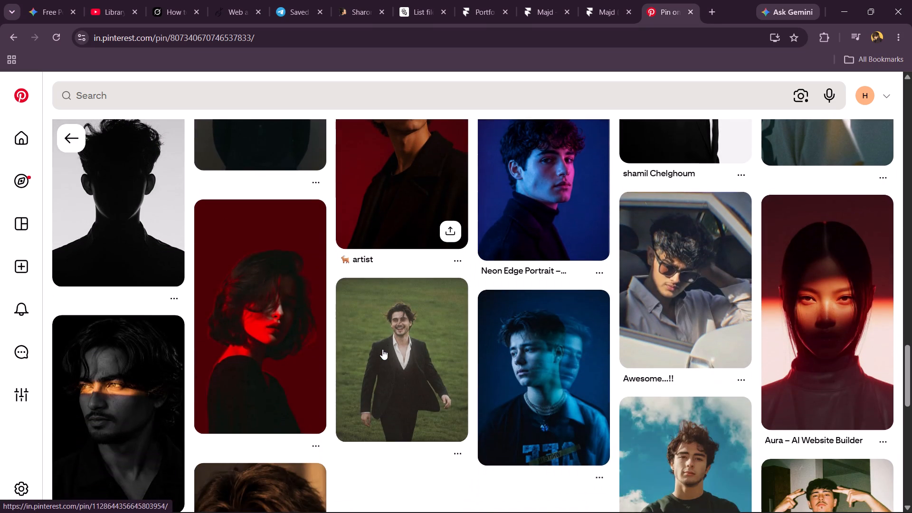
scroll(382, 349, "down", 1)
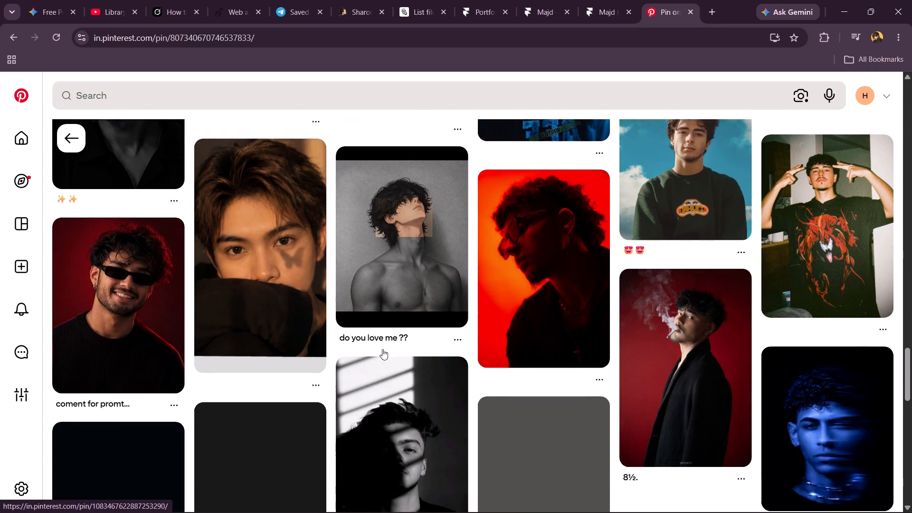
scroll(382, 349, "down", 5)
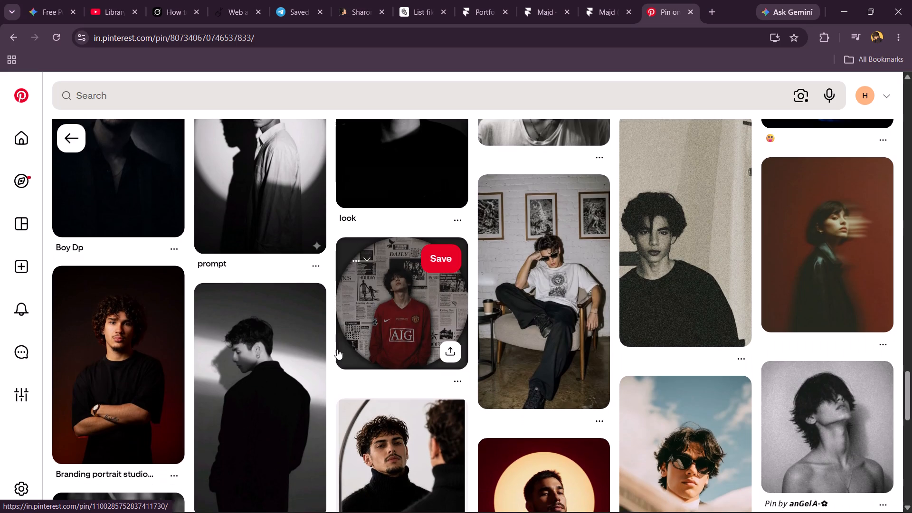
scroll(272, 357, "down", 1)
scroll(321, 297, "down", 2)
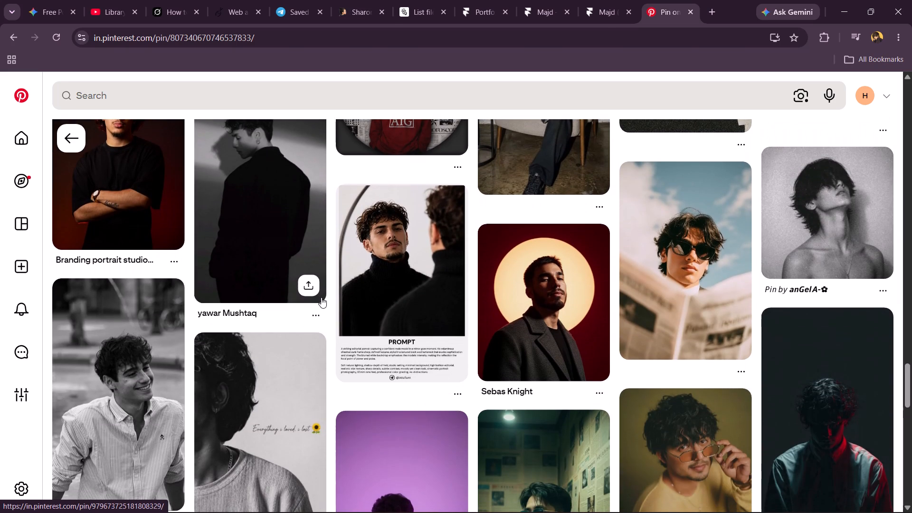
scroll(321, 297, "down", 3)
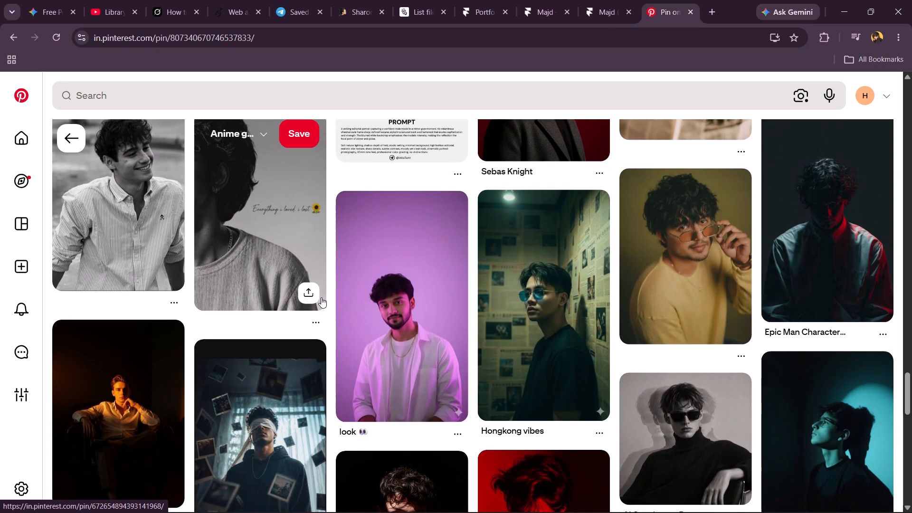
scroll(321, 297, "down", 6)
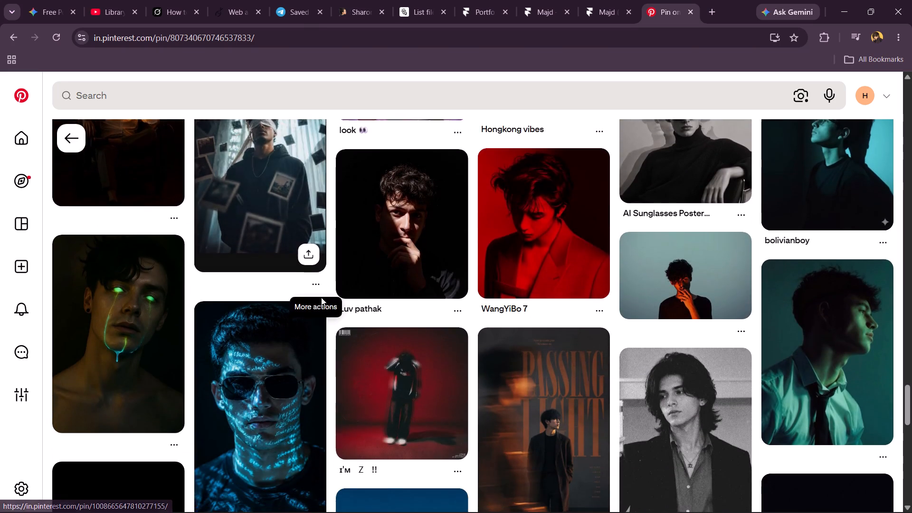
scroll(321, 297, "down", 5)
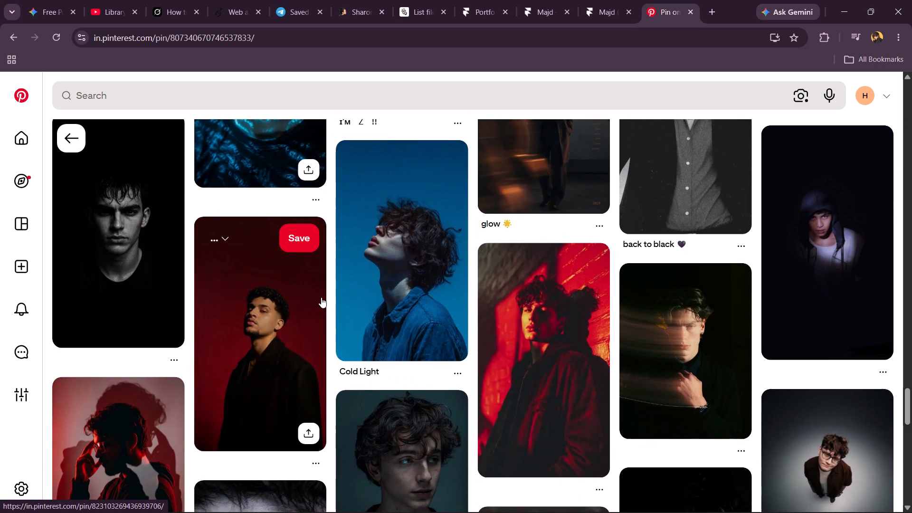
scroll(321, 297, "down", 4)
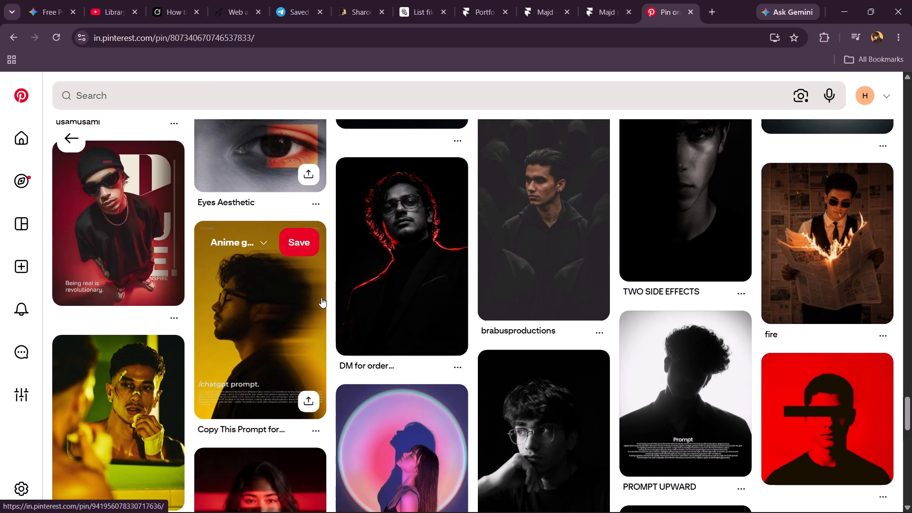
scroll(321, 297, "down", 7)
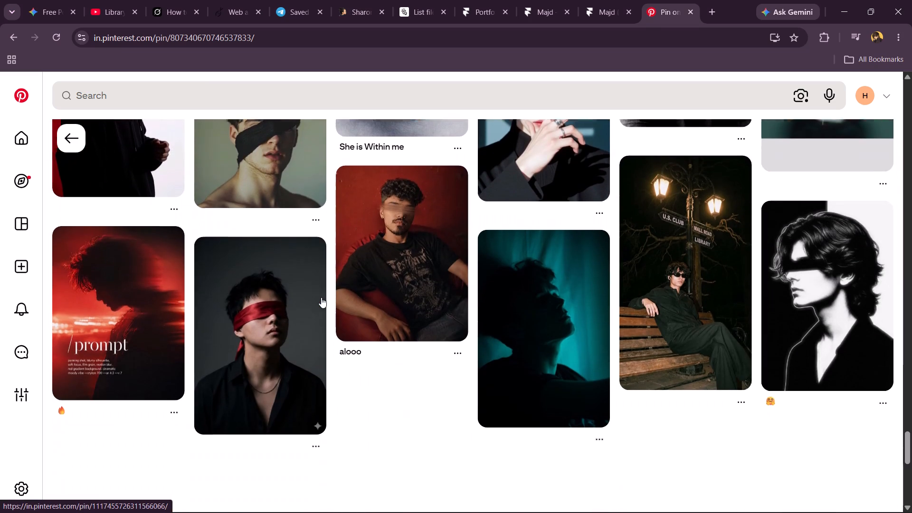
scroll(321, 297, "down", 4)
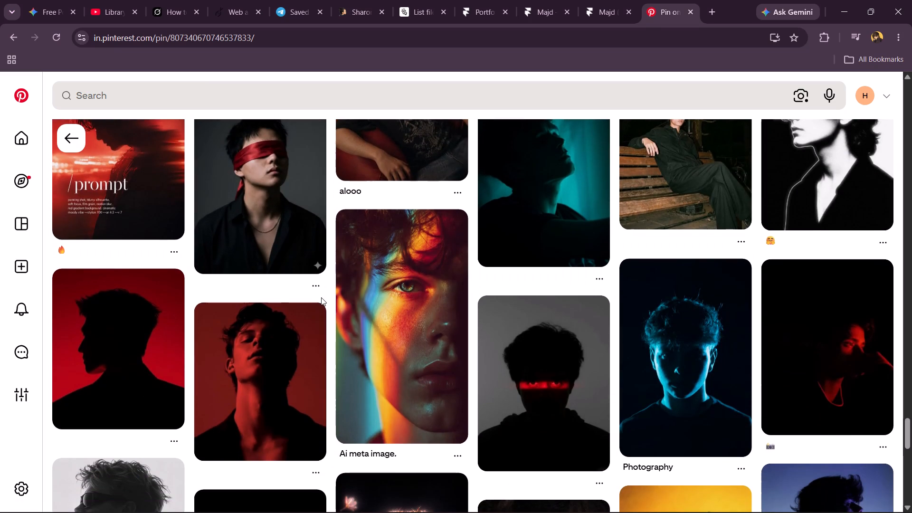
scroll(321, 297, "down", 2)
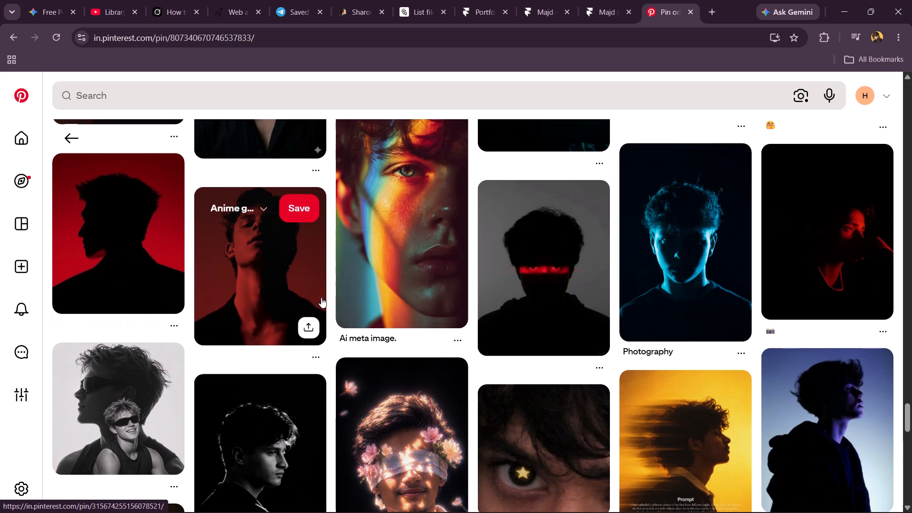
scroll(321, 297, "down", 6)
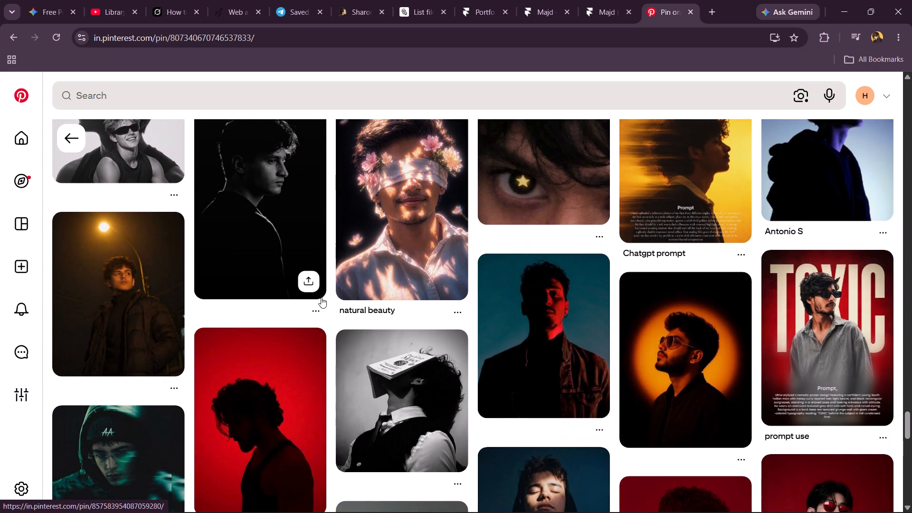
scroll(321, 297, "down", 2)
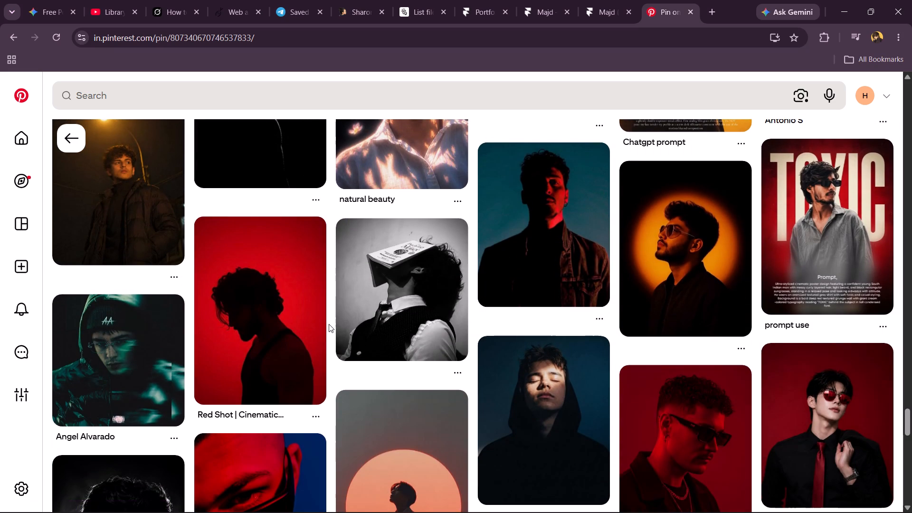
left_click(421, 310)
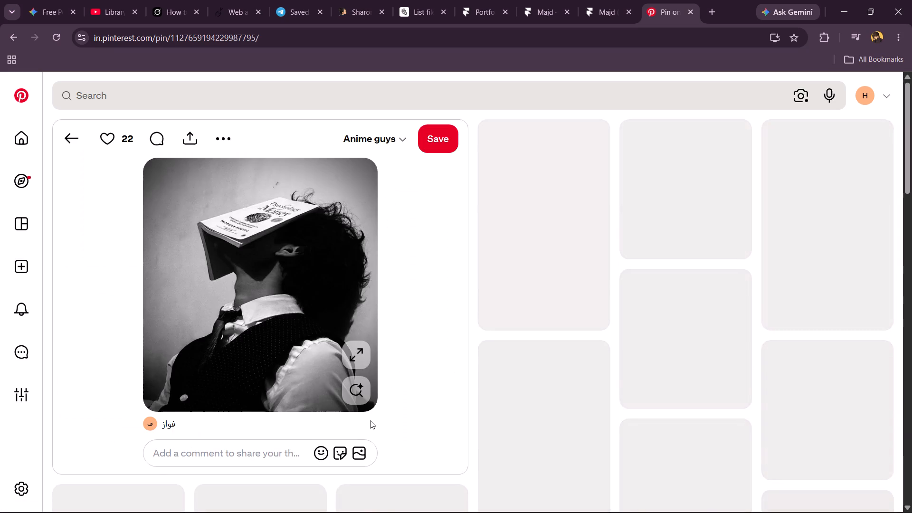
Look through the pins related to the book-over-face portrait and open the duplicate black-and-white pin of the same man.
scroll(370, 420, "down", 2)
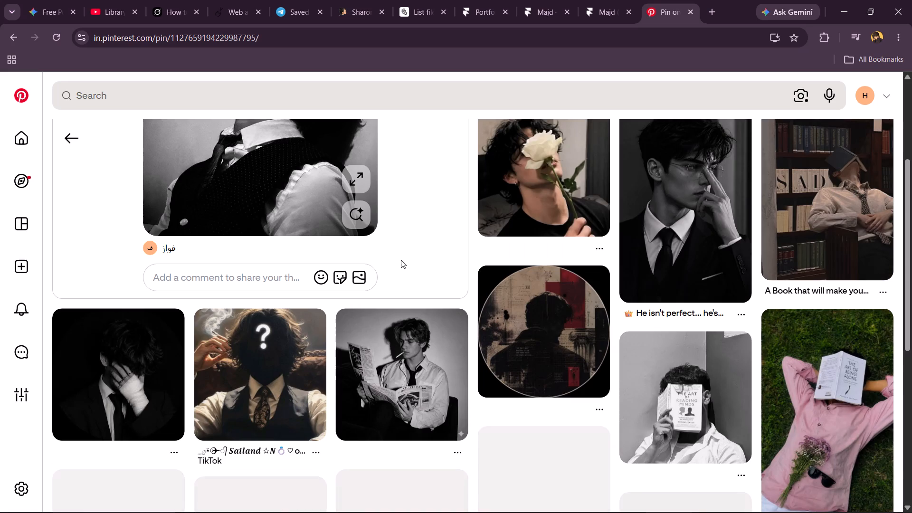
scroll(401, 260, "up", 4)
scroll(401, 260, "right", 1)
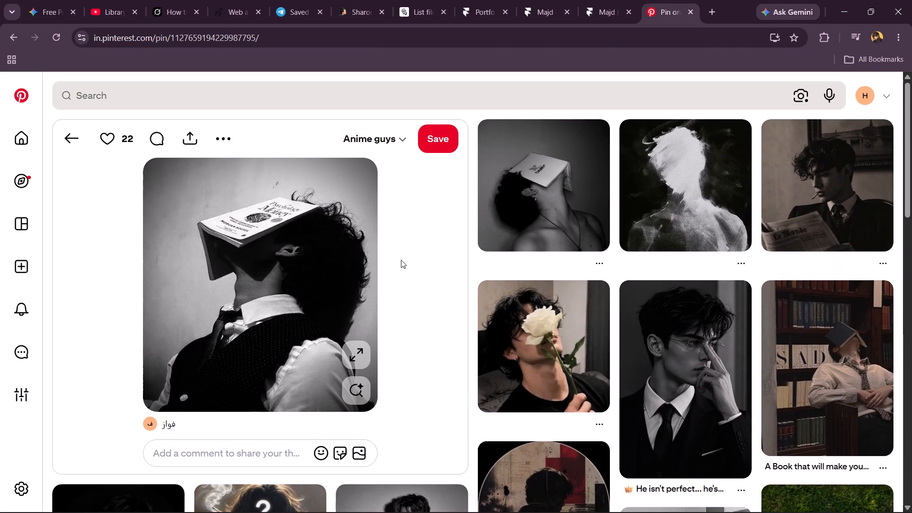
scroll(401, 260, "right", 2)
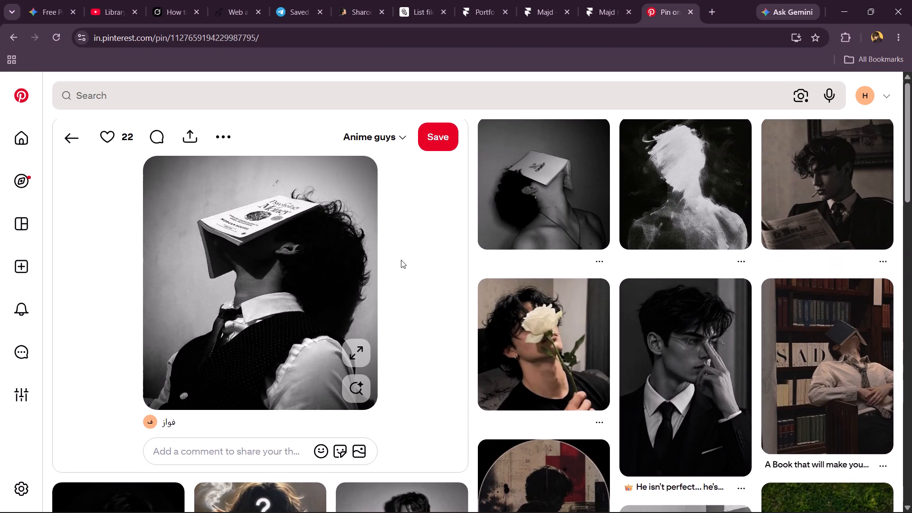
scroll(401, 260, "right", 1)
scroll(401, 260, "down", 1)
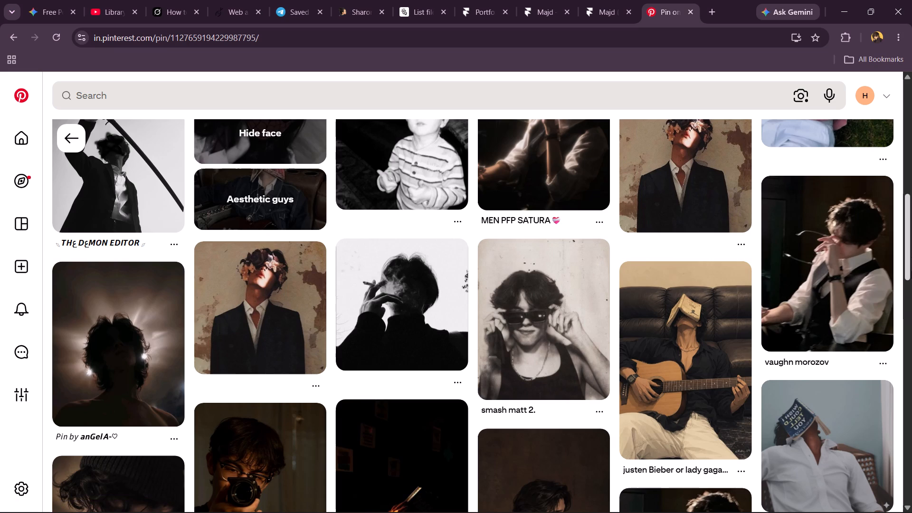
scroll(911, 271, "down", 2)
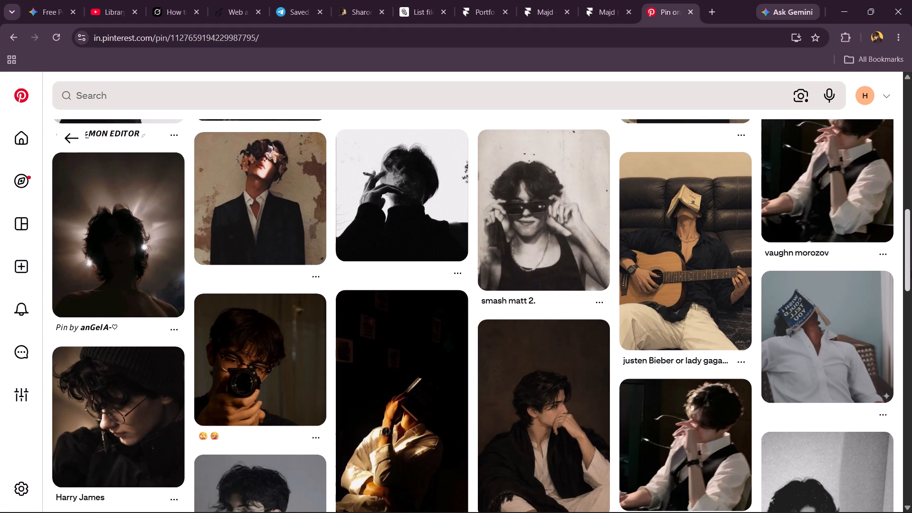
scroll(911, 271, "down", 4)
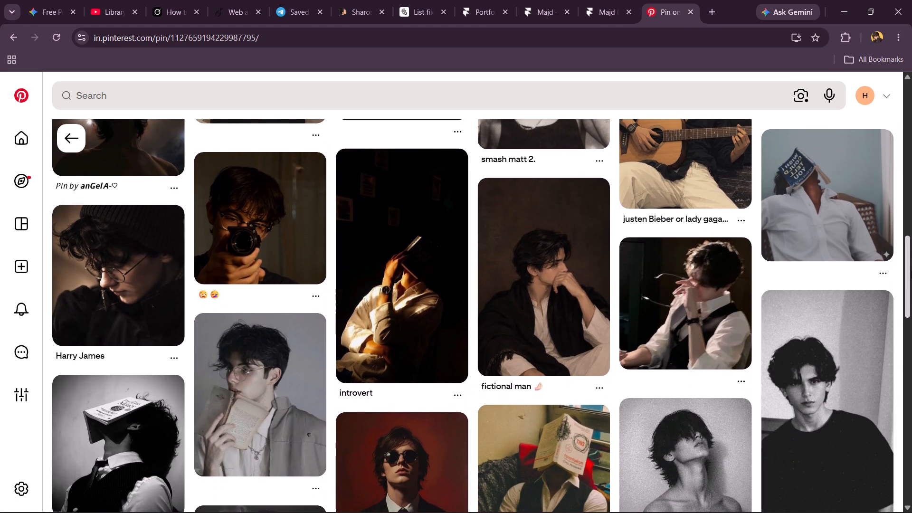
scroll(911, 271, "down", 1)
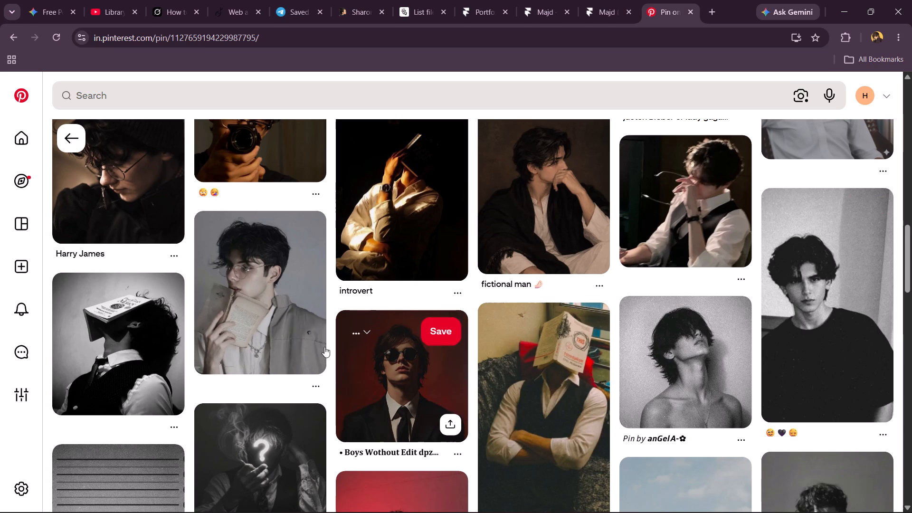
scroll(198, 329, "down", 1)
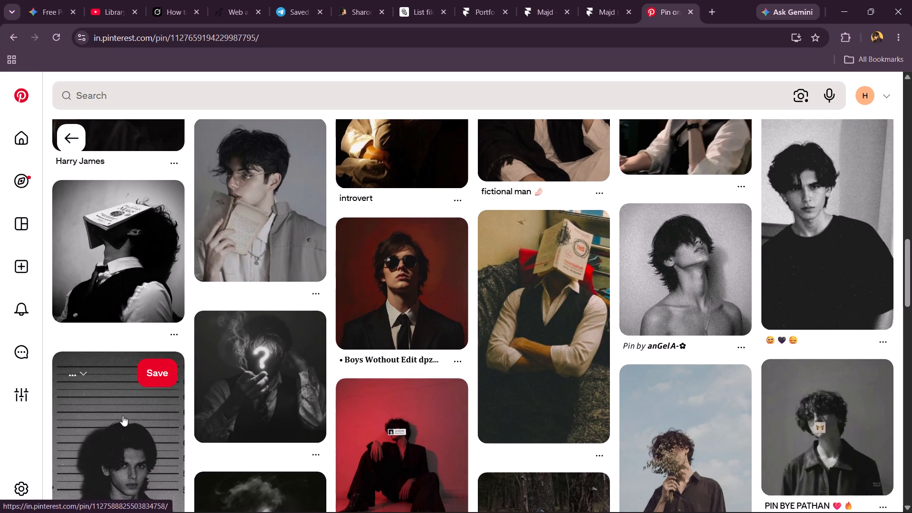
left_click(116, 252)
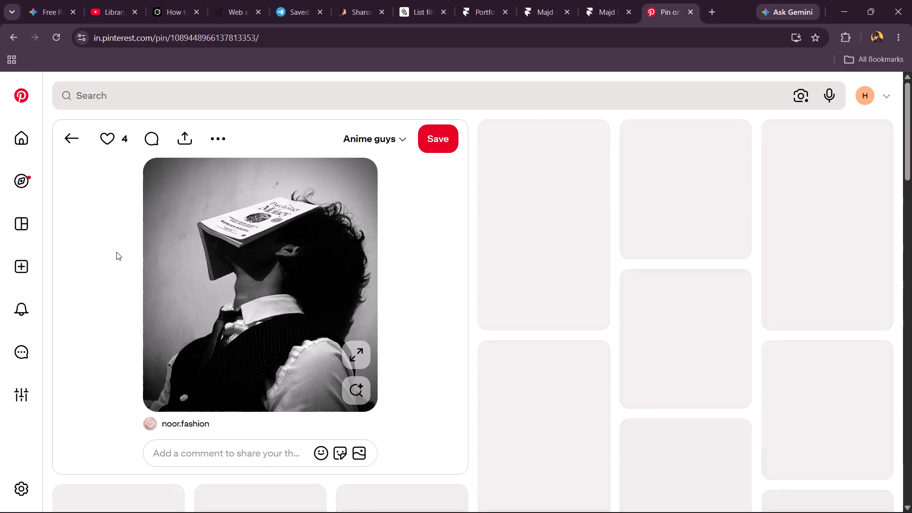
Check the pins related to the duplicate book portrait and open the dark one of a man behind a cat with its paw raised.
scroll(264, 319, "down", 2)
scroll(264, 319, "up", 3)
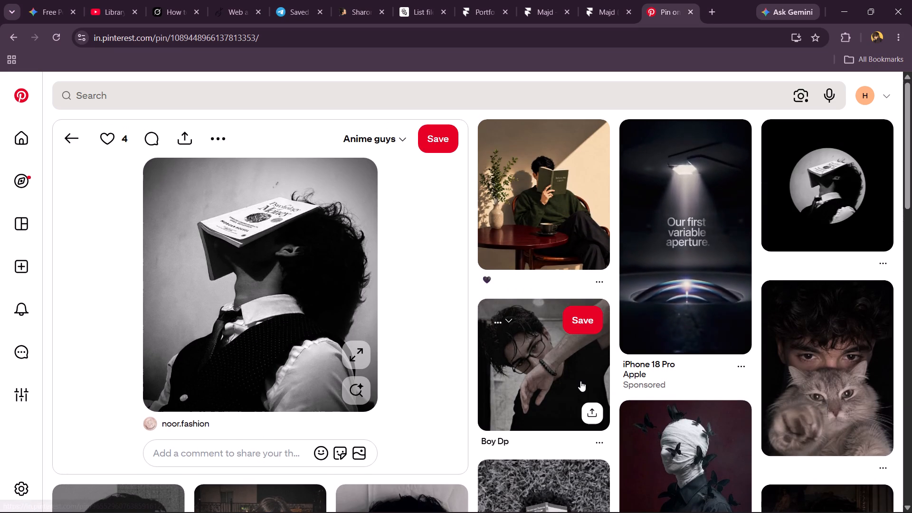
scroll(911, 348, "down", 1)
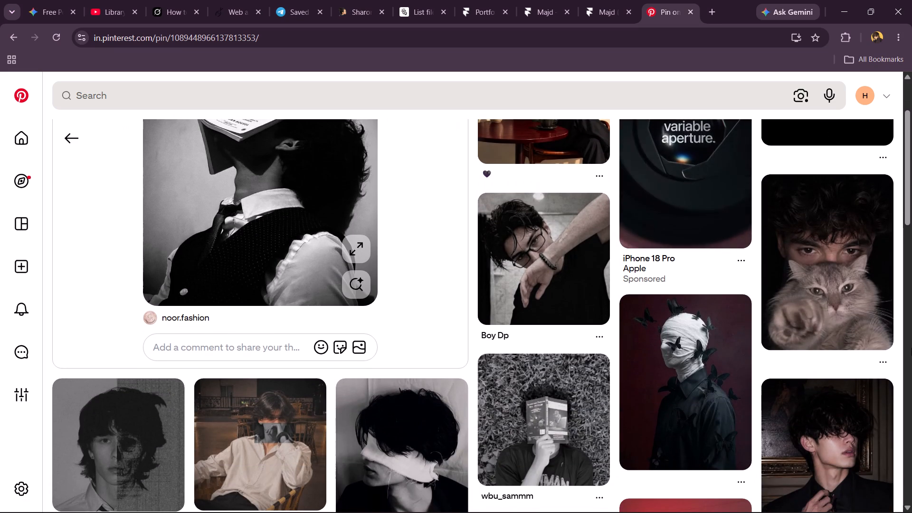
left_click(845, 294)
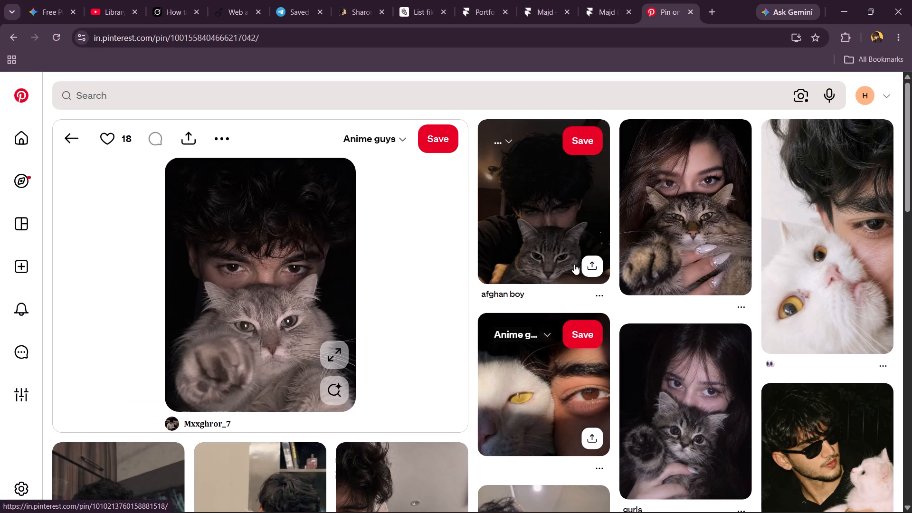
Look through the pins related to the cat portrait and open the one of a man in a shirt and tie wearing a purple neon spider mask.
scroll(551, 291, "down", 2)
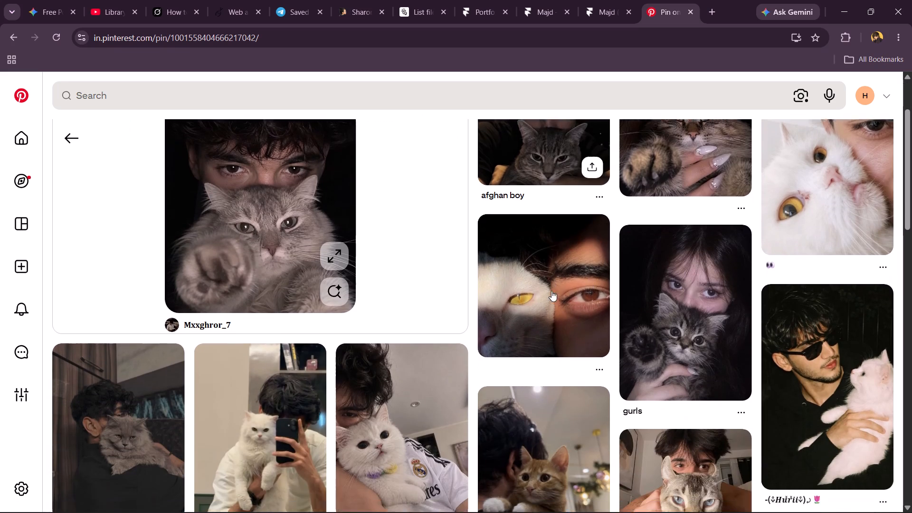
scroll(551, 291, "down", 4)
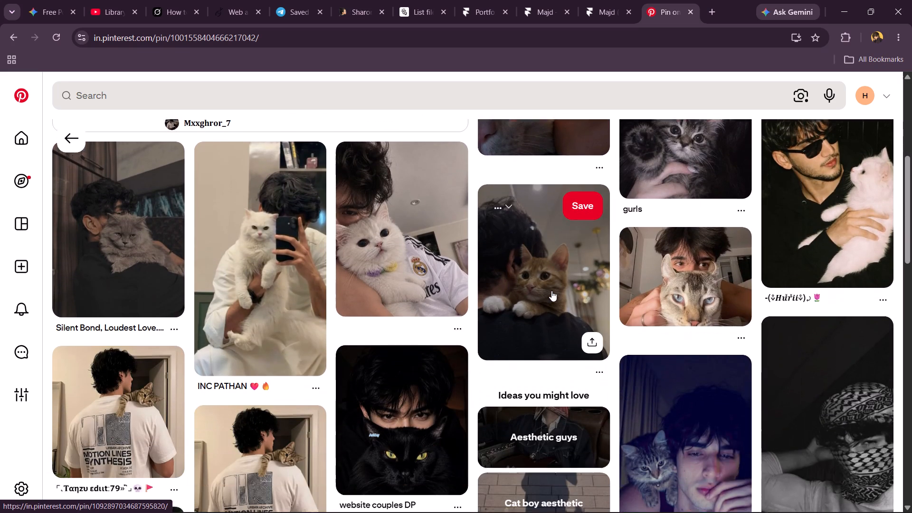
scroll(551, 291, "down", 3)
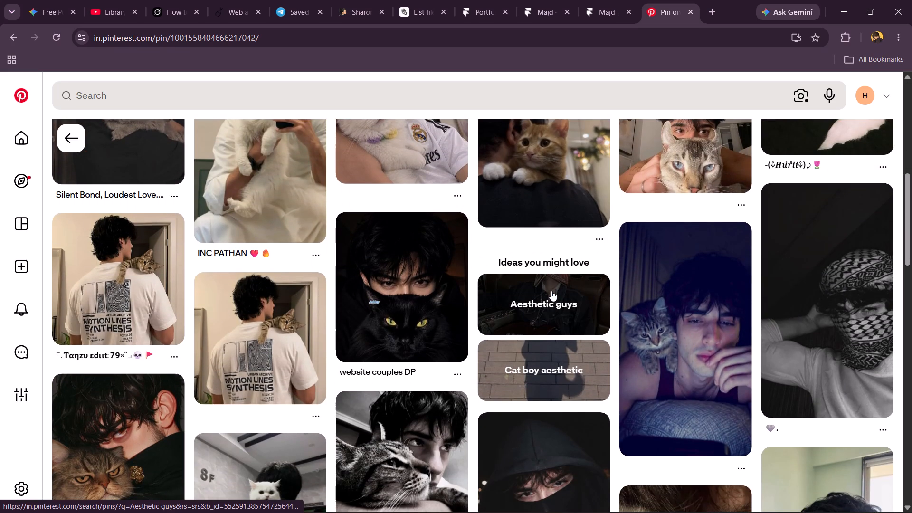
scroll(551, 291, "down", 1)
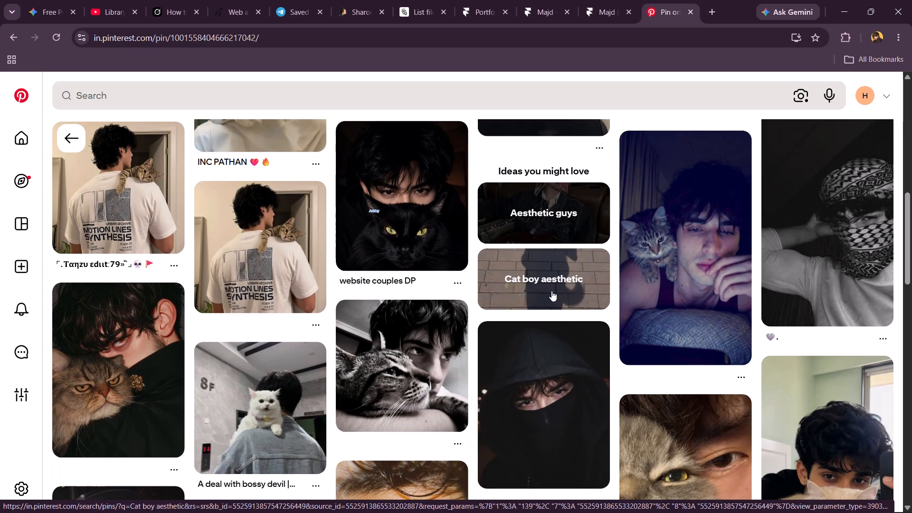
scroll(551, 291, "down", 2)
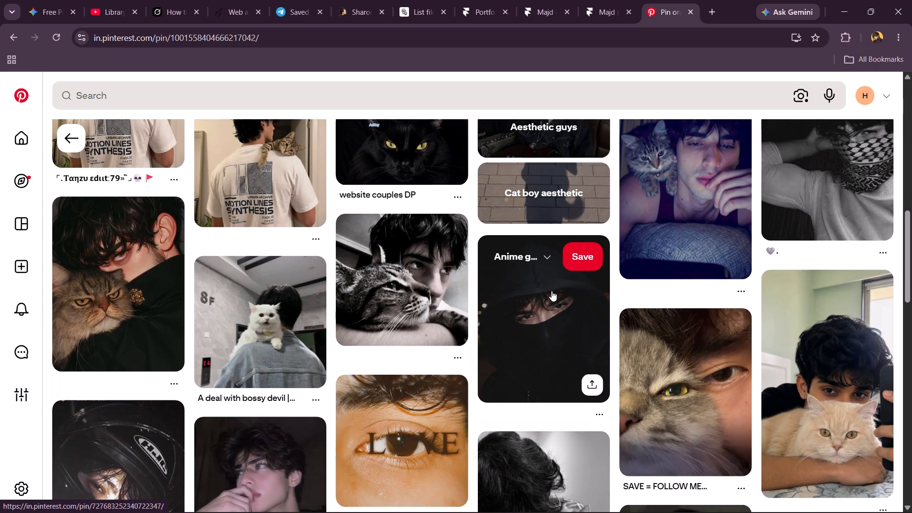
scroll(551, 291, "down", 2)
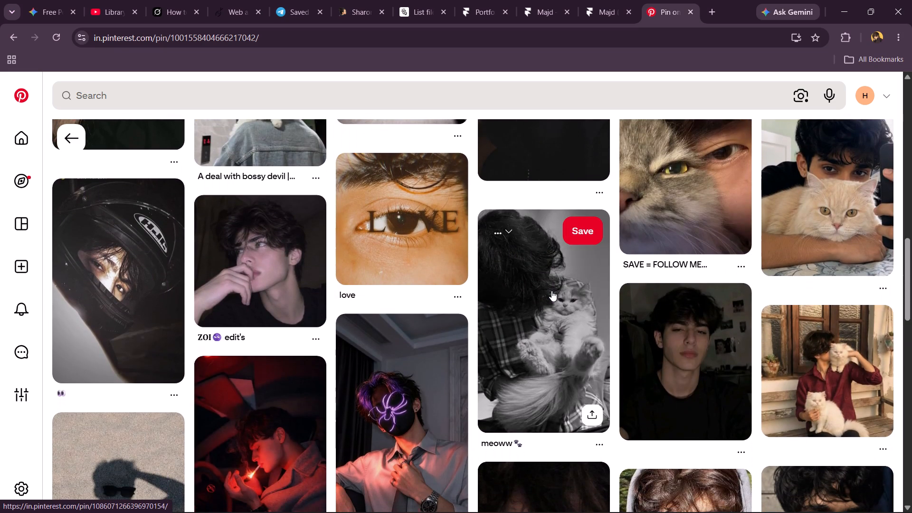
scroll(501, 357, "down", 1)
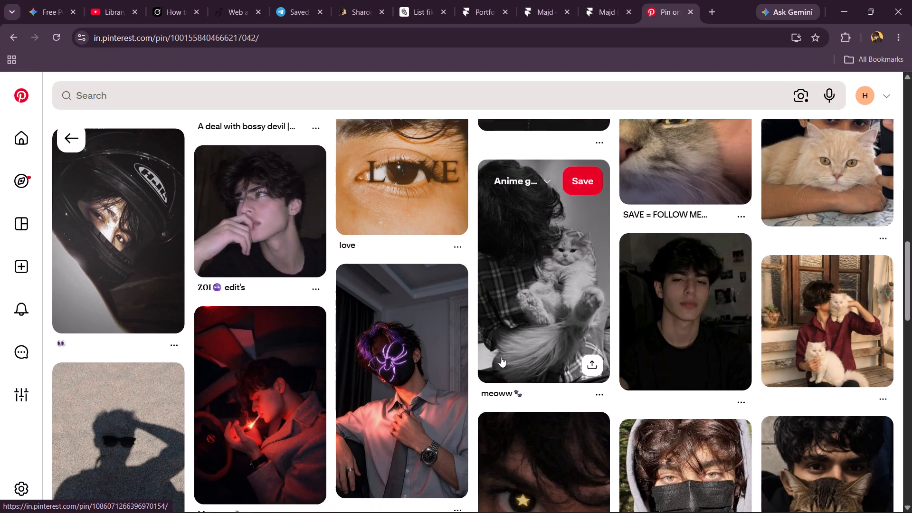
scroll(501, 357, "down", 1)
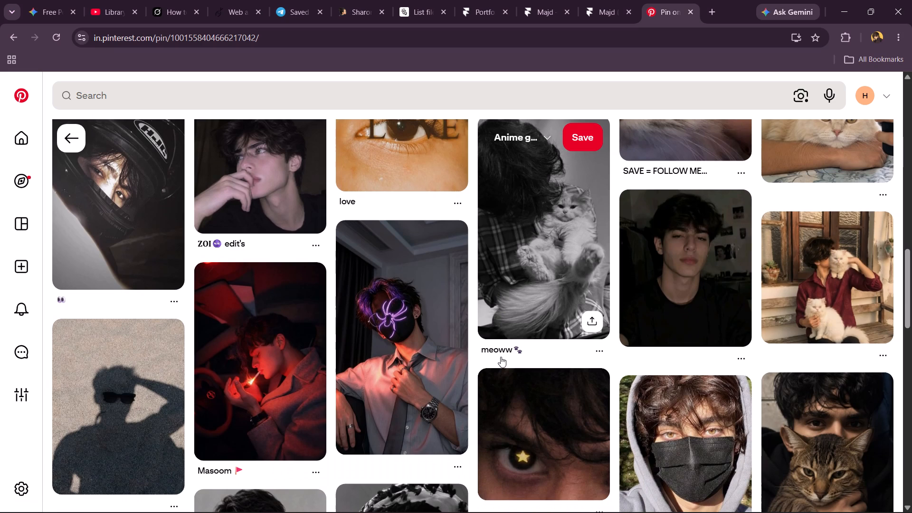
left_click(402, 351)
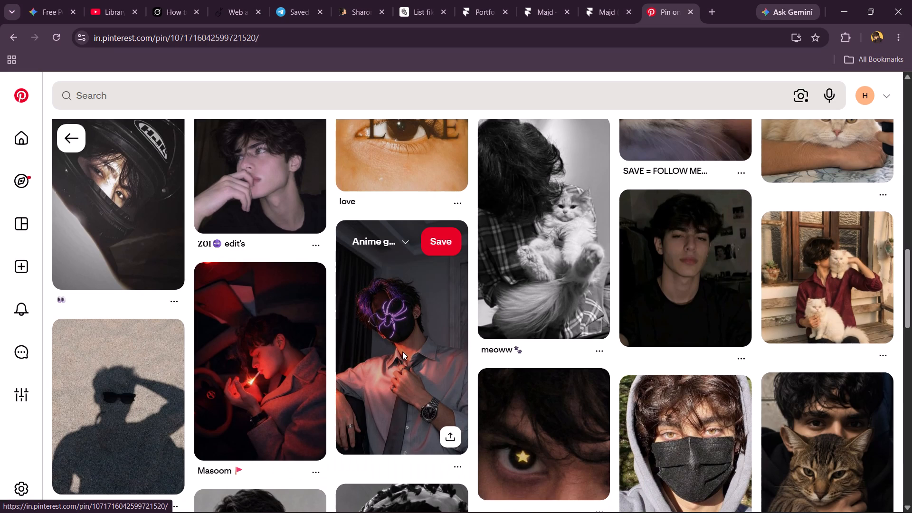
Check the neon spider mask portrait and its related pins, and open the purple-tinted one of a masked man in a suit.
scroll(402, 351, "down", 3)
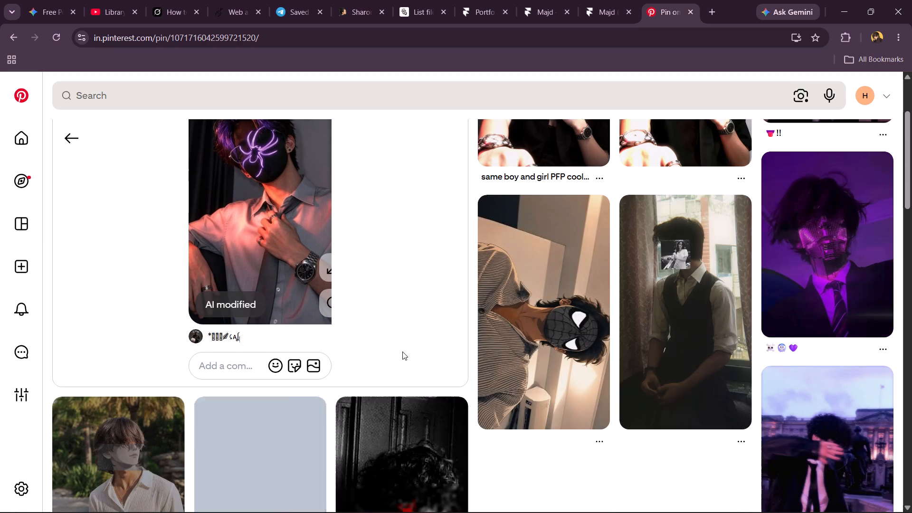
scroll(402, 351, "up", 2)
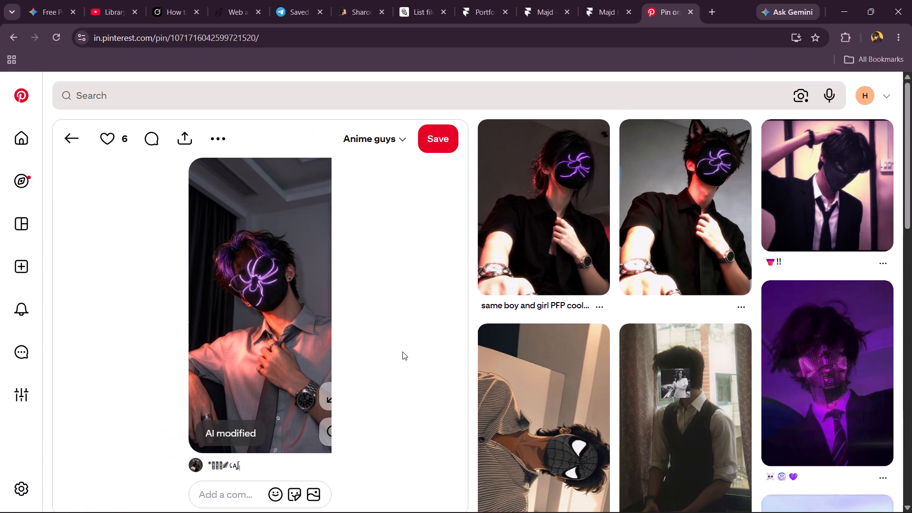
scroll(402, 351, "up", 1)
left_click(804, 171)
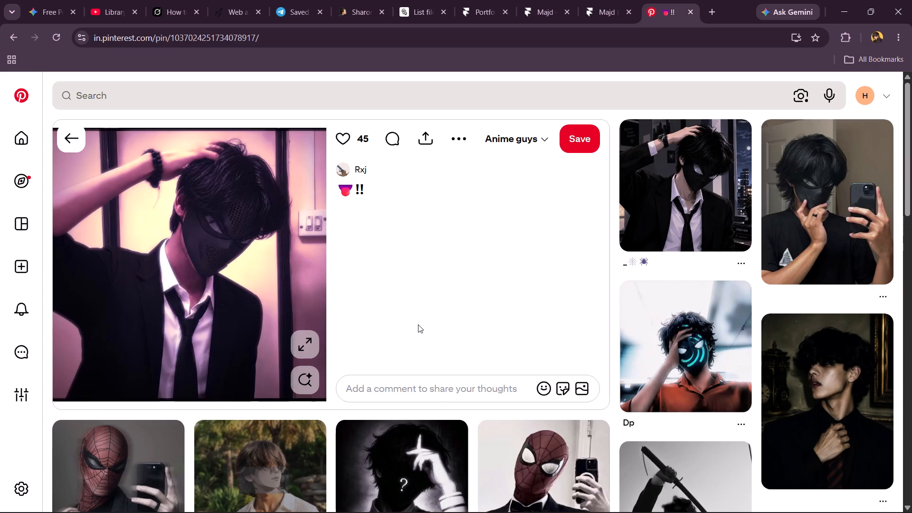
Check the pins related to the purple-tinted portrait and open the mirror selfie of a man in a black mask and T-shirt.
scroll(418, 324, "down", 3)
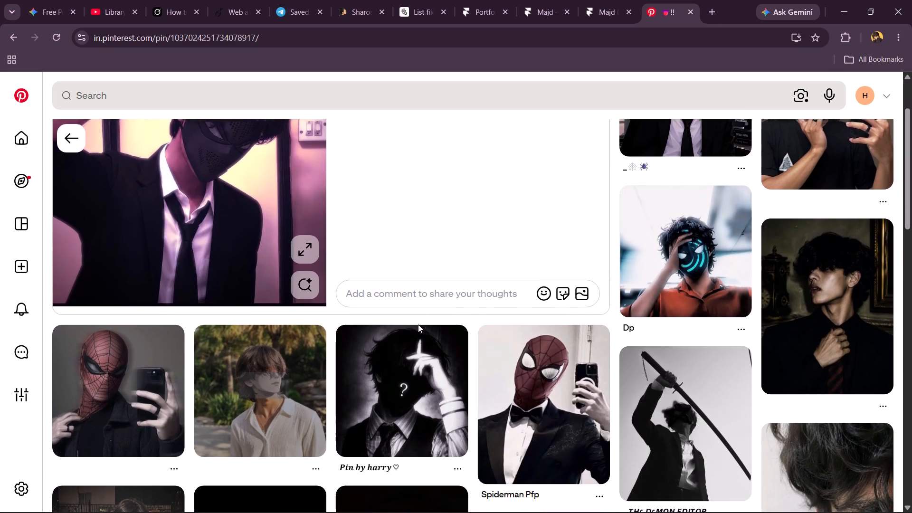
scroll(659, 167, "up", 1)
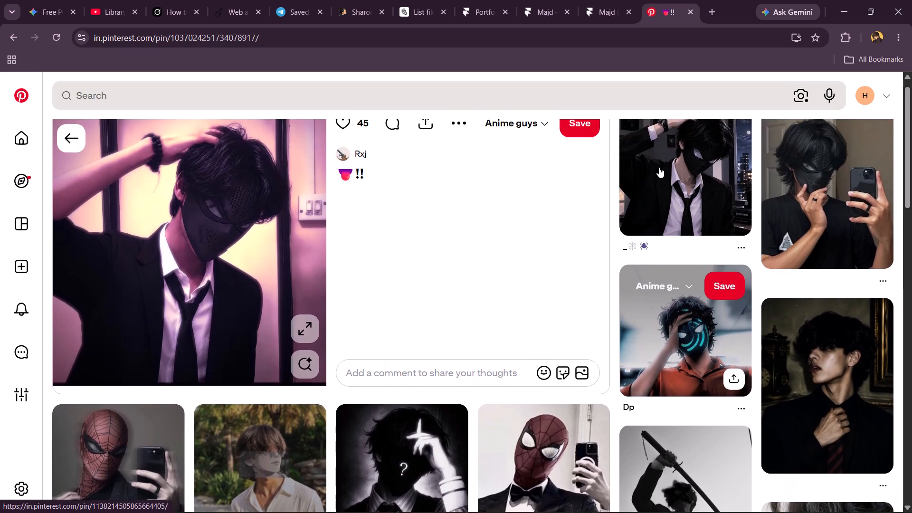
left_click(853, 186)
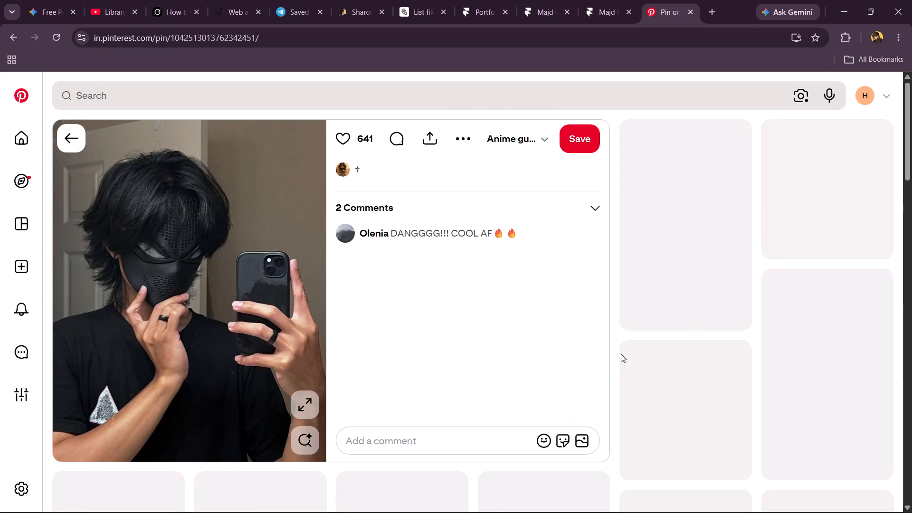
Look through the pins related to the black-mask mirror selfie for a suitable portrait, and return to the purple-tinted masked portrait.
scroll(451, 460, "down", 3)
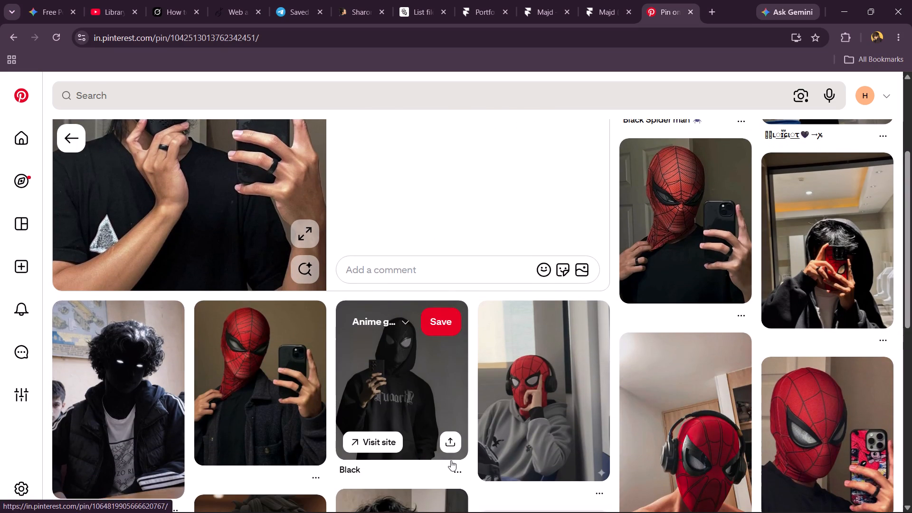
scroll(451, 460, "up", 2)
scroll(451, 460, "down", 3)
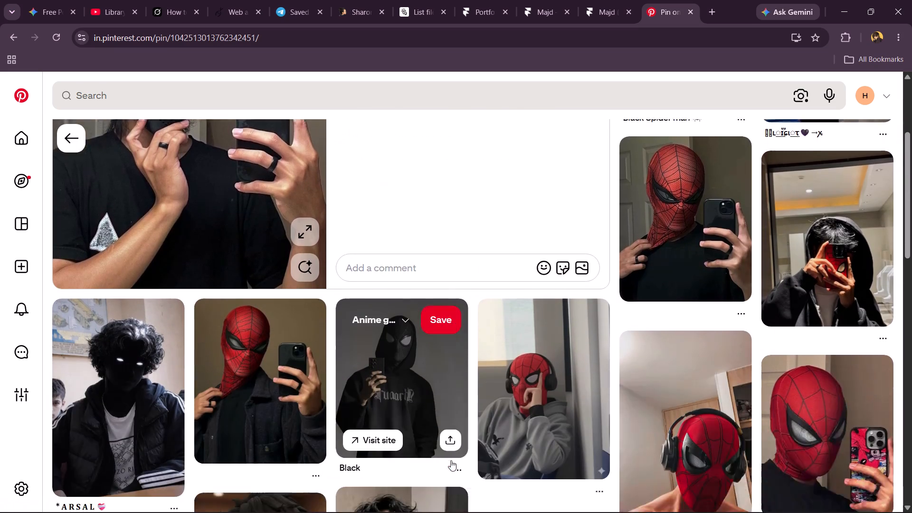
scroll(451, 460, "down", 3)
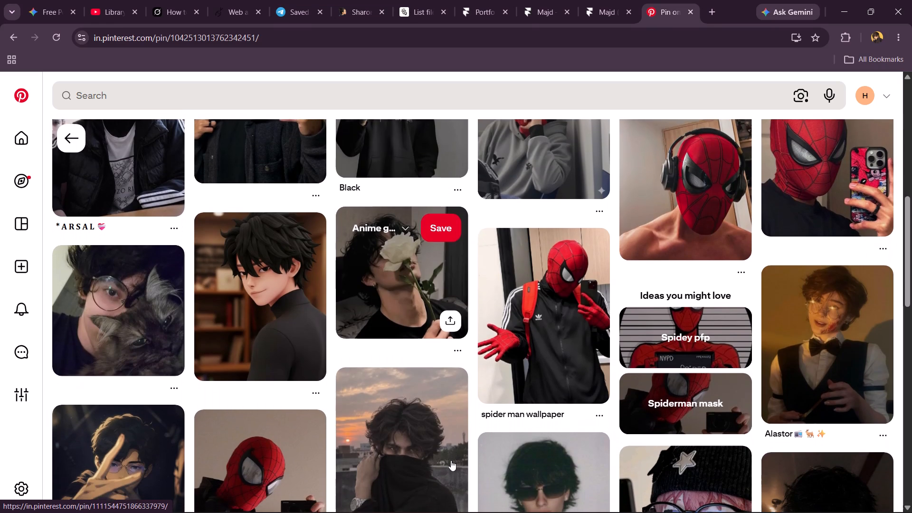
scroll(451, 460, "down", 4)
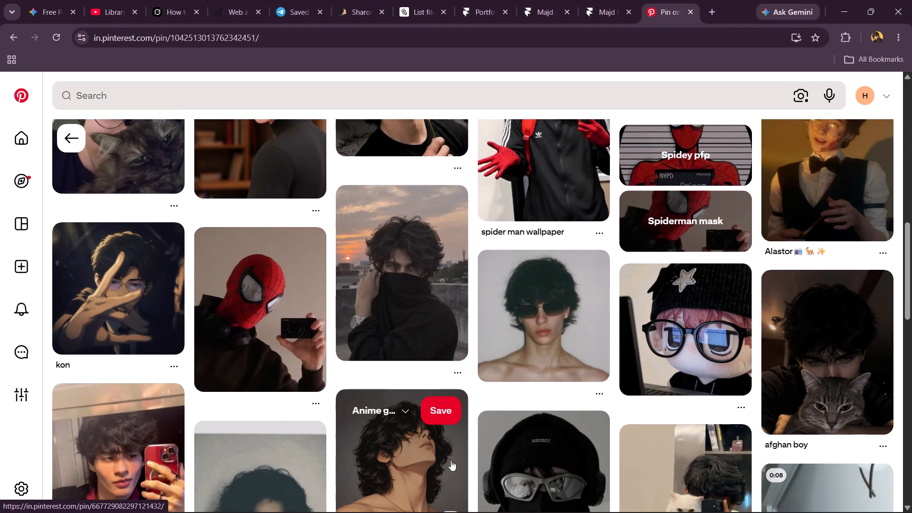
scroll(451, 460, "down", 3)
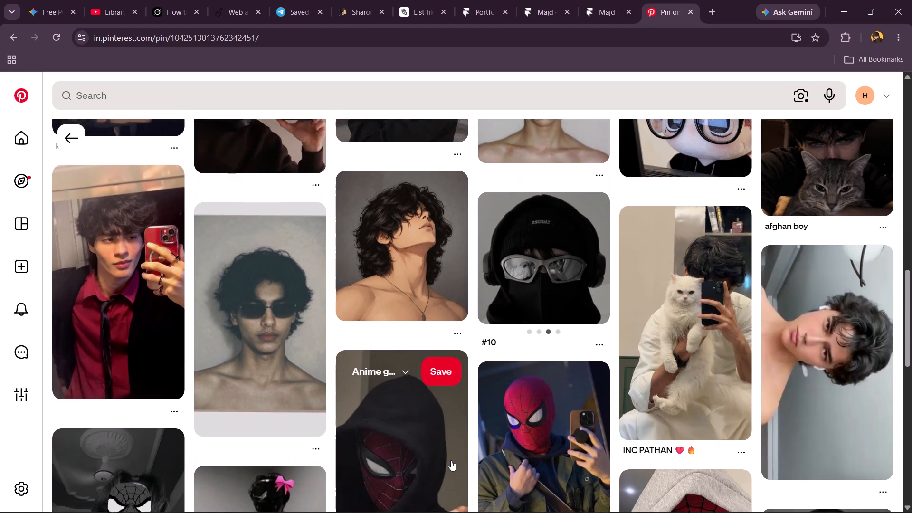
scroll(451, 460, "down", 4)
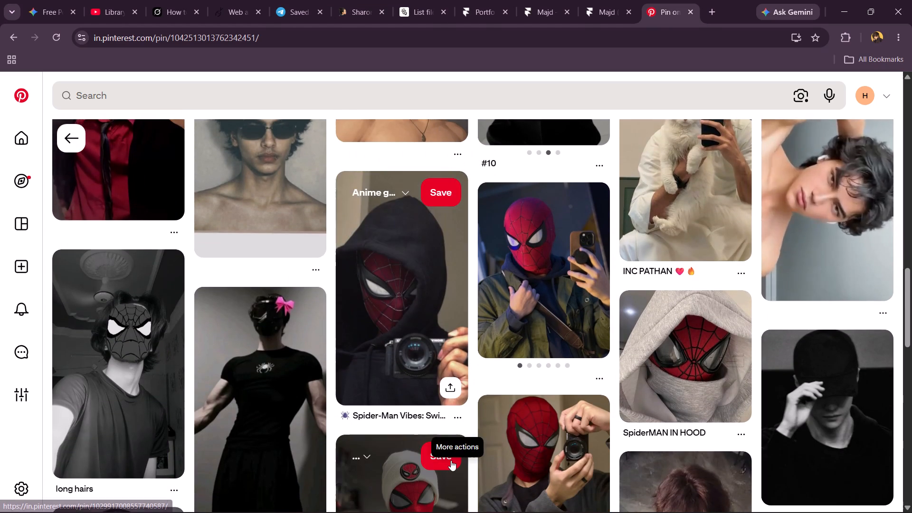
scroll(451, 460, "down", 4)
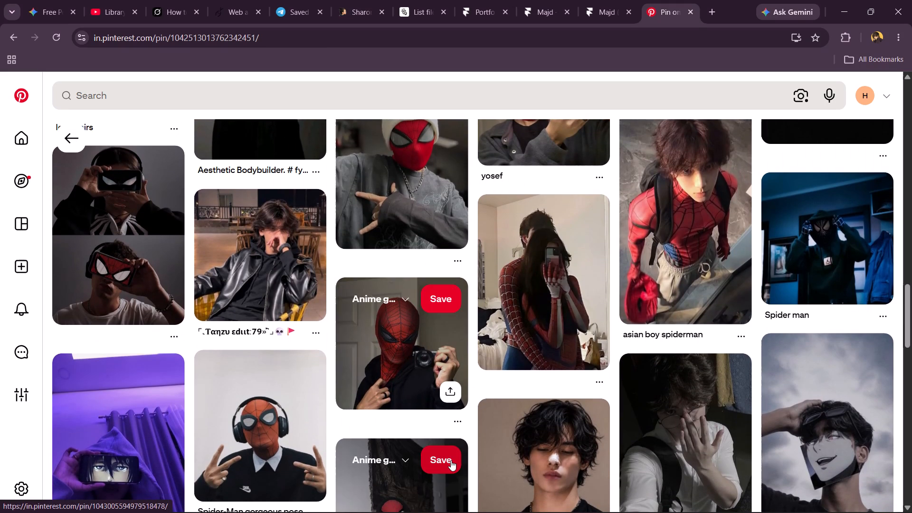
scroll(451, 460, "down", 6)
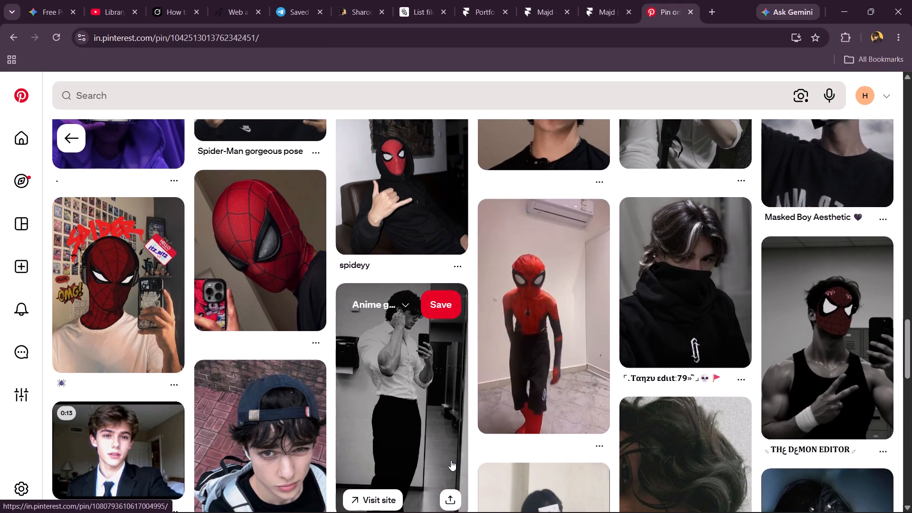
scroll(451, 460, "down", 4)
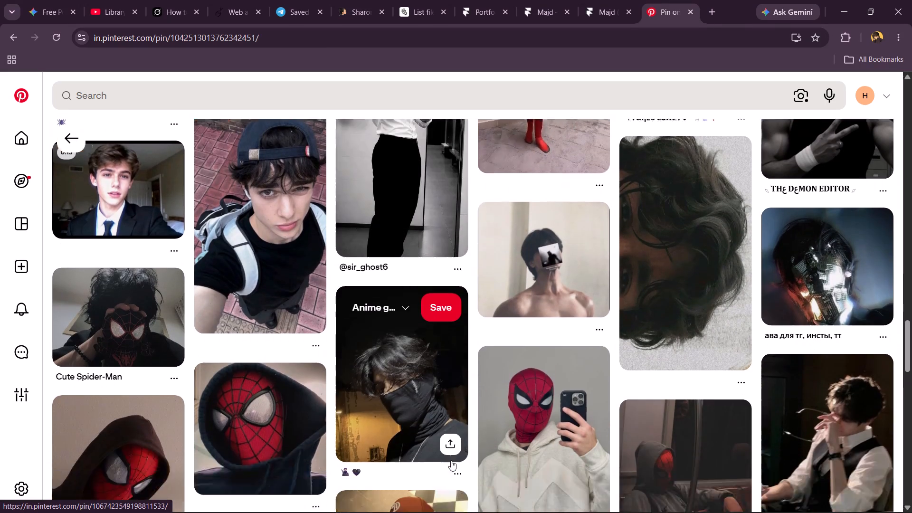
scroll(451, 460, "down", 2)
scroll(451, 460, "right", 7)
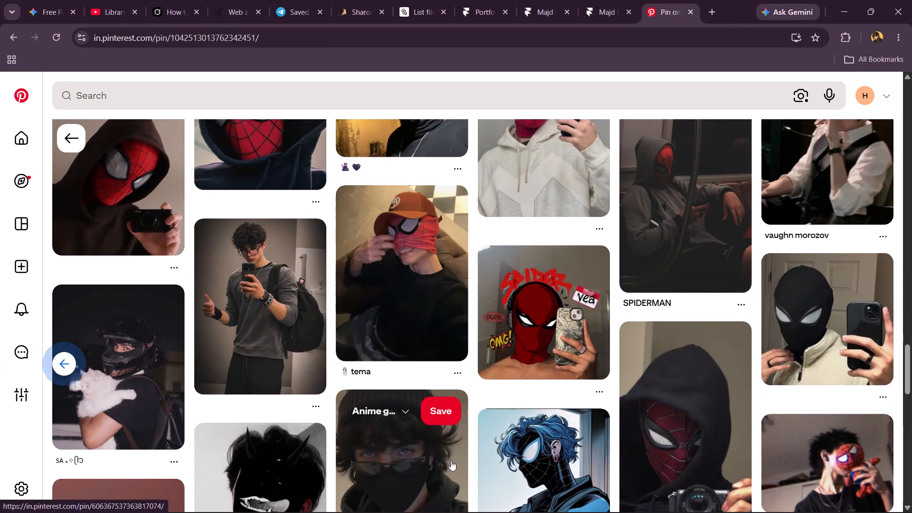
Look through the pins related to the purple-tinted portrait and open the black-and-white one of a man with a pink hair bow.
scroll(451, 460, "down", 4)
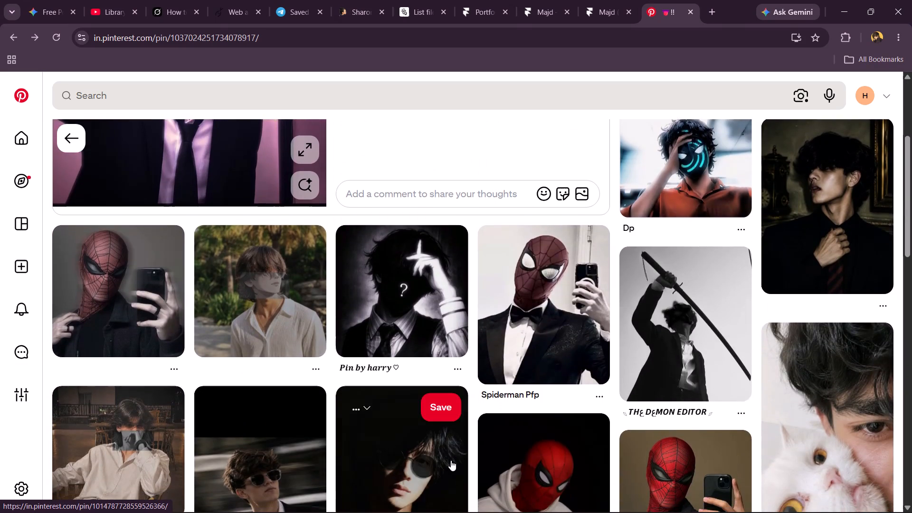
scroll(451, 460, "down", 4)
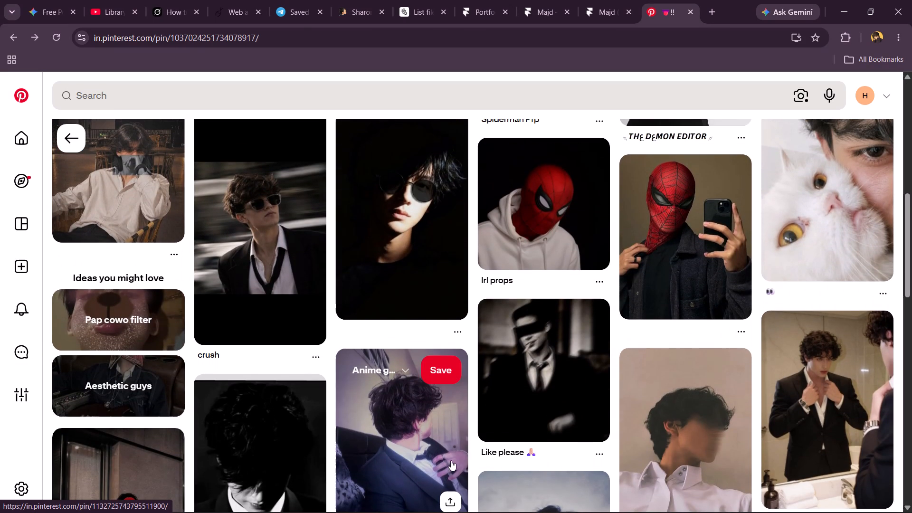
scroll(451, 460, "down", 1)
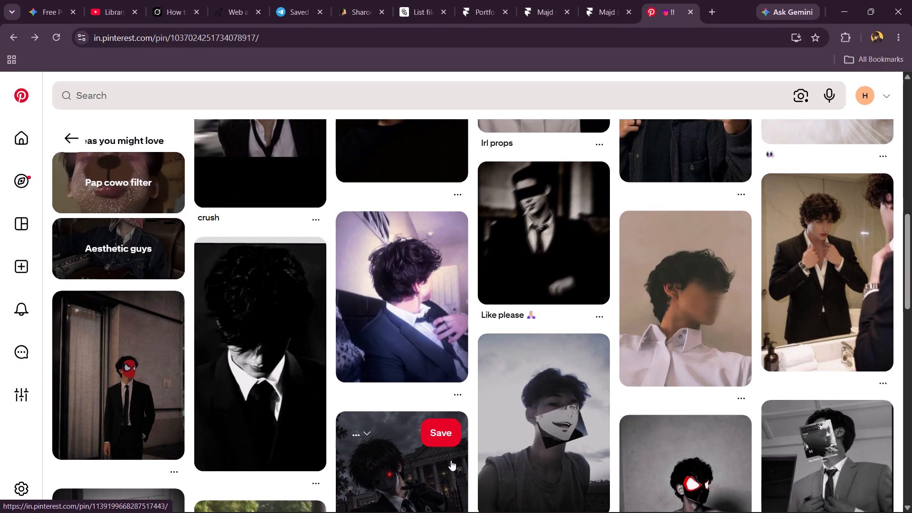
scroll(451, 460, "down", 2)
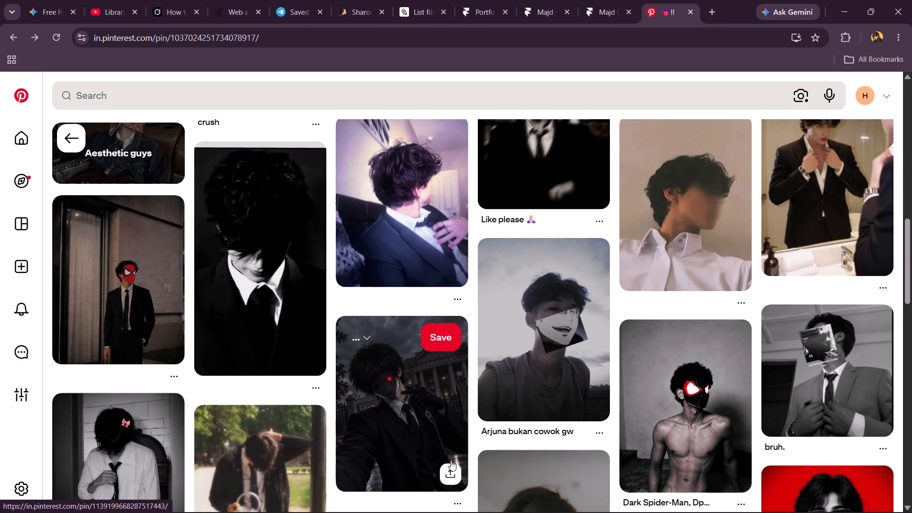
scroll(451, 460, "down", 2)
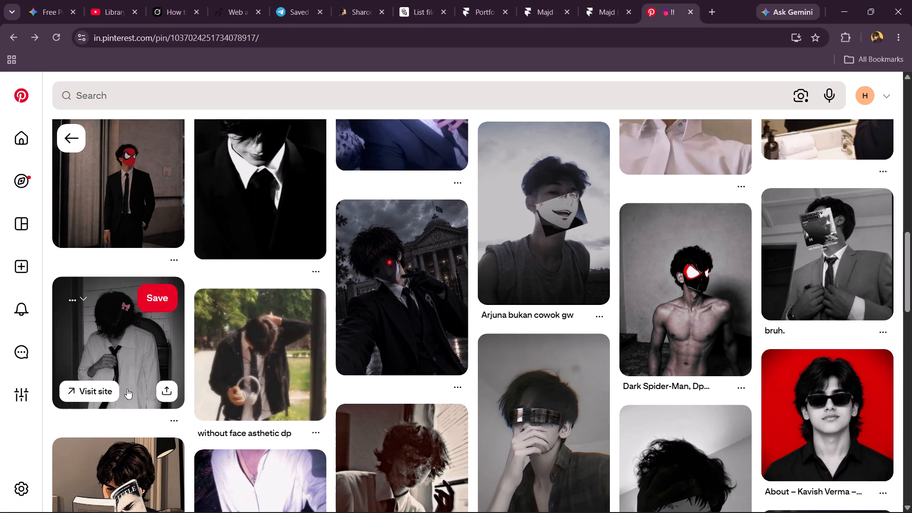
left_click(119, 341)
Check the pink-bow portrait and its related pins, and return to the purple-tinted masked portrait.
scroll(238, 336, "down", 2)
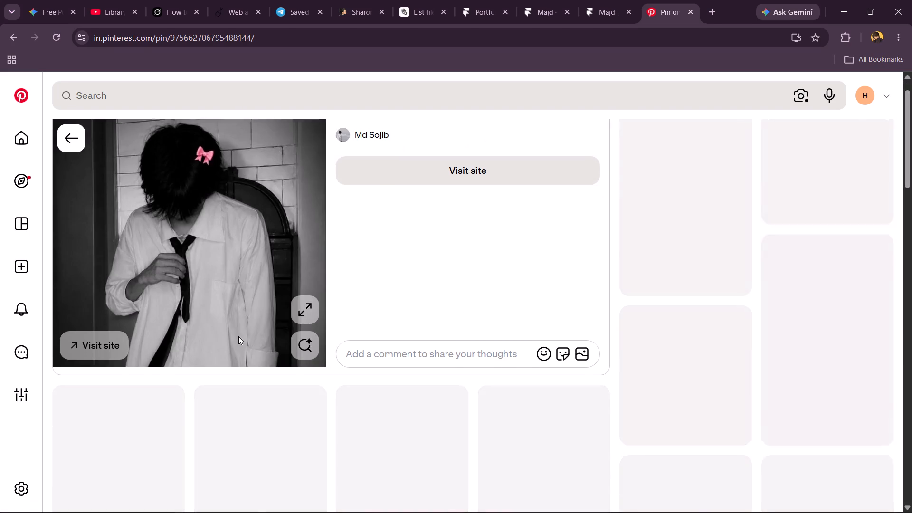
scroll(238, 336, "down", 2)
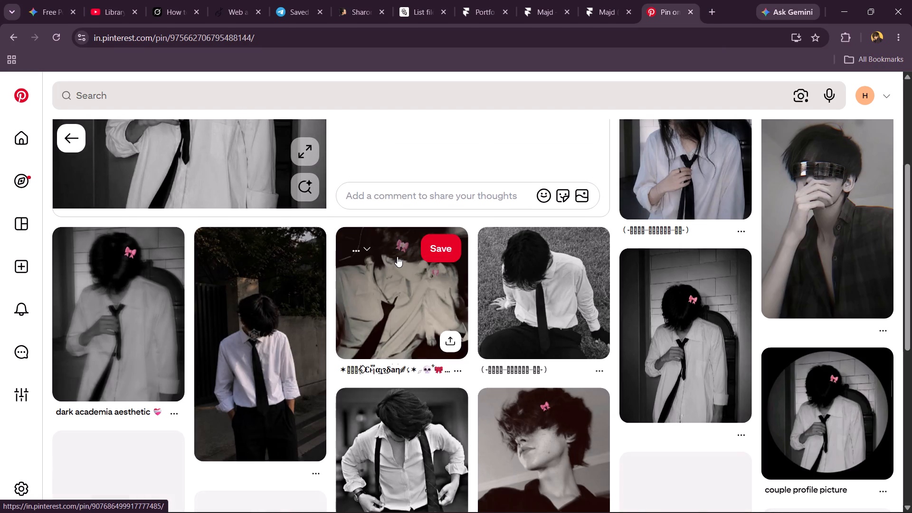
scroll(456, 164, "up", 1)
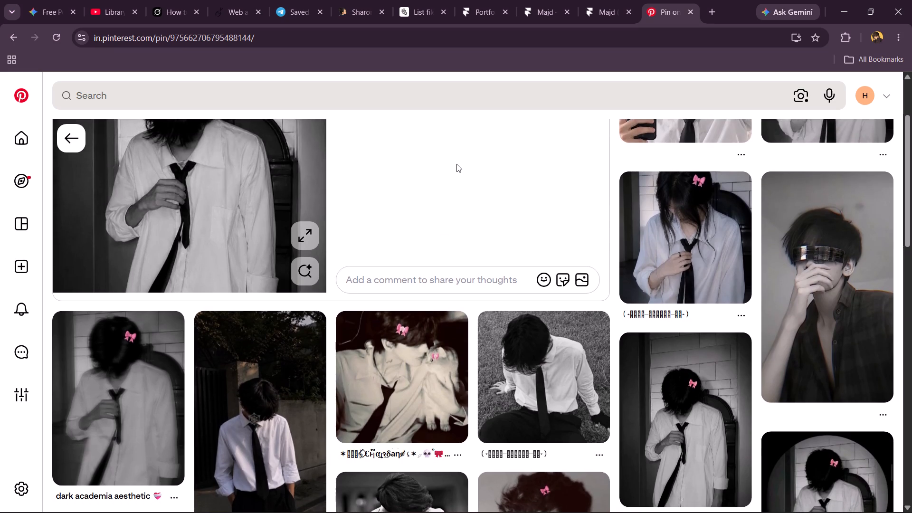
scroll(456, 164, "right", 20)
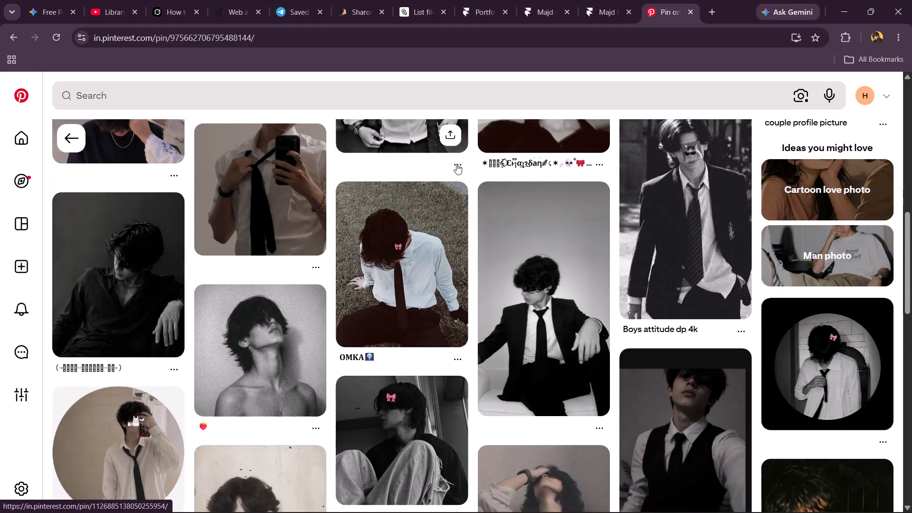
scroll(456, 164, "right", 9)
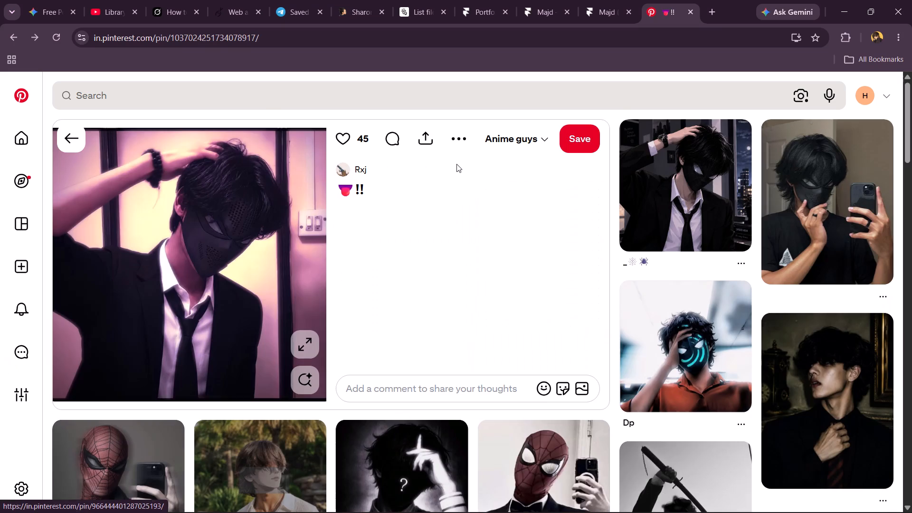
Look further down through the pins related to the purple-tinted masked portrait.
scroll(456, 164, "down", 14)
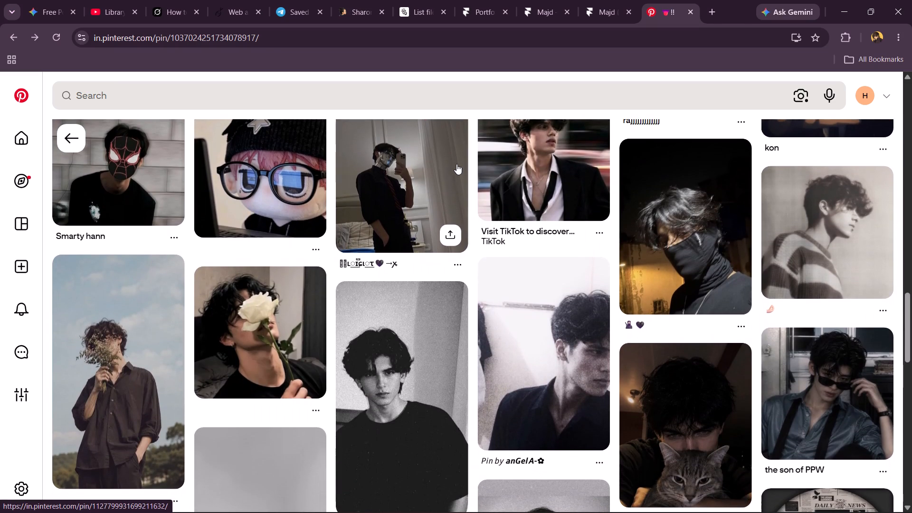
scroll(456, 164, "down", 4)
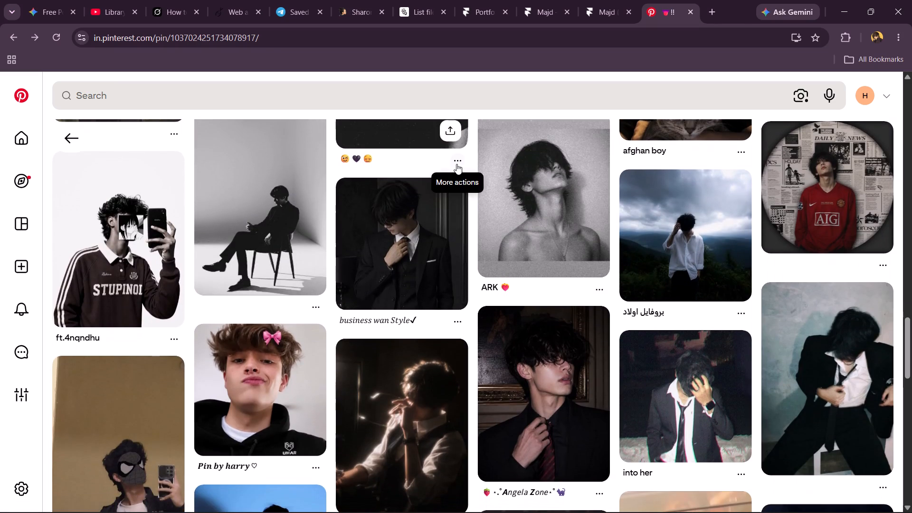
scroll(456, 164, "down", 1)
Switch to the Majd (copy) project in Framer and examine the hero section's avatar image below the SOFTWARE ENGINEER title.
left_click(591, 0)
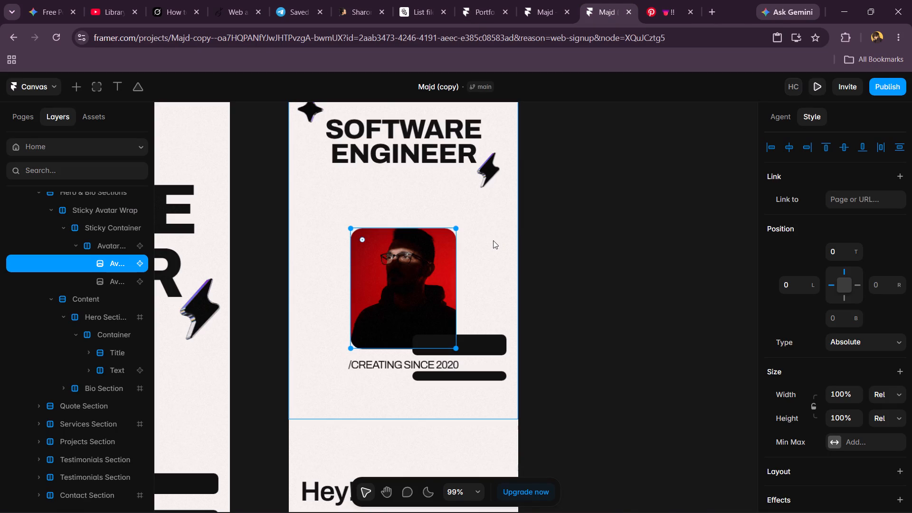
scroll(492, 240, "right", 4)
scroll(492, 240, "left", 2)
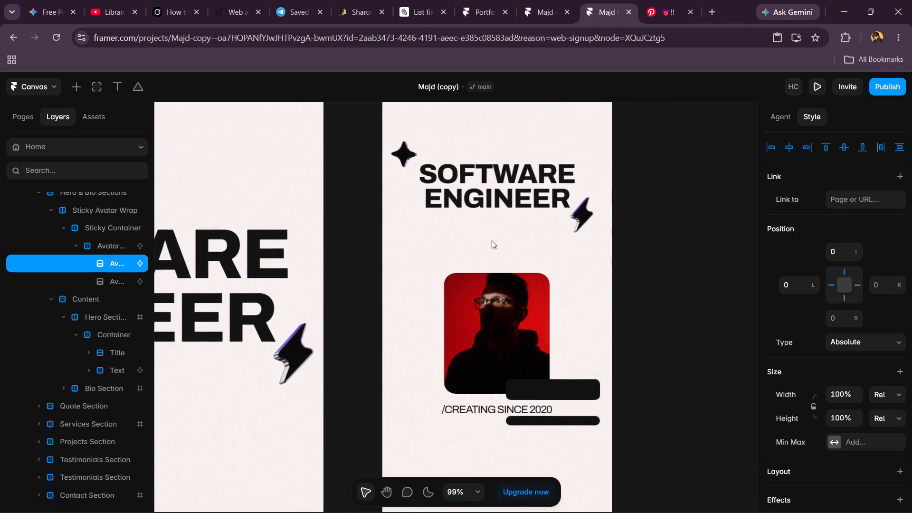
scroll(492, 240, "left", 1)
Switch back to Pinterest and open the mirror selfie of a man in a dark spider mask, black jacket and white T-shirt.
left_click(678, 0)
scroll(522, 314, "down", 3)
left_click(158, 329)
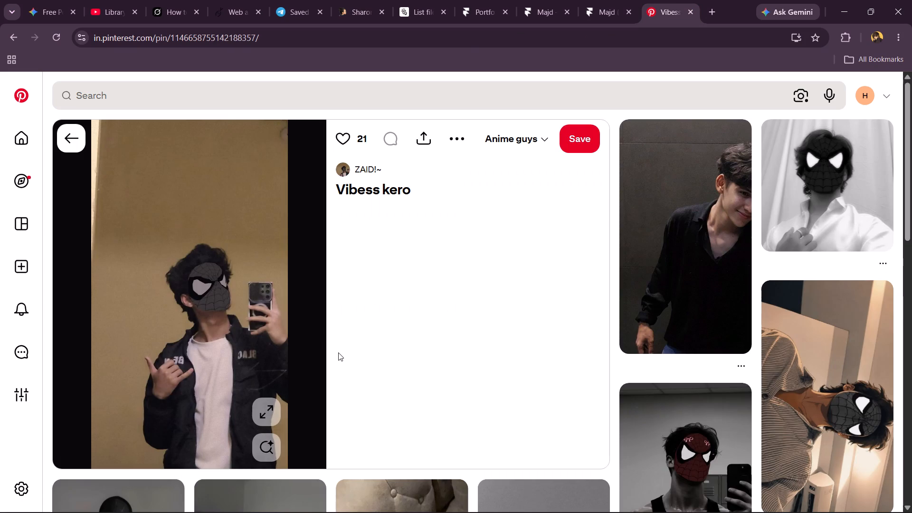
Look through the pins related to the spider-mask mirror selfie for a suitable masked male portrait.
scroll(338, 352, "down", 4)
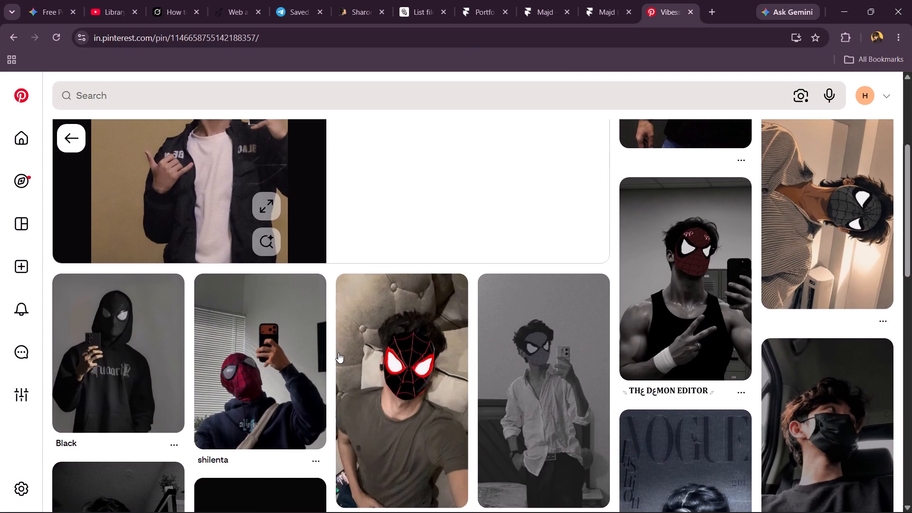
scroll(338, 352, "down", 2)
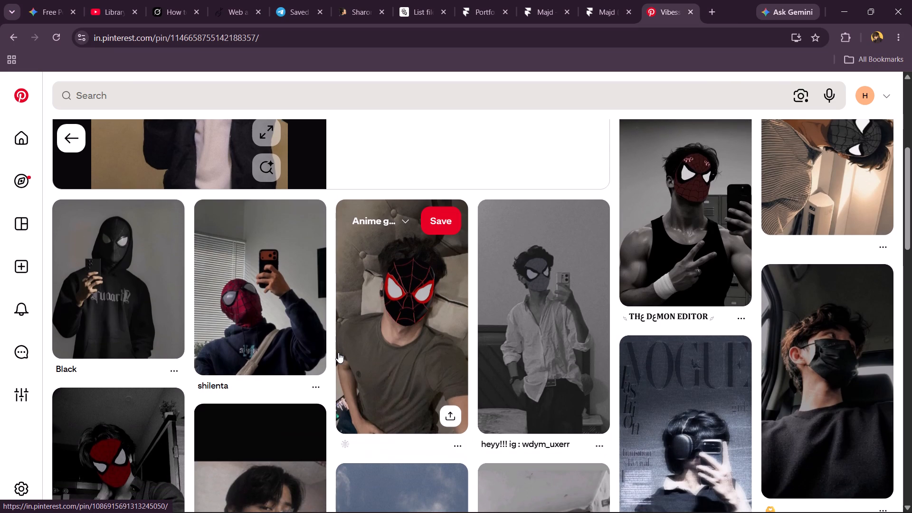
scroll(338, 352, "down", 3)
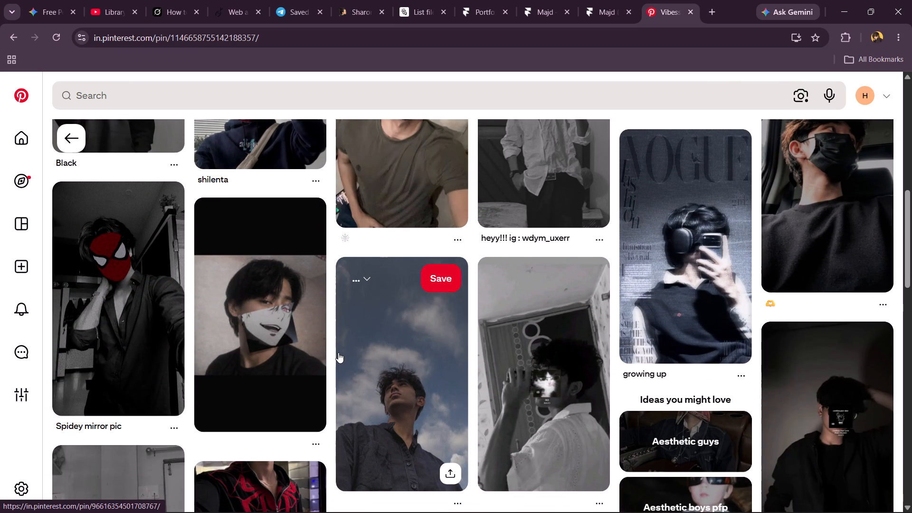
scroll(338, 352, "down", 6)
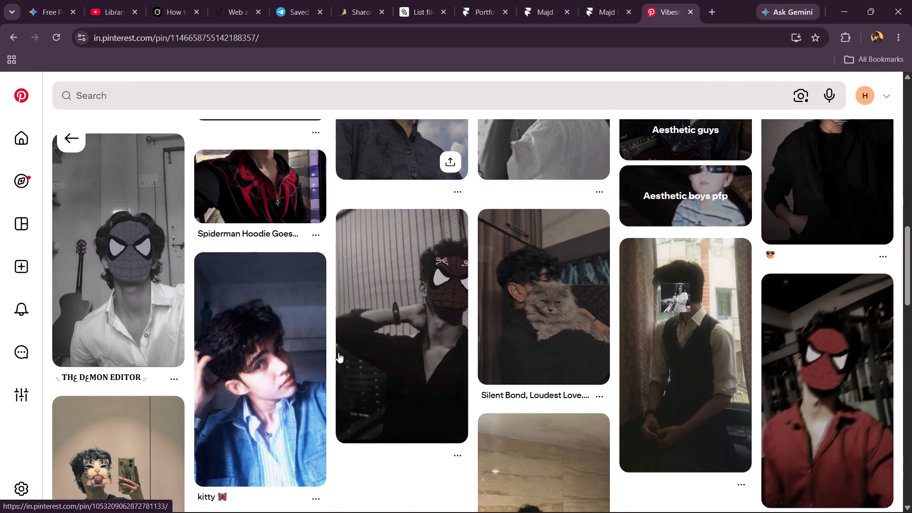
scroll(338, 352, "down", 4)
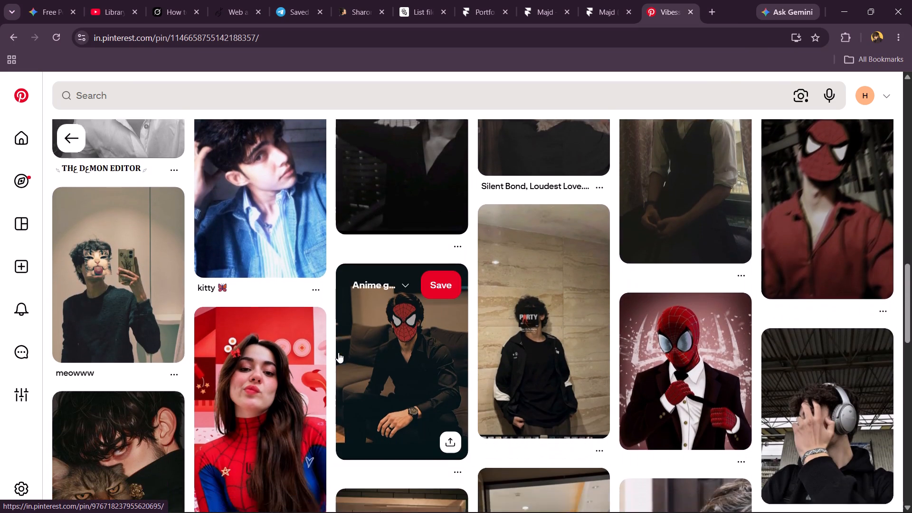
scroll(338, 352, "down", 3)
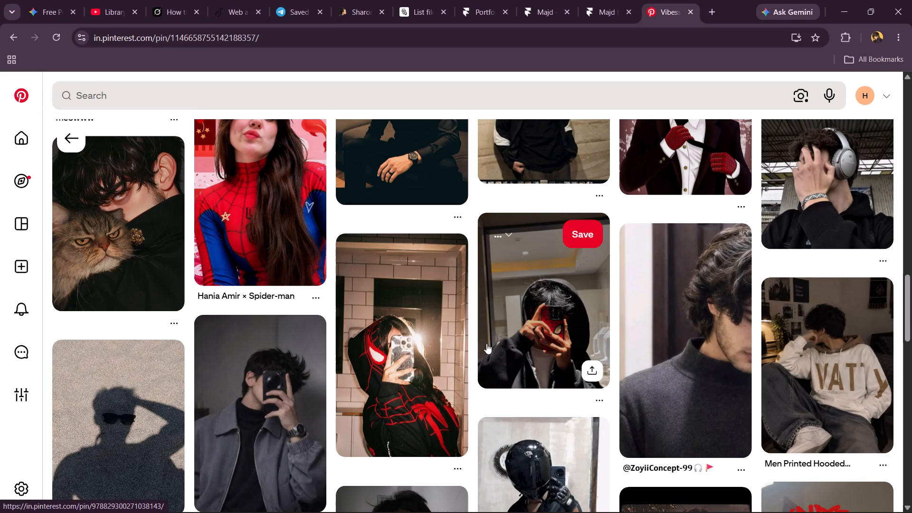
scroll(486, 343, "down", 3)
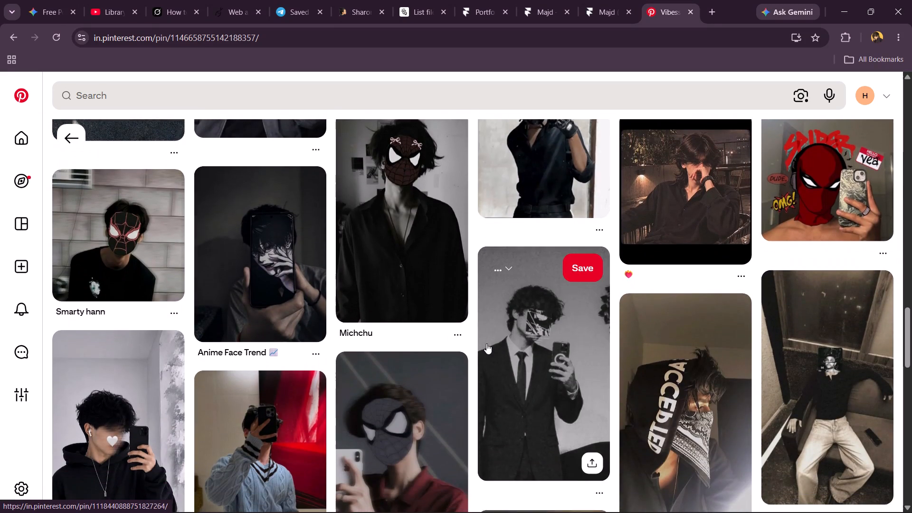
scroll(486, 343, "down", 1)
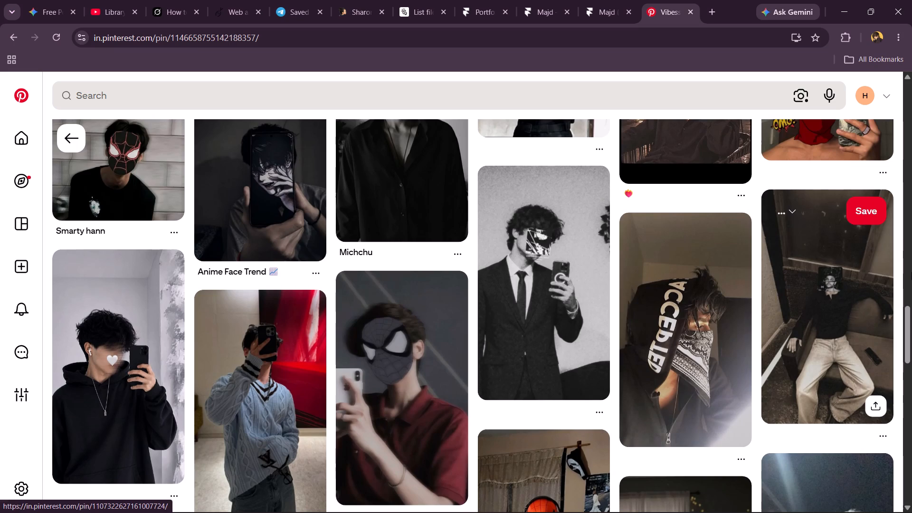
scroll(911, 272, "down", 3)
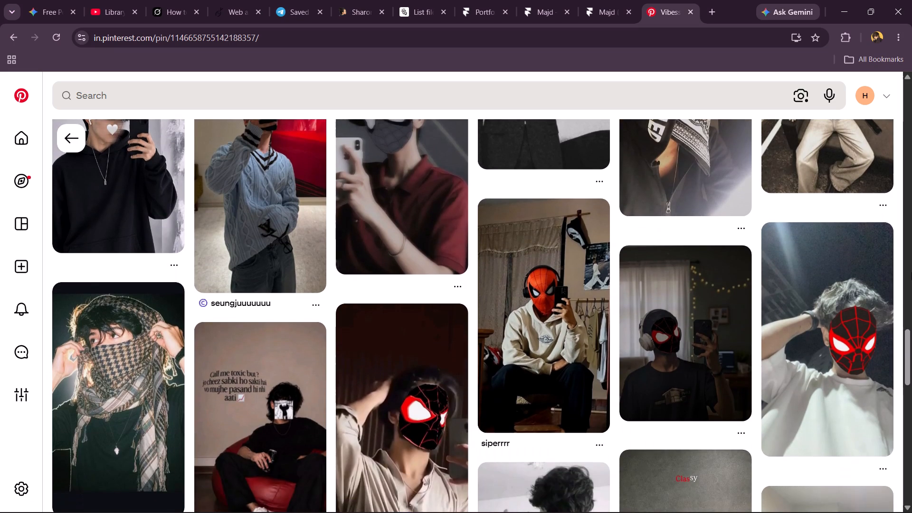
scroll(911, 272, "down", 2)
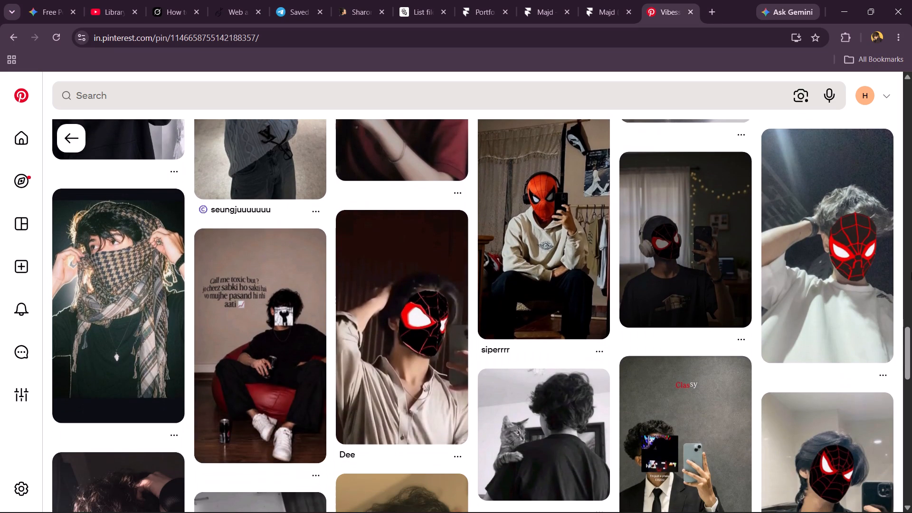
scroll(911, 272, "down", 1)
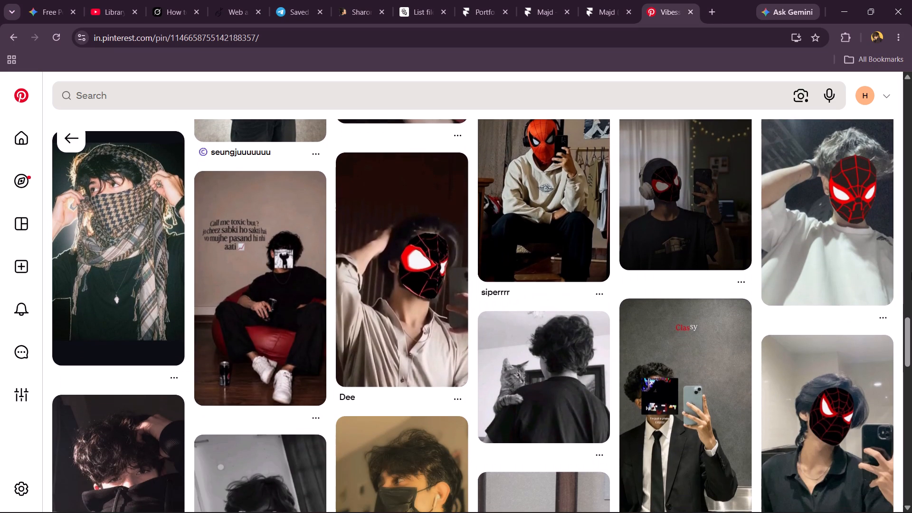
scroll(911, 272, "down", 3)
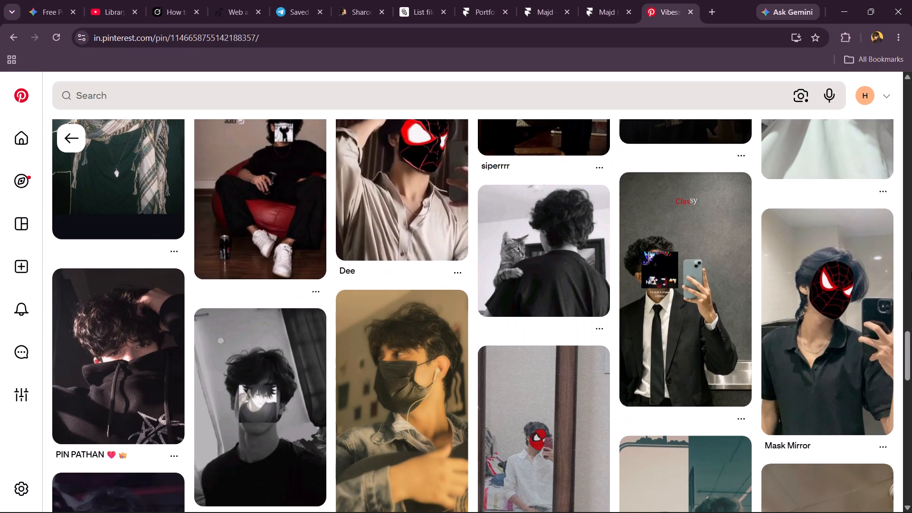
scroll(911, 272, "down", 2)
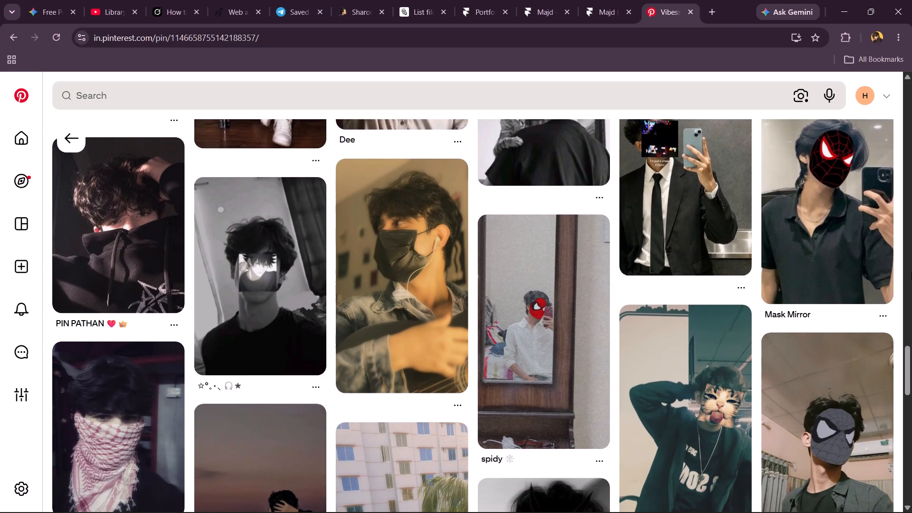
scroll(911, 272, "down", 2)
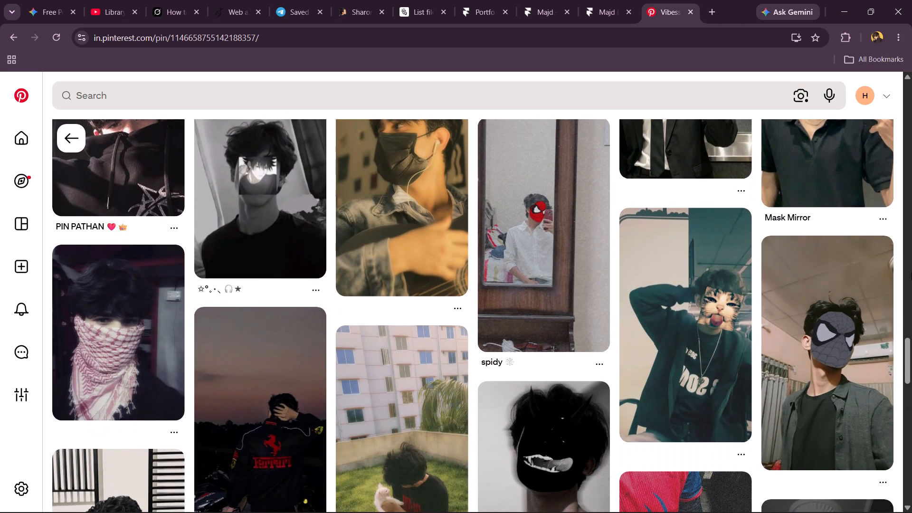
scroll(911, 272, "down", 3)
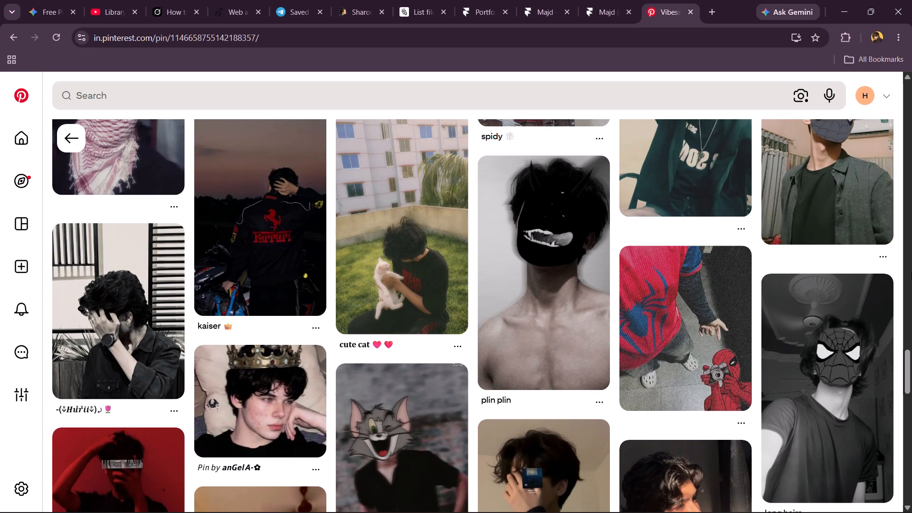
scroll(911, 272, "down", 5)
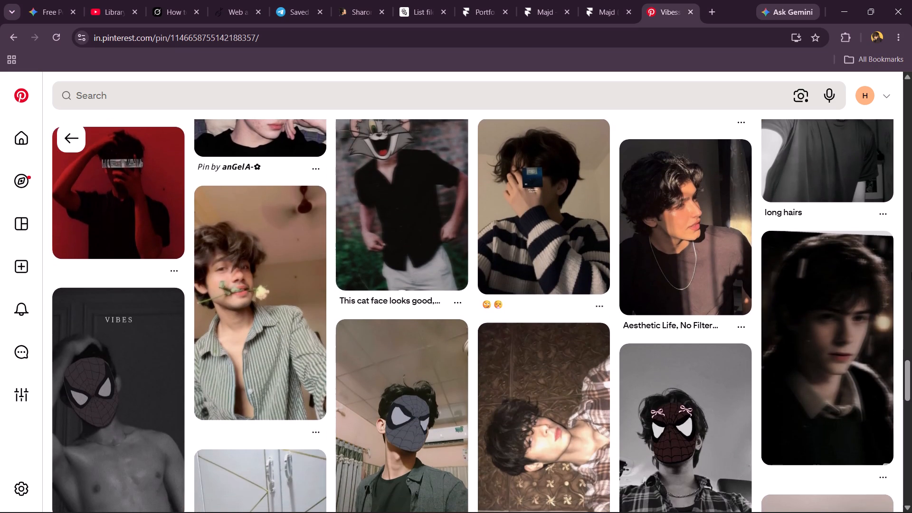
scroll(911, 272, "down", 5)
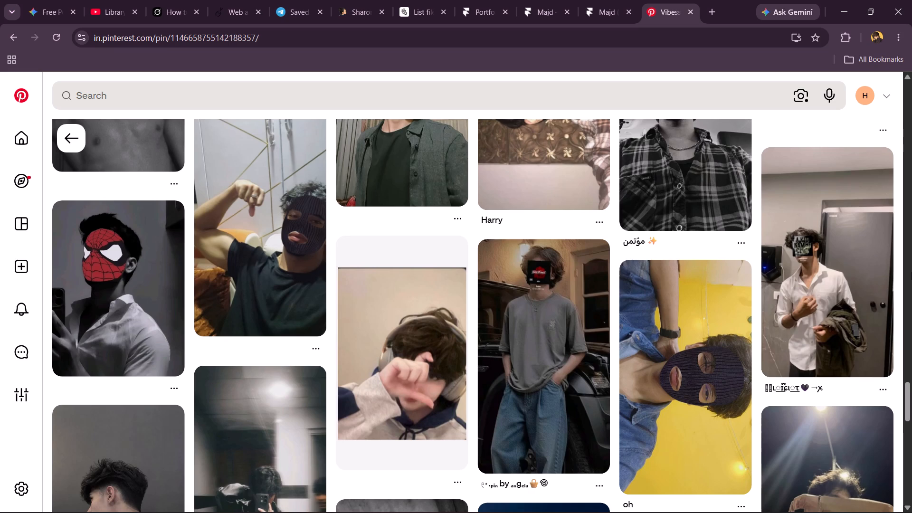
scroll(911, 272, "down", 4)
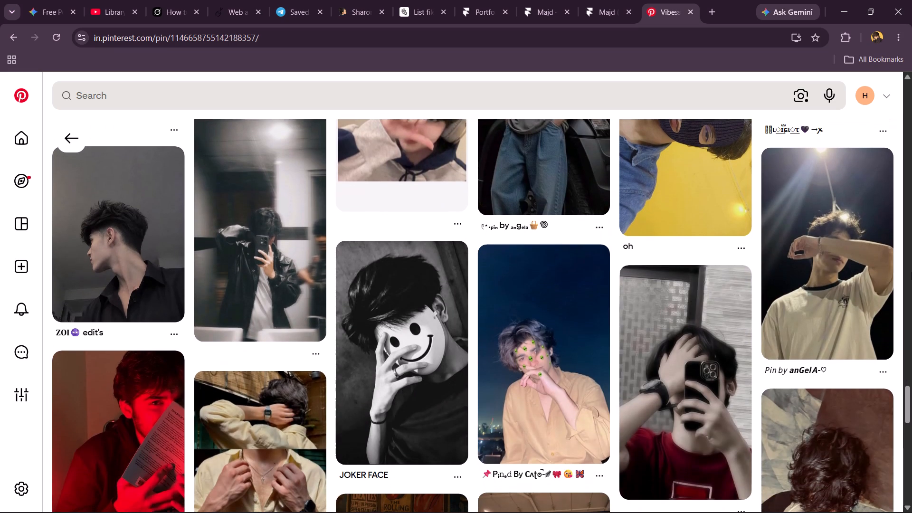
scroll(911, 272, "down", 7)
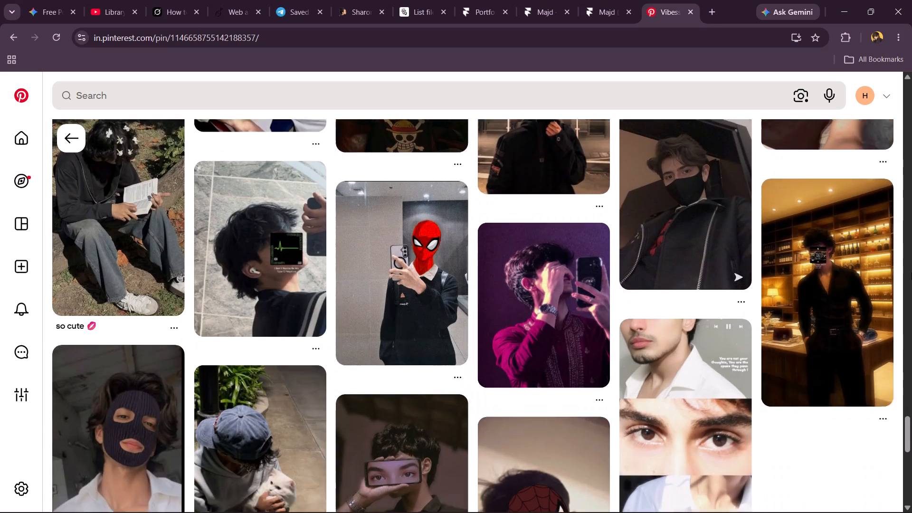
Leave the related pins for the Pinterest home feed and open the pin of the tabby cat wearing a beige cap.
scroll(551, 286, "right", 8)
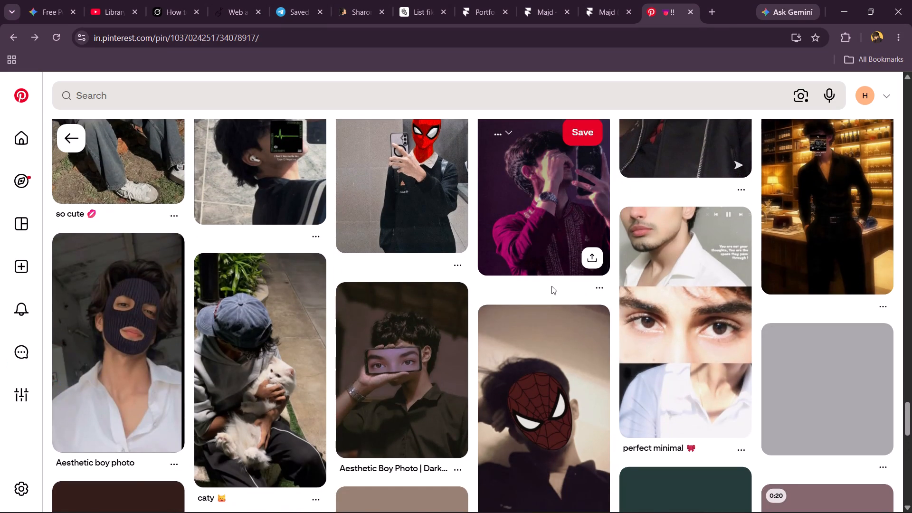
scroll(551, 286, "right", 11)
scroll(551, 286, "right", 10)
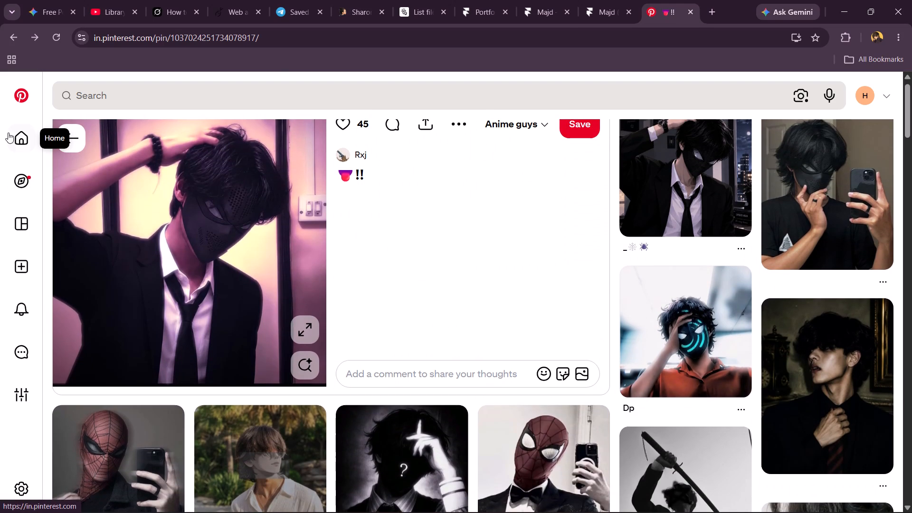
left_click(10, 129)
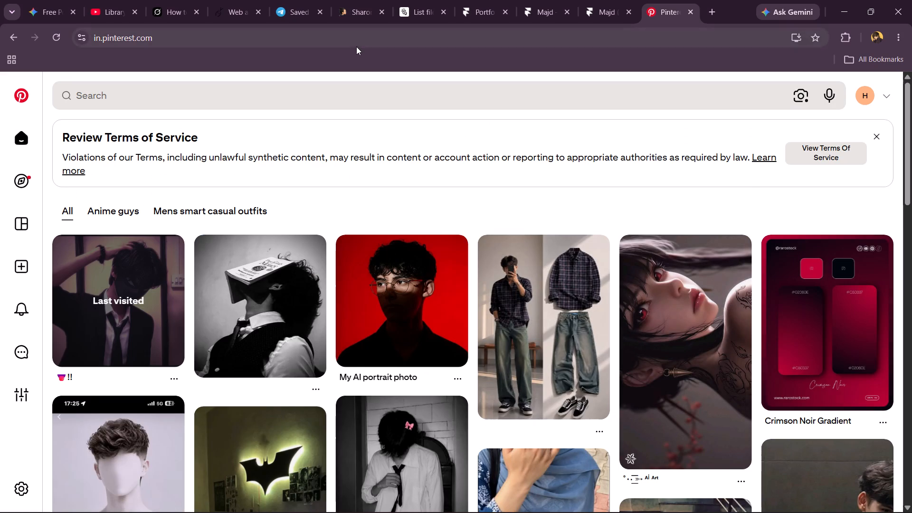
scroll(150, 152, "down", 3)
scroll(382, 421, "down", 5)
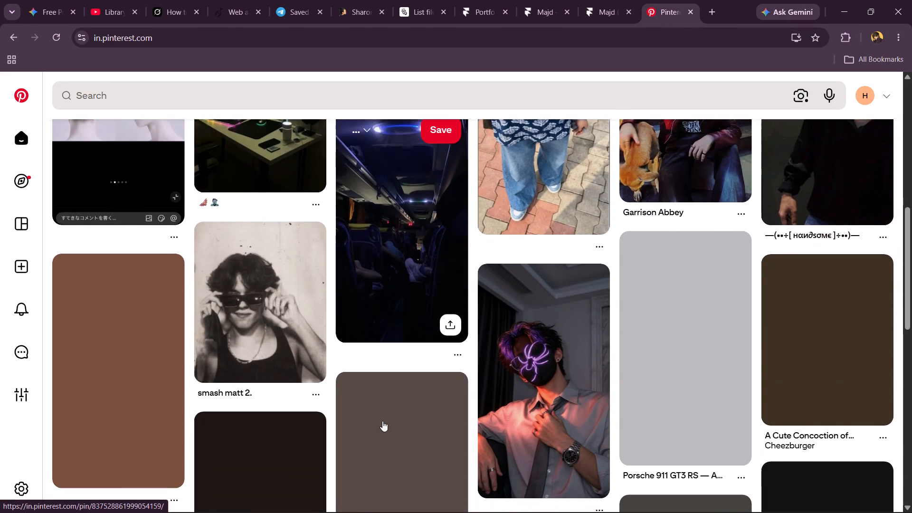
scroll(382, 421, "down", 3)
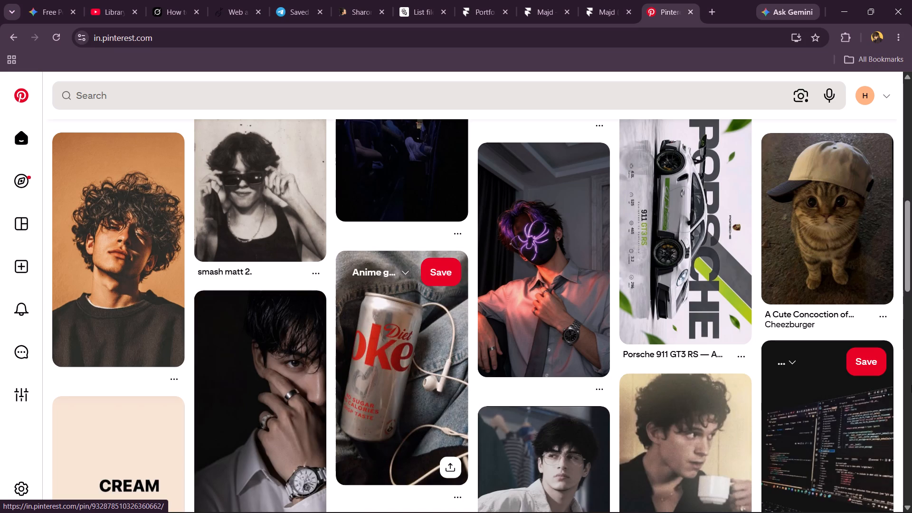
left_click(859, 230)
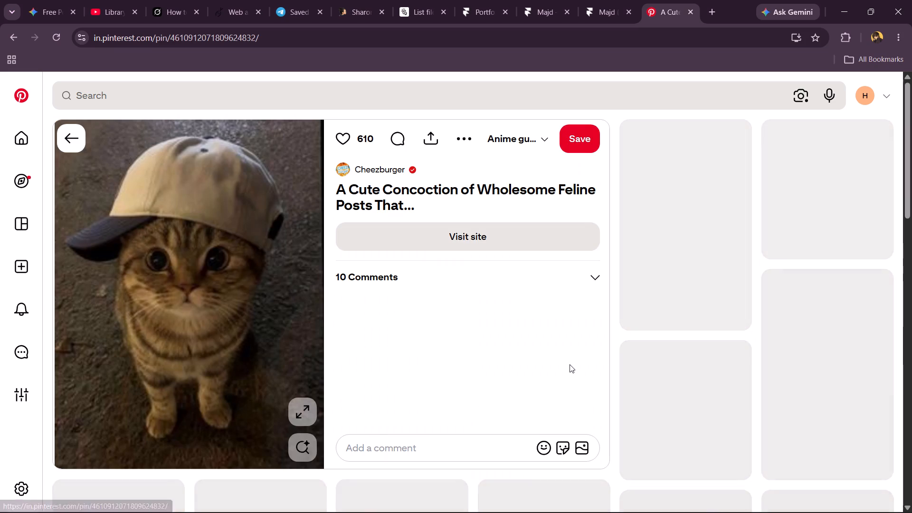
Save the image of the cat in the beige cap as a JPEG in the Downloads folder, keeping the suggested file name.
scroll(303, 388, "down", 3)
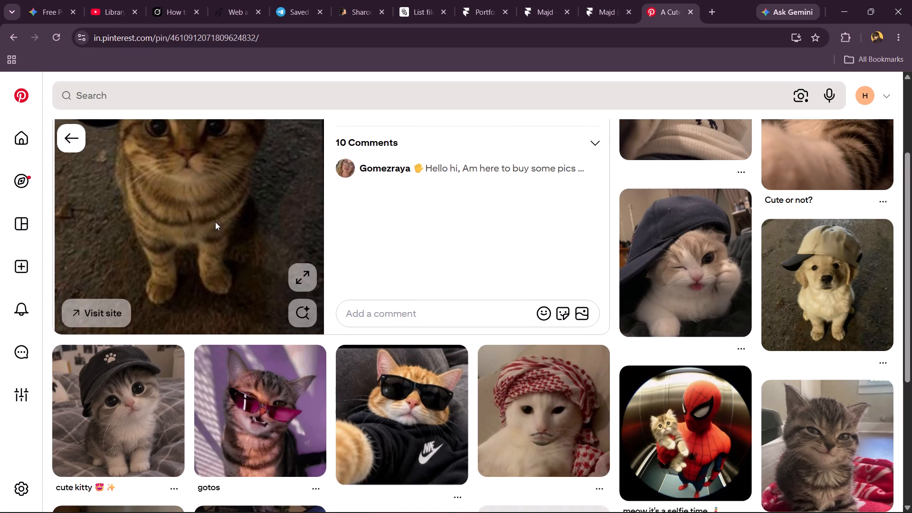
scroll(209, 236, "up", 3)
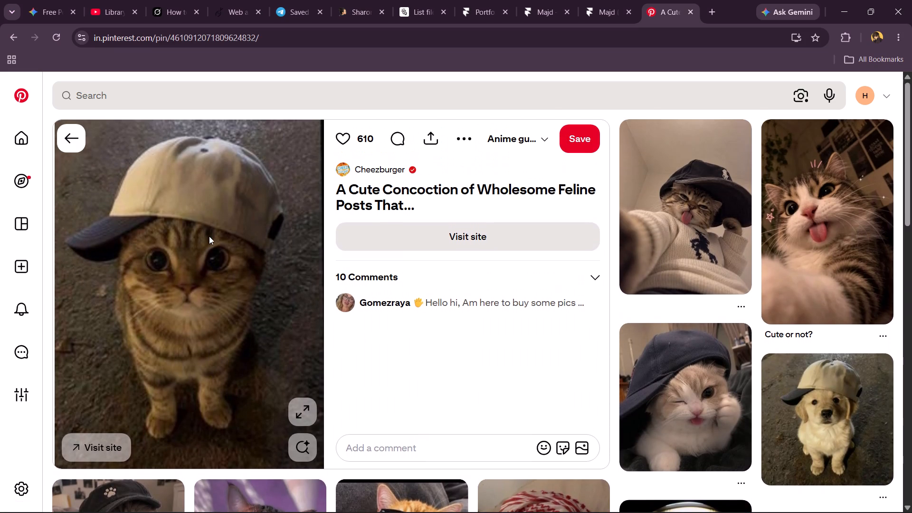
scroll(209, 236, "up", 1)
scroll(247, 248, "down", 5)
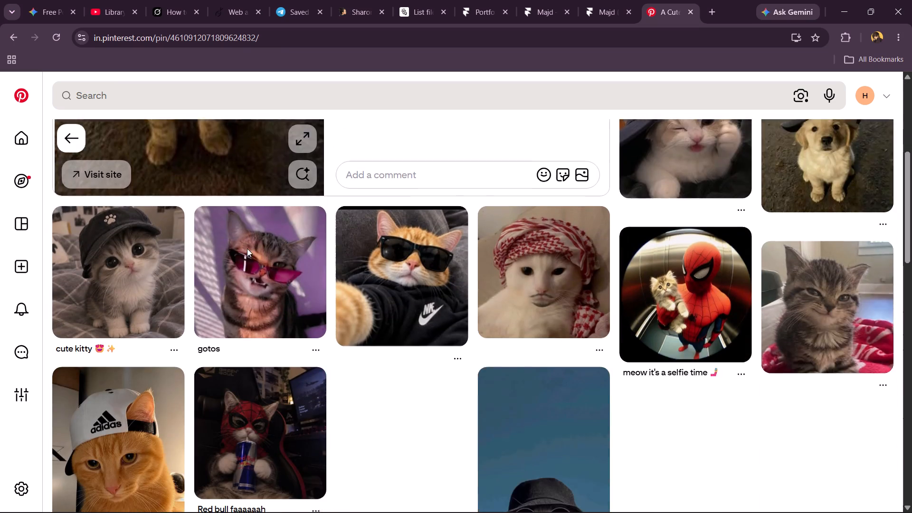
scroll(247, 248, "up", 6)
right_click(229, 247)
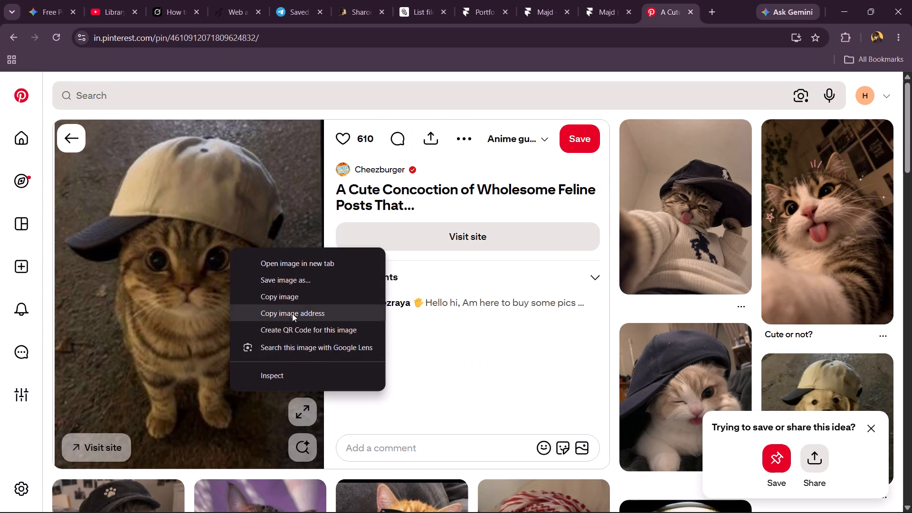
left_click(287, 285)
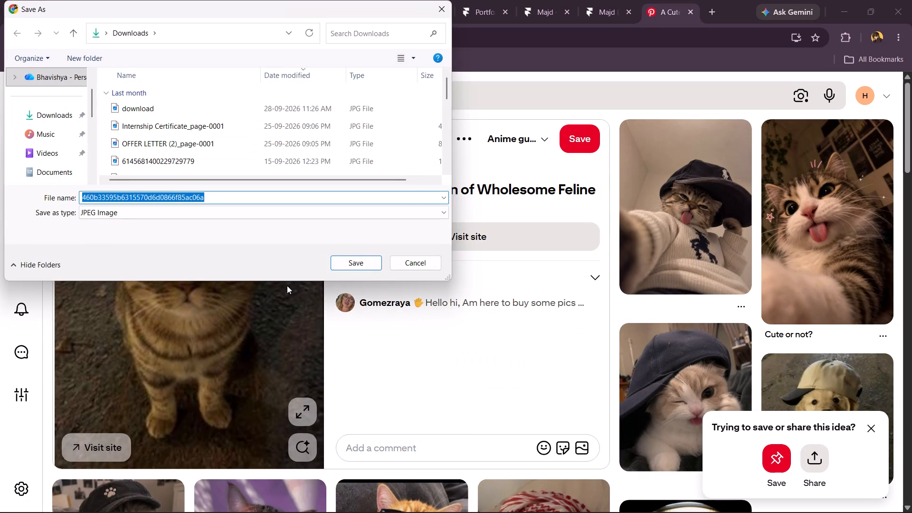
key("Return")
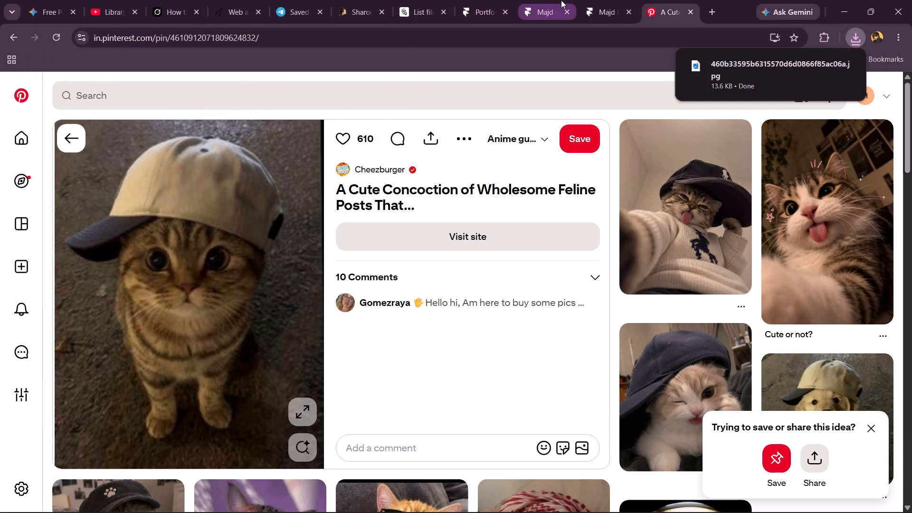
Switch from Pinterest back to the Majd (copy) project in Framer.
left_click(561, 0)
left_click(617, 0)
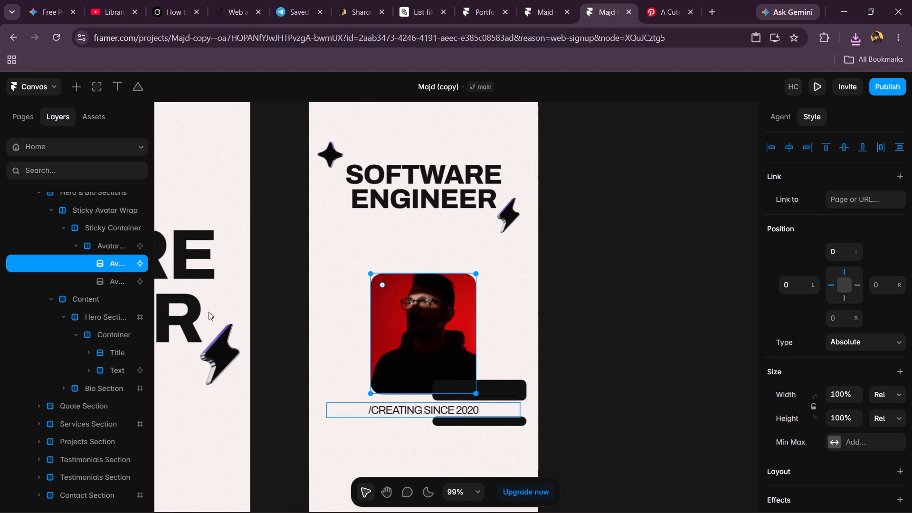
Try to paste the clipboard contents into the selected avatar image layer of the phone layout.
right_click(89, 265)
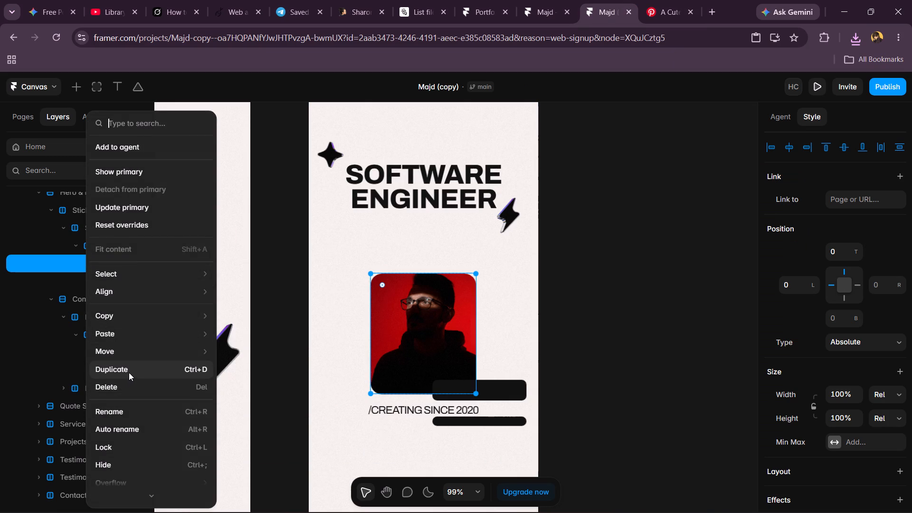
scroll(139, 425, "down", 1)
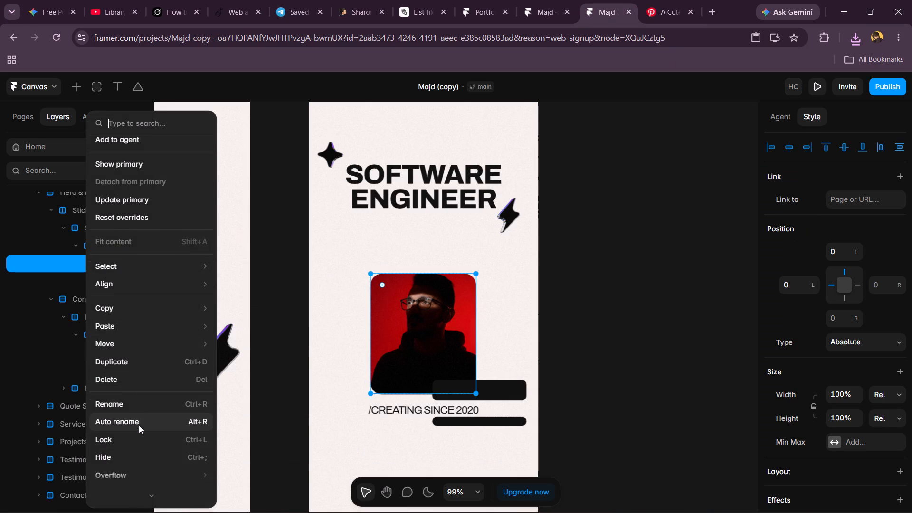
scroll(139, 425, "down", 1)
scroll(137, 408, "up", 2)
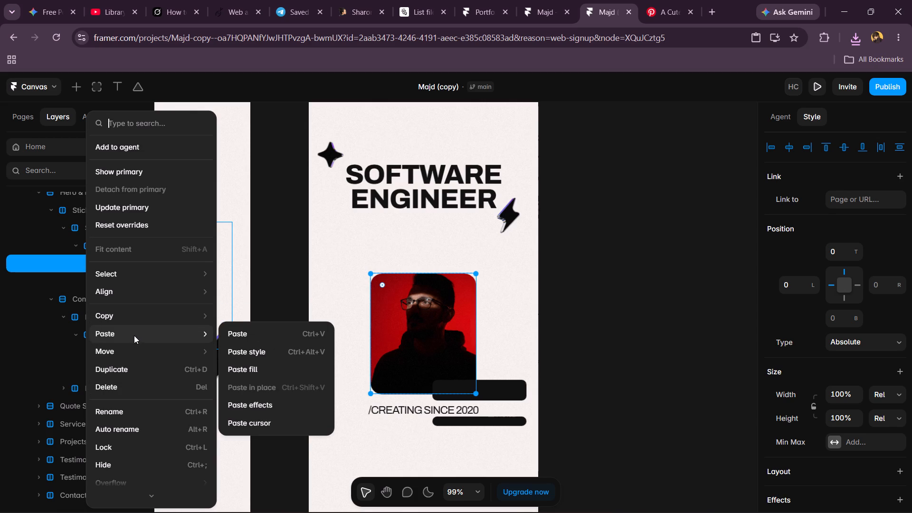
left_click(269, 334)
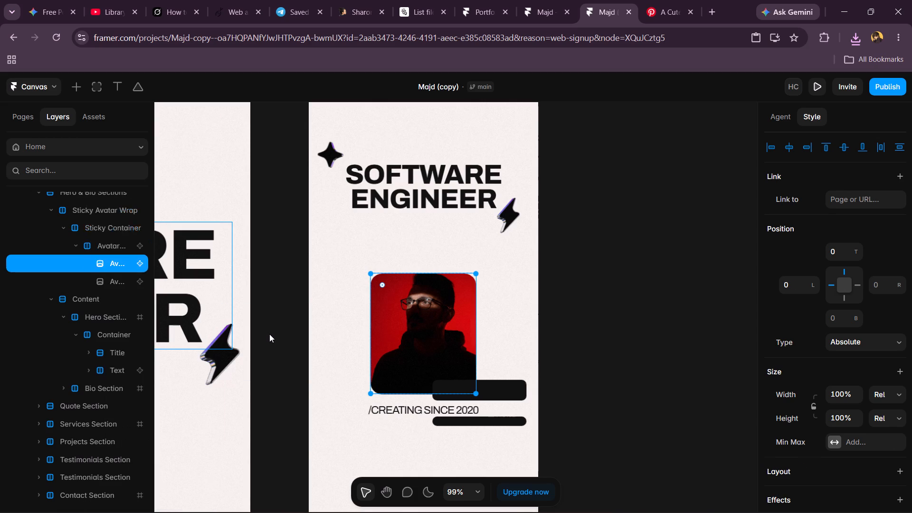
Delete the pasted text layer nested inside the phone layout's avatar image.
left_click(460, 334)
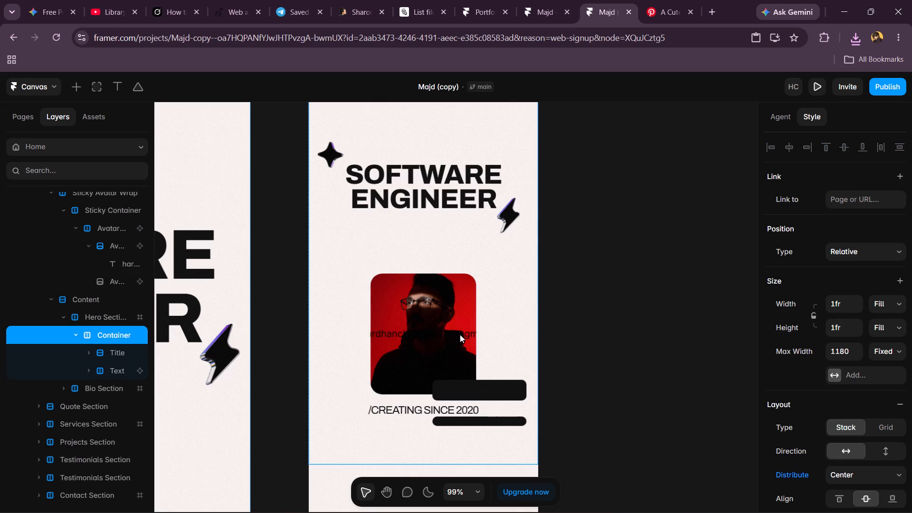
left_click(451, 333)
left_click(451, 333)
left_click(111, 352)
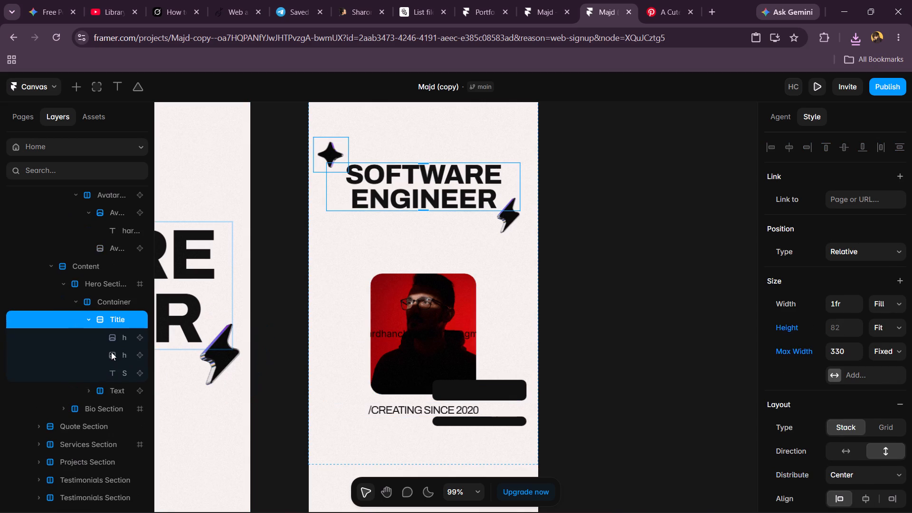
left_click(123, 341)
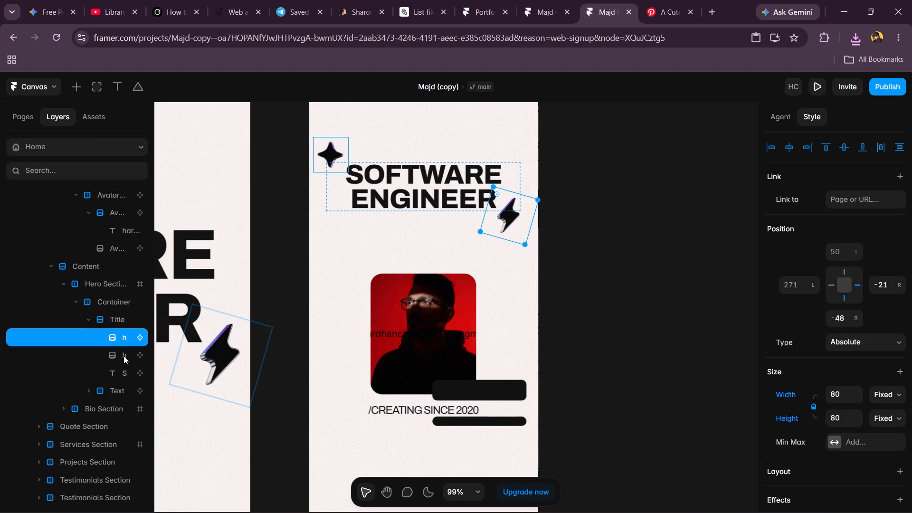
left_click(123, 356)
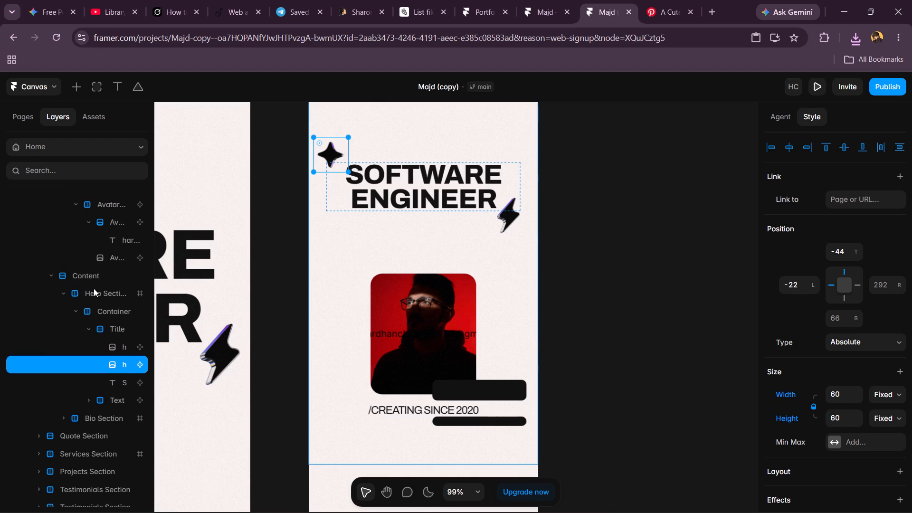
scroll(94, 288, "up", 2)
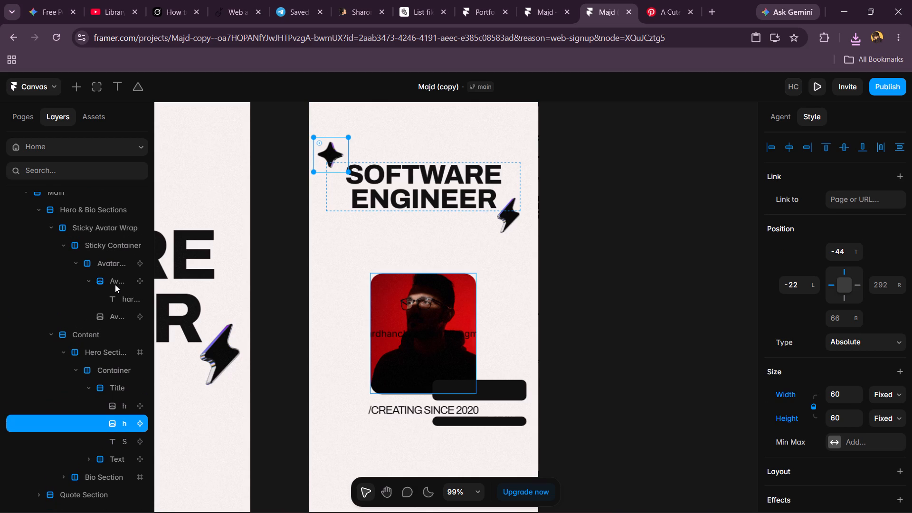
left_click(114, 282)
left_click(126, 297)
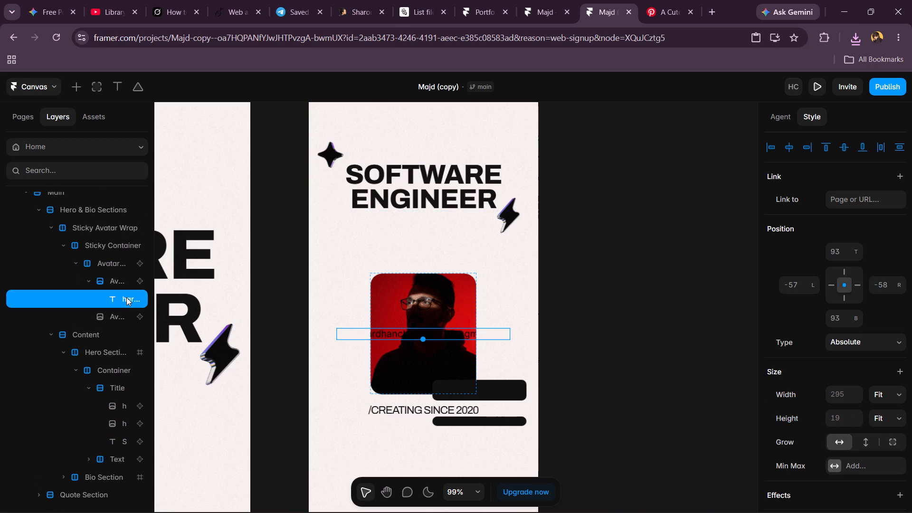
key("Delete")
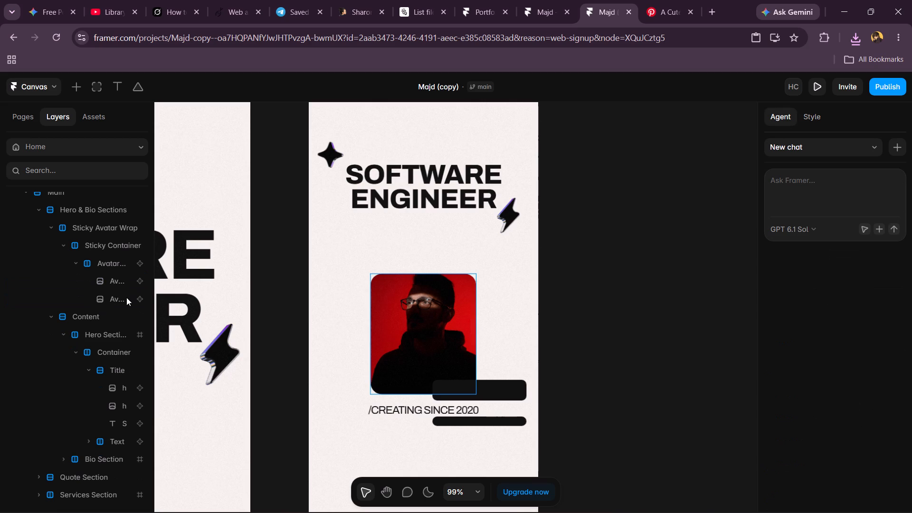
Replace the phone avatar's image fill with the downloaded JPEG of the cat in the beige cap.
left_click(112, 282)
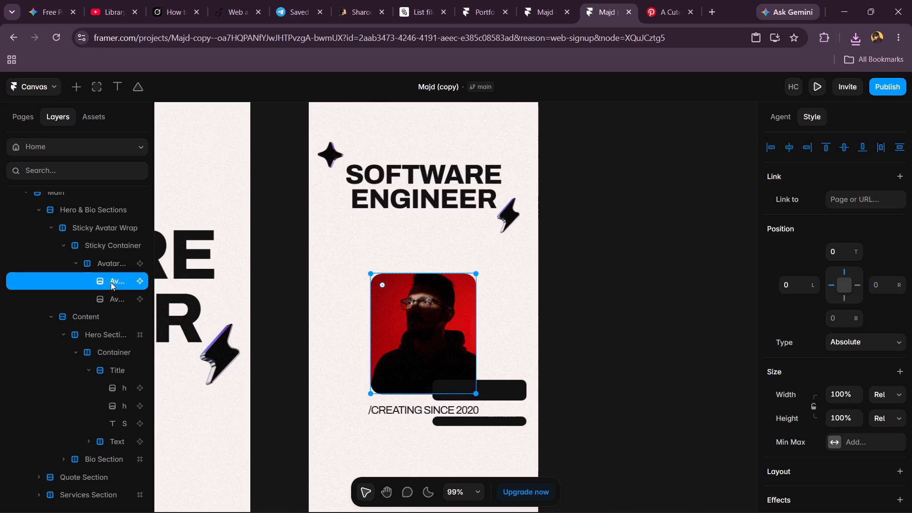
right_click(111, 282)
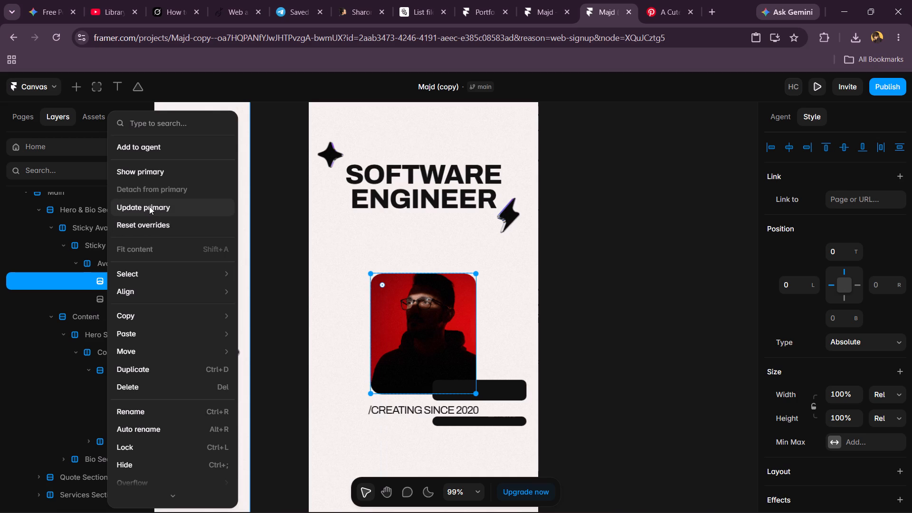
right_click(441, 330)
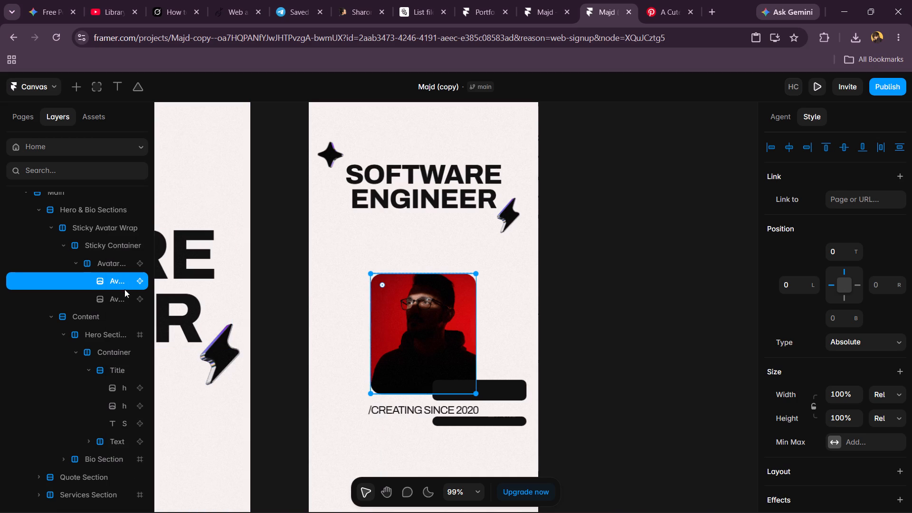
left_click(142, 280)
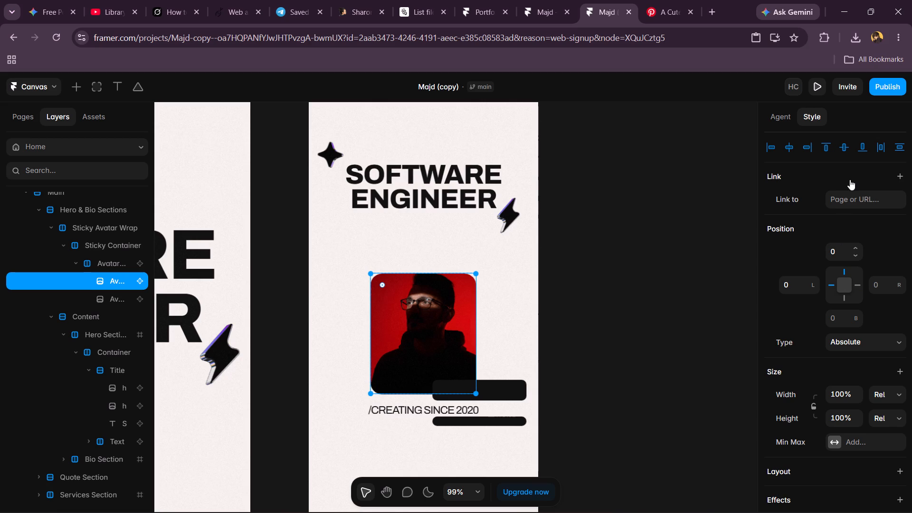
scroll(821, 424, "down", 3)
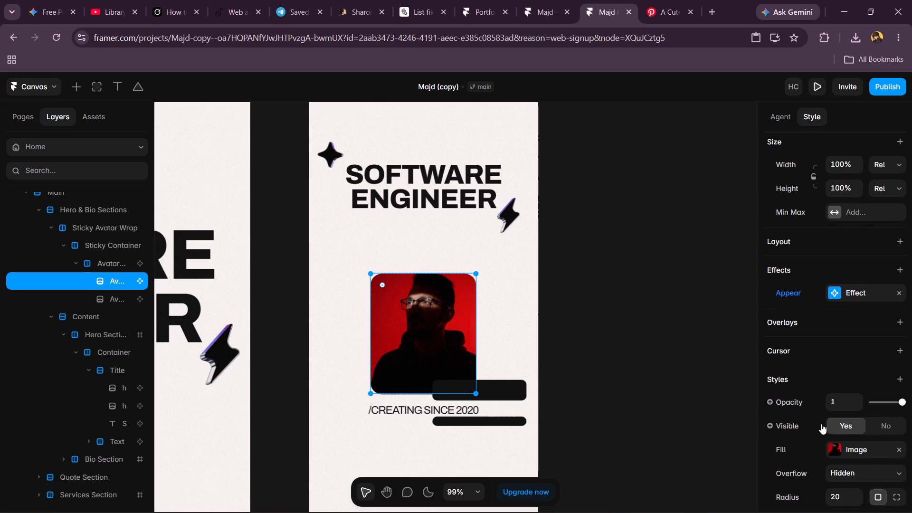
scroll(821, 424, "down", 4)
scroll(831, 287, "up", 3)
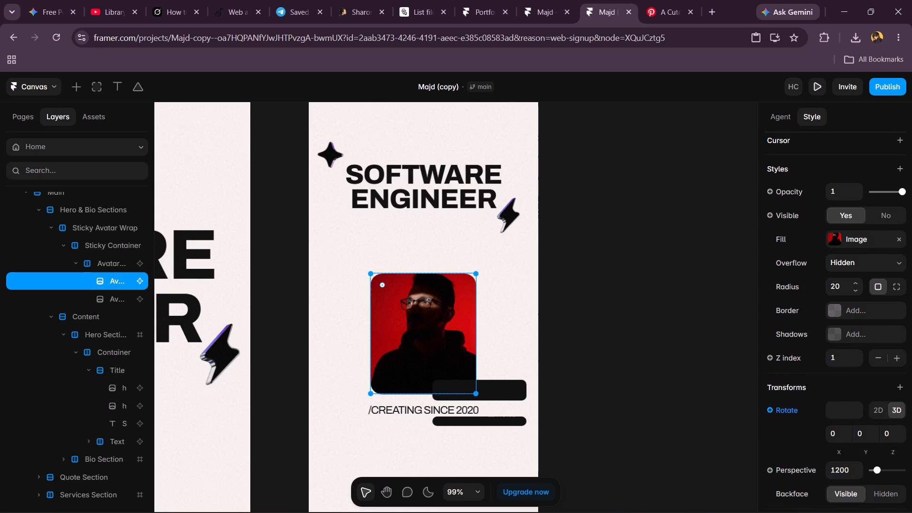
left_click(898, 241)
left_click(874, 242)
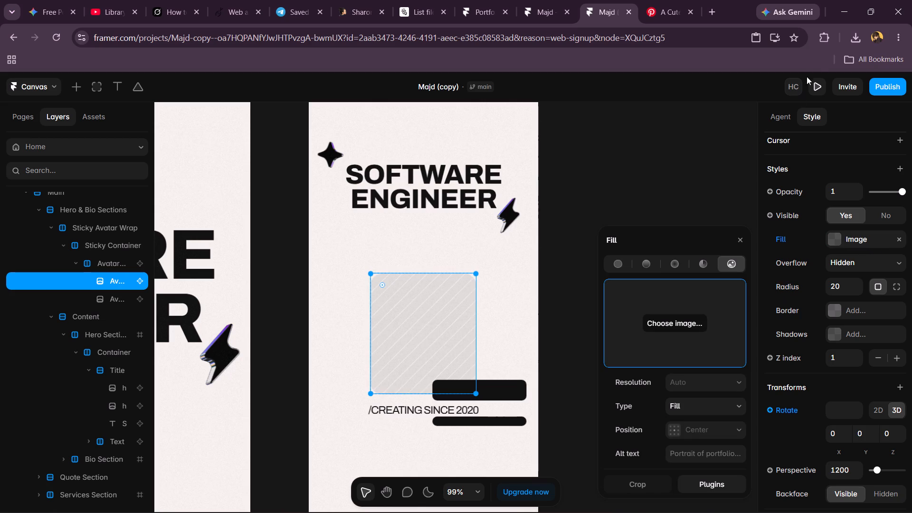
left_click(850, 42)
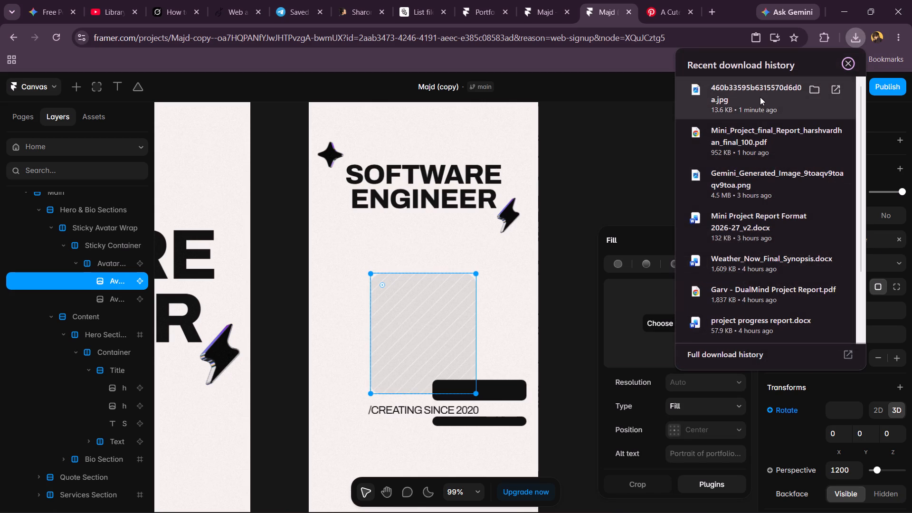
left_click_drag(760, 97, 664, 317)
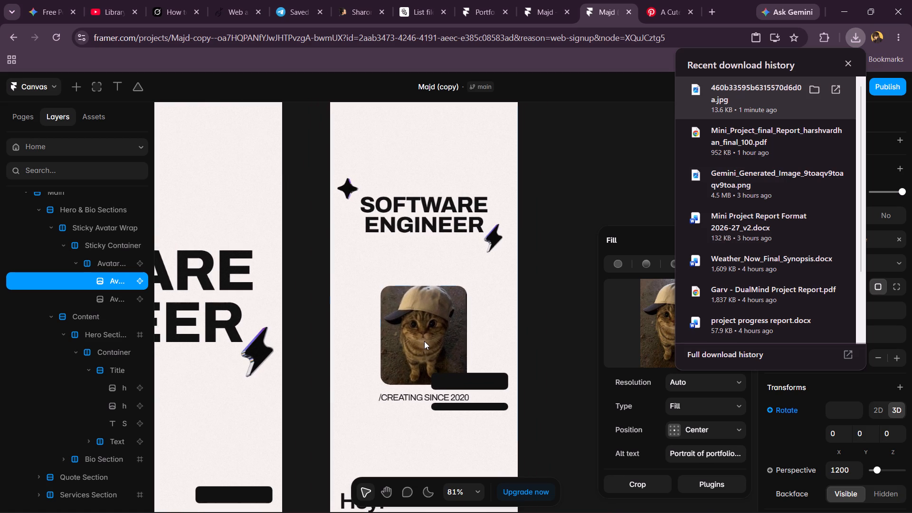
Check the hero avatars in the larger layouts beside the phone layout.
scroll(553, 203, "down", 1)
scroll(553, 203, "right", 4)
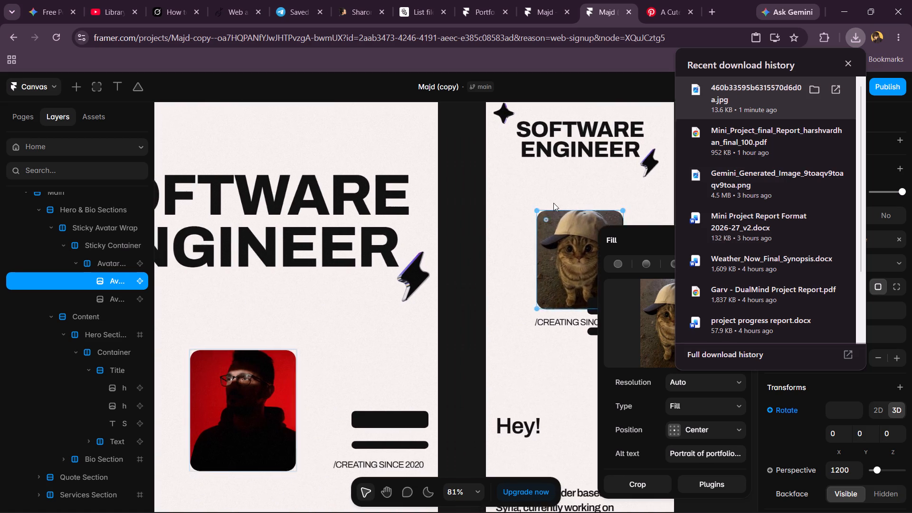
scroll(553, 203, "right", 5)
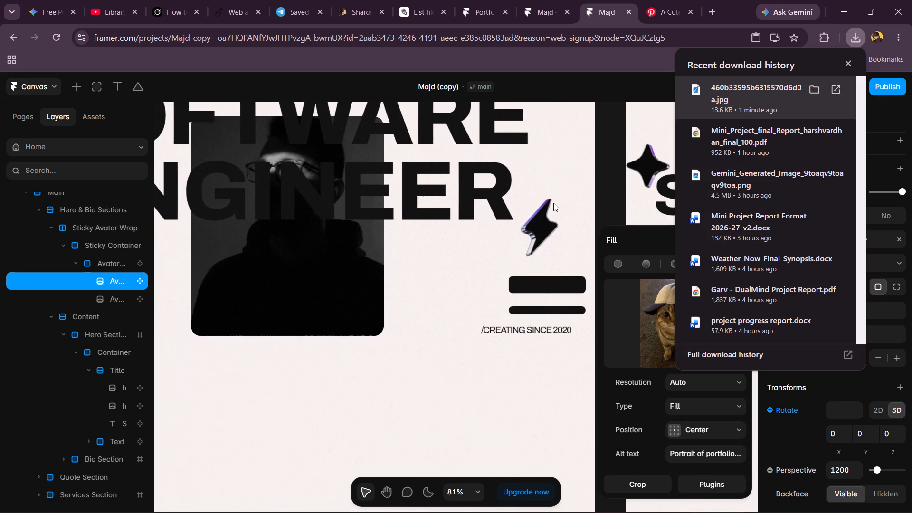
scroll(553, 203, "right", 1)
scroll(553, 203, "left", 7)
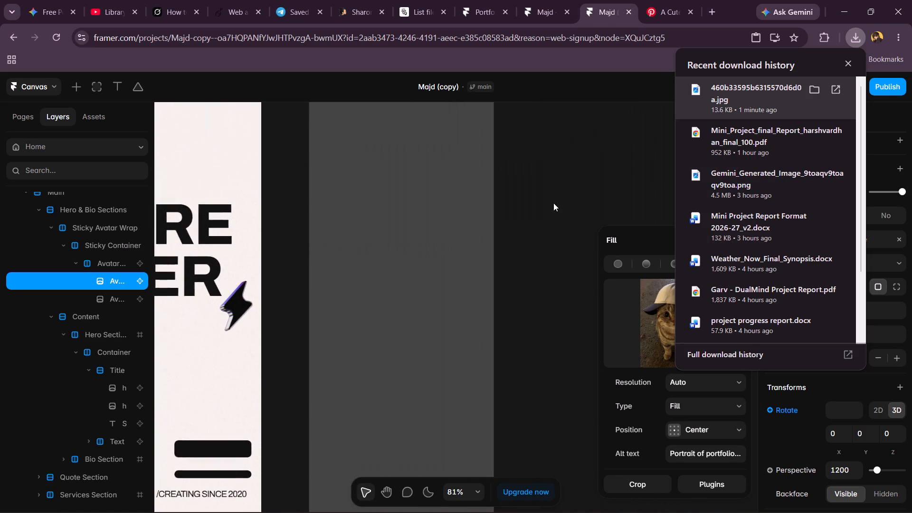
left_click(577, 206)
Replace the front avatar image's fill in the tablet layout with the same downloaded cat JPEG.
scroll(577, 206, "right", 2)
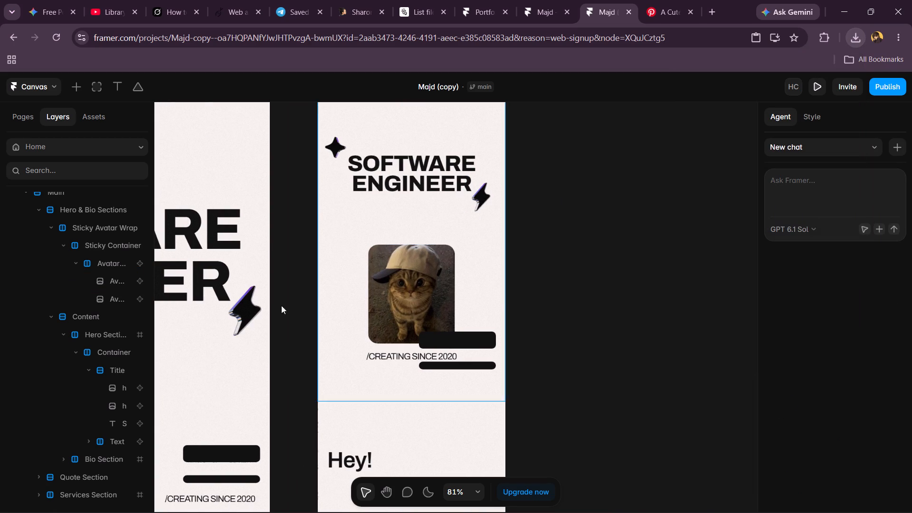
scroll(201, 280, "right", 4)
left_click(237, 437)
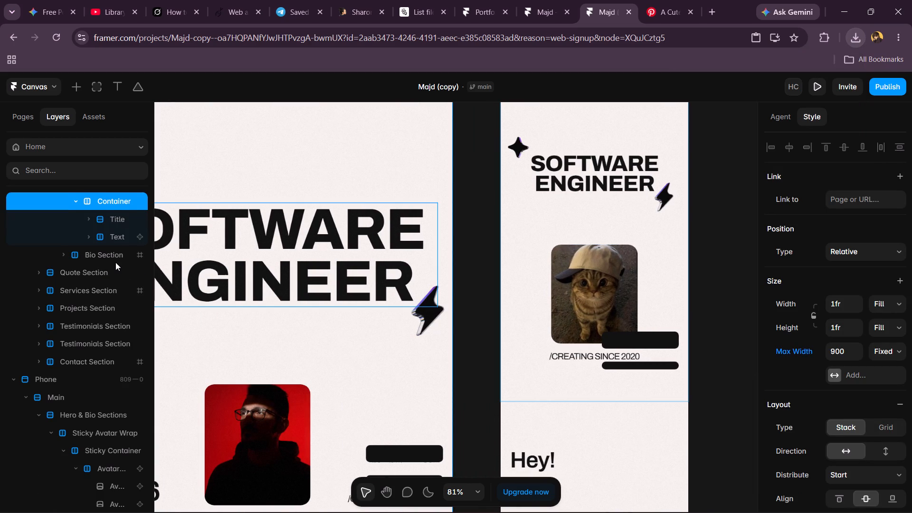
scroll(115, 262, "up", 2)
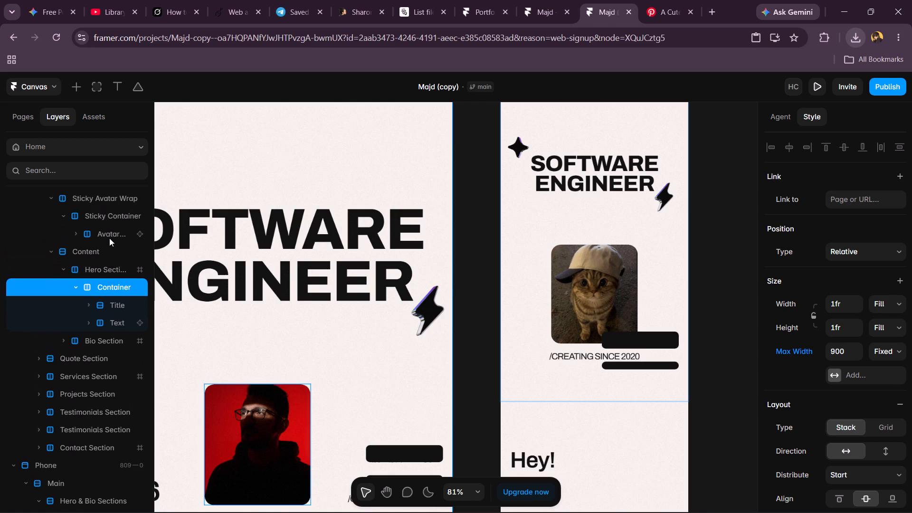
left_click(110, 237)
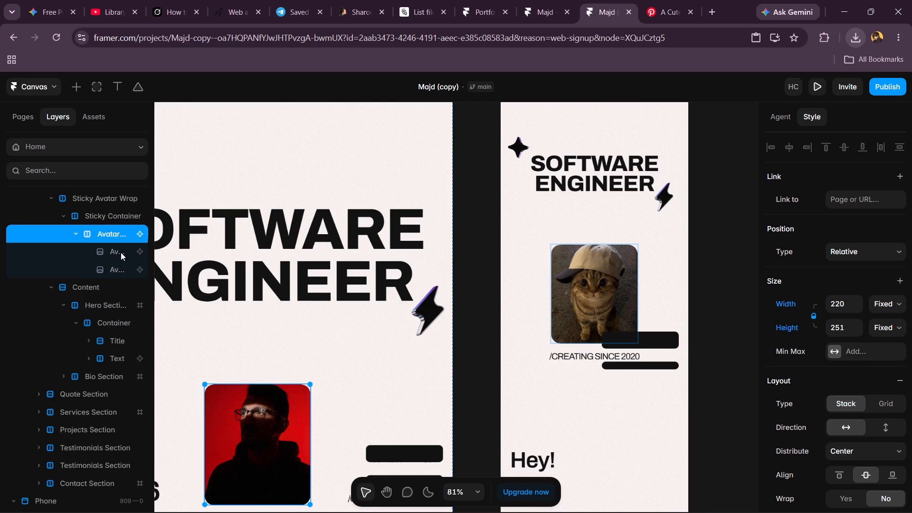
left_click(120, 252)
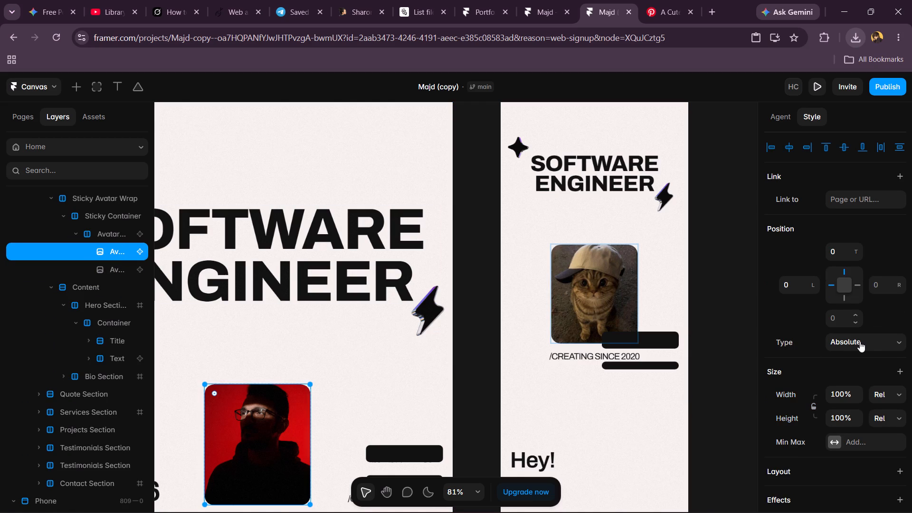
scroll(860, 342, "down", 6)
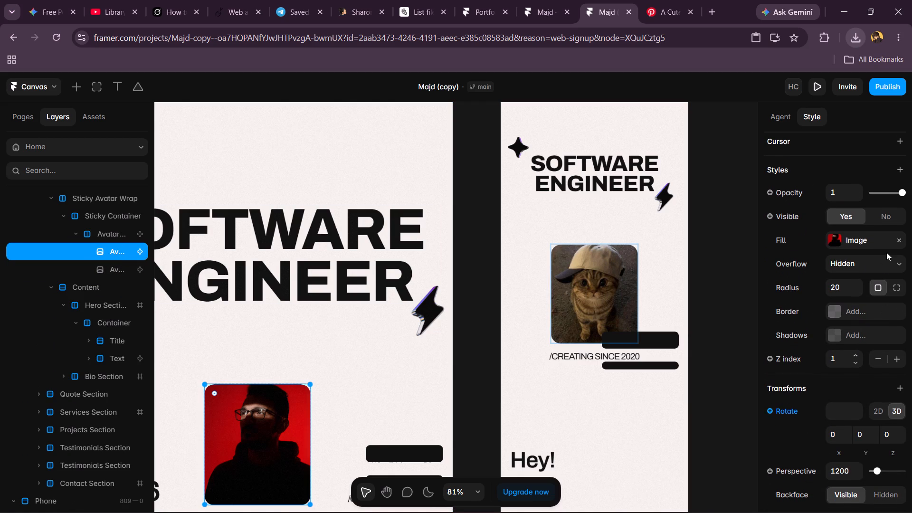
left_click(898, 240)
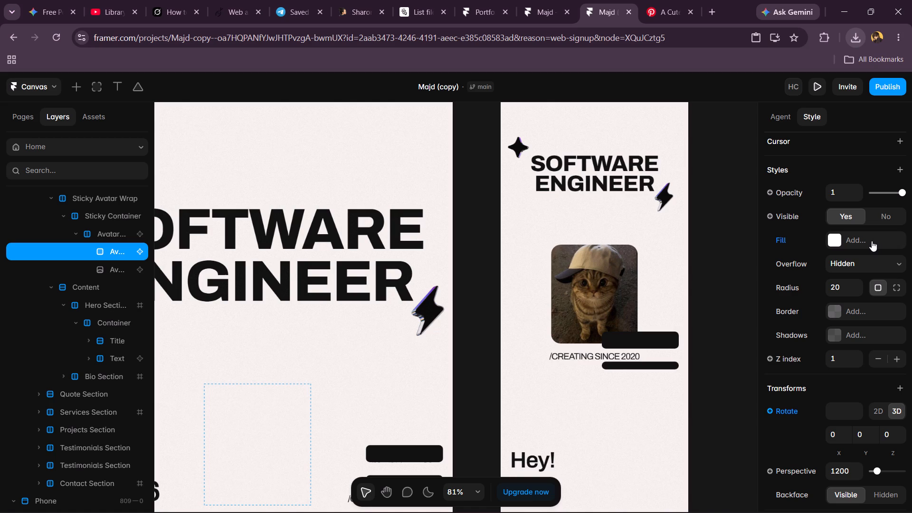
left_click(872, 241)
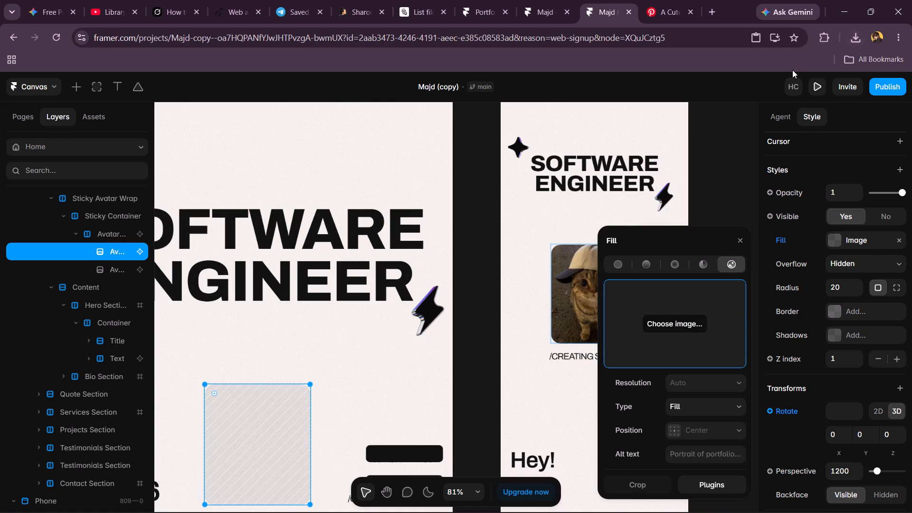
left_click(856, 35)
left_click_drag(757, 100, 702, 265)
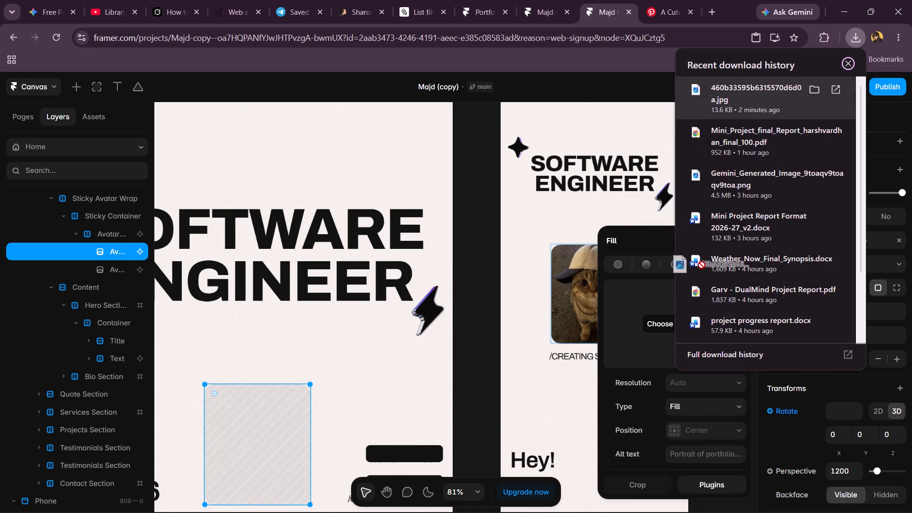
left_click_drag(702, 265, 663, 336)
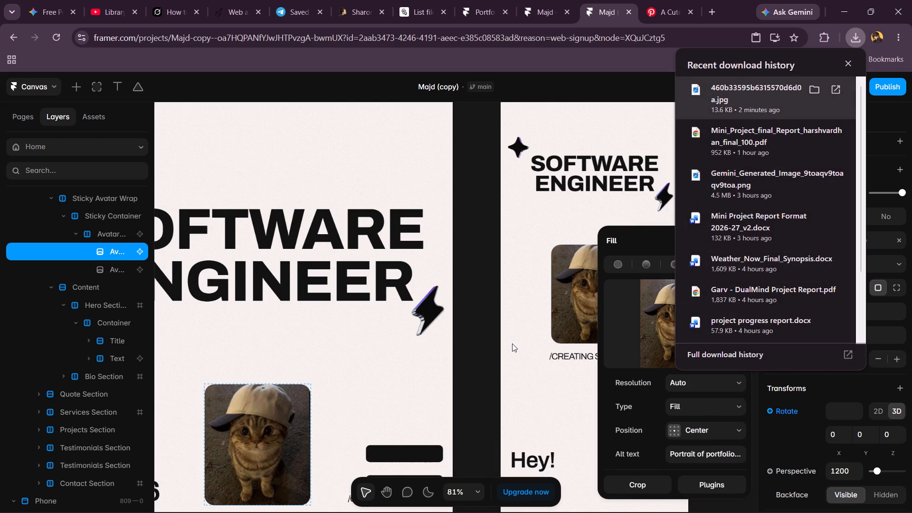
Replace the second avatar image's fill in the tablet layout with the downloaded JPEG of the cat in the beige cap.
left_click(114, 272)
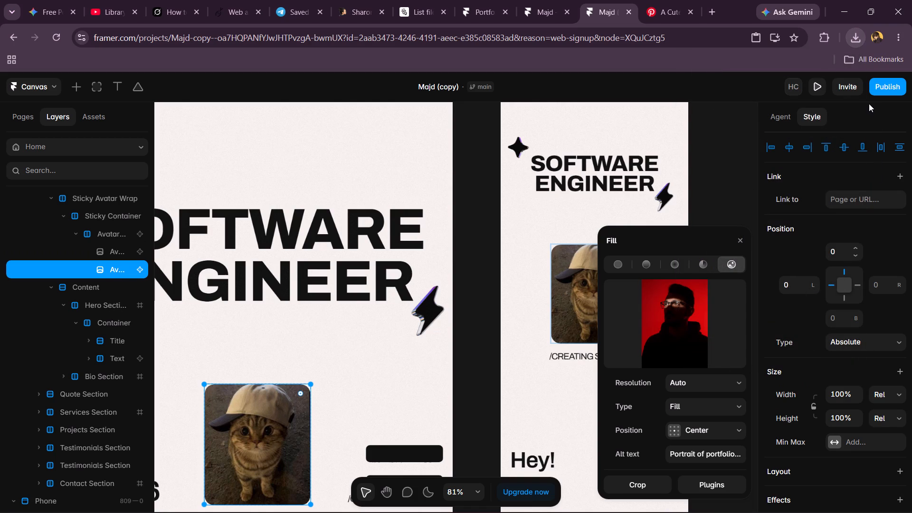
scroll(911, 307, "down", 4)
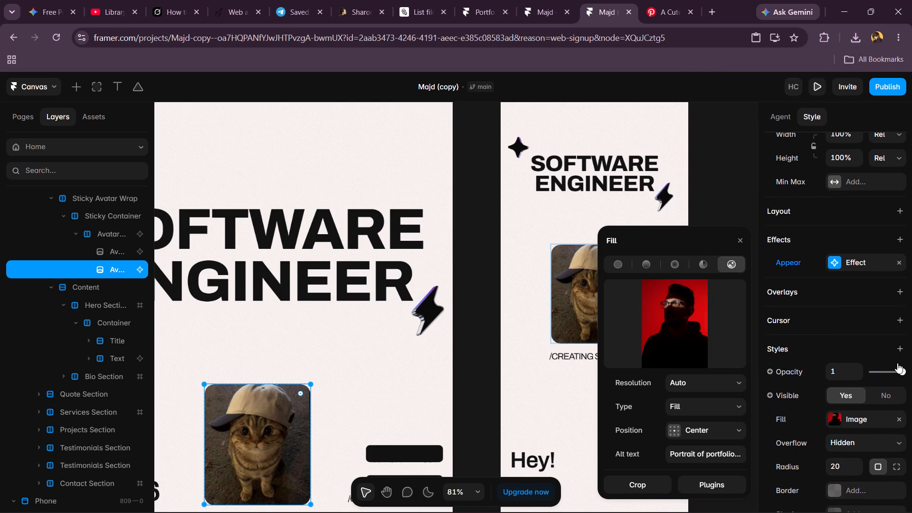
left_click(900, 420)
left_click(865, 424)
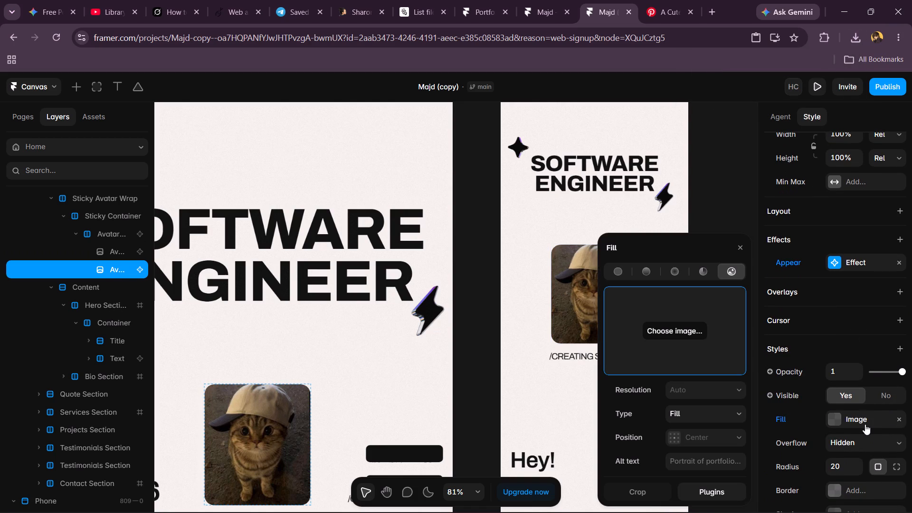
left_click(859, 37)
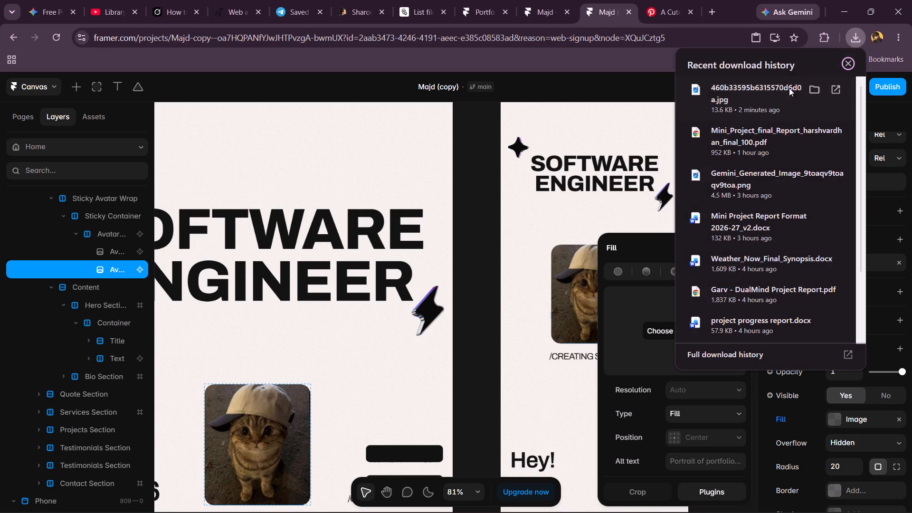
left_click_drag(760, 107, 662, 322)
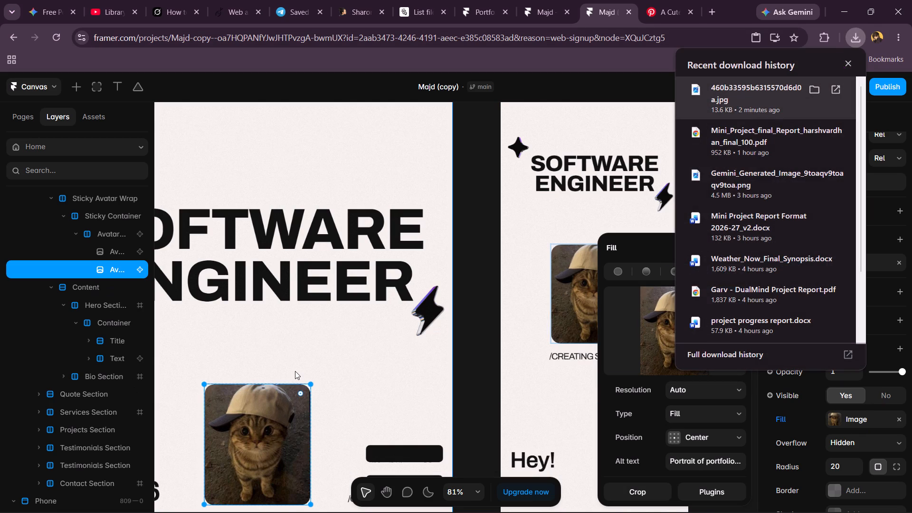
Replace the first avatar image's fill in the desktop layout's hero with the same downloaded cat JPEG.
scroll(295, 371, "down", 2)
scroll(295, 371, "right", 4)
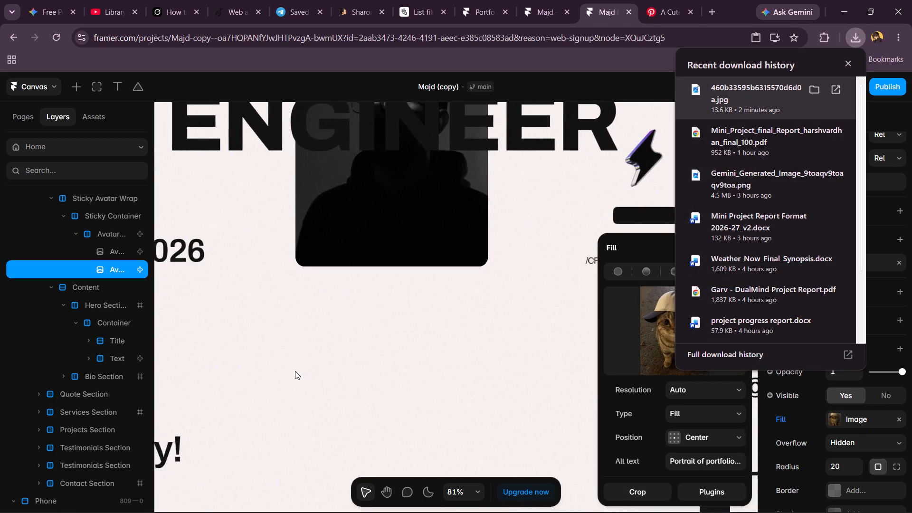
scroll(295, 371, "up", 1)
left_click(357, 293)
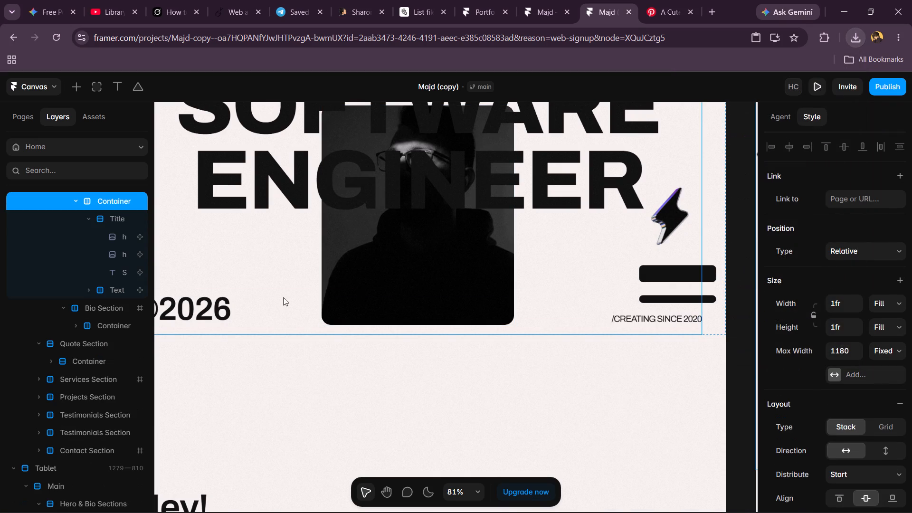
scroll(72, 253, "up", 2)
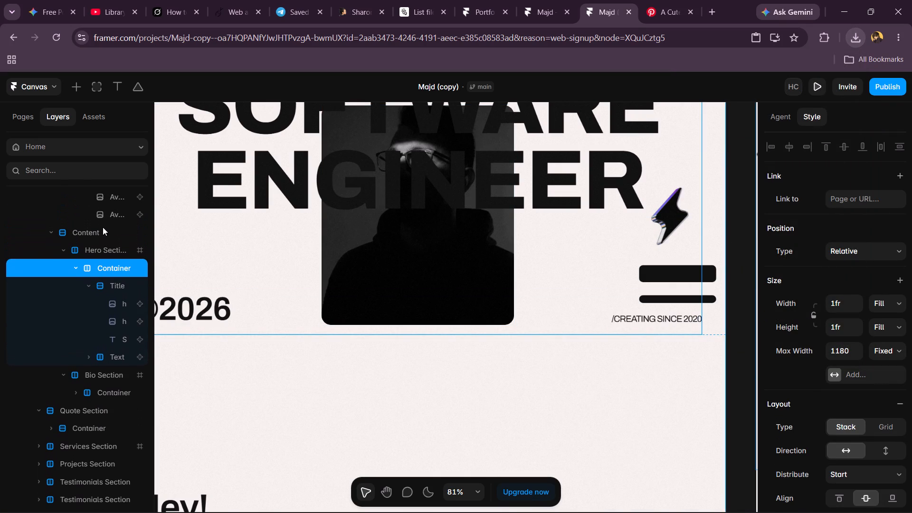
left_click(108, 195)
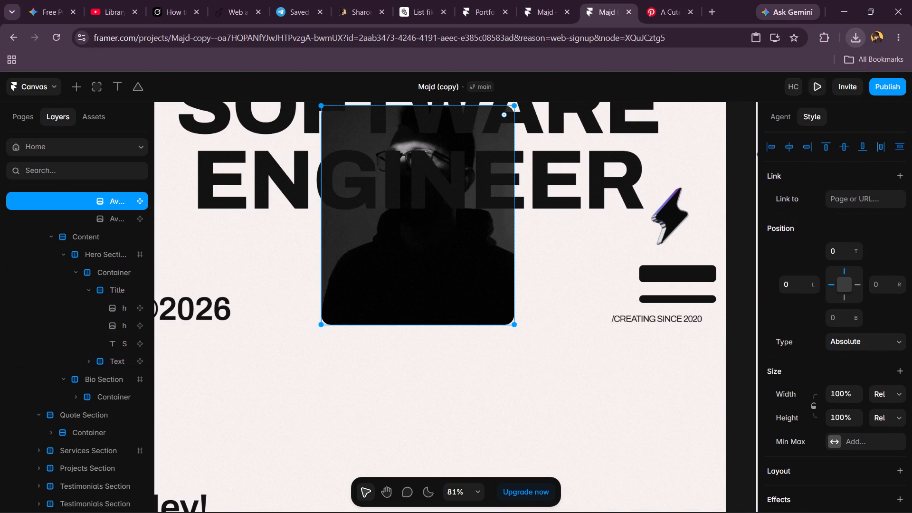
scroll(870, 330, "down", 4)
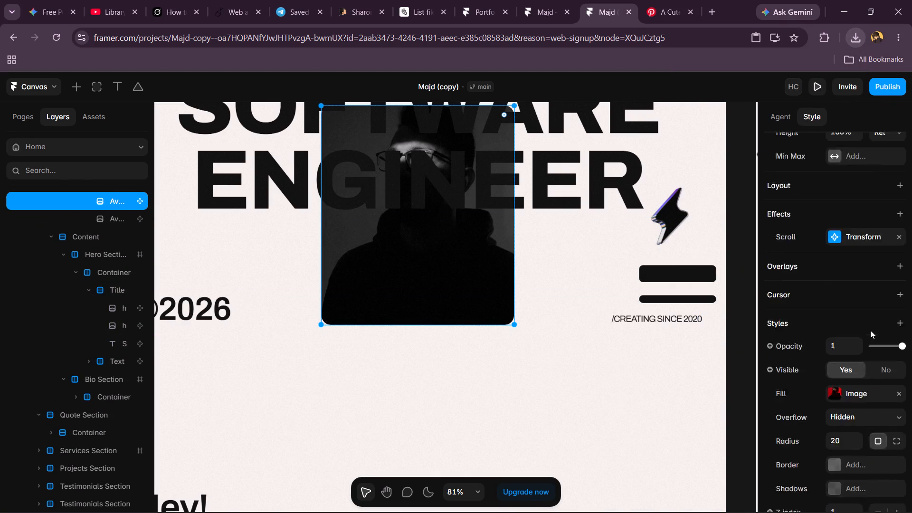
scroll(848, 258, "up", 2)
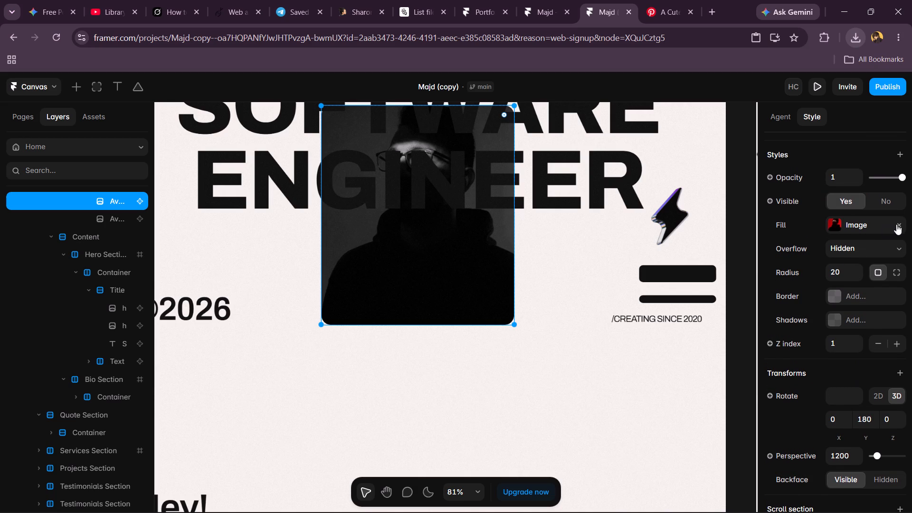
left_click(899, 226)
left_click(861, 226)
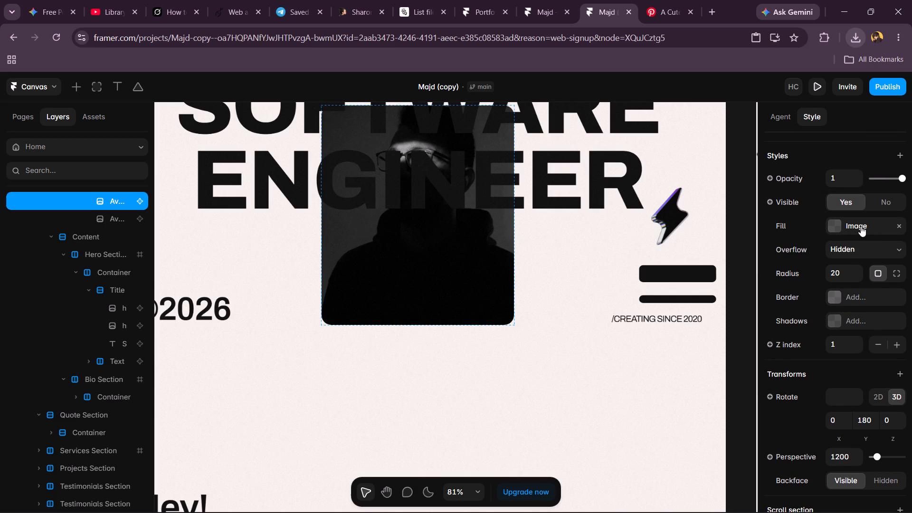
left_click(852, 37)
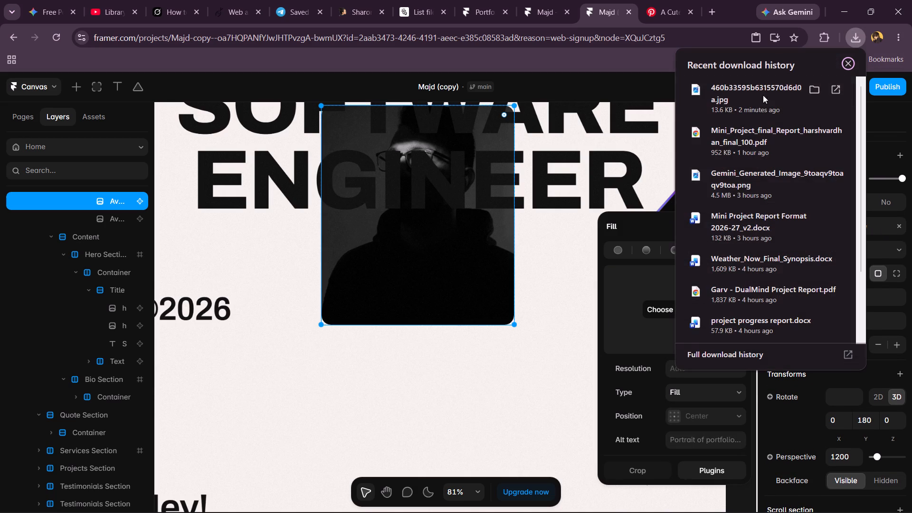
left_click_drag(751, 106, 641, 299)
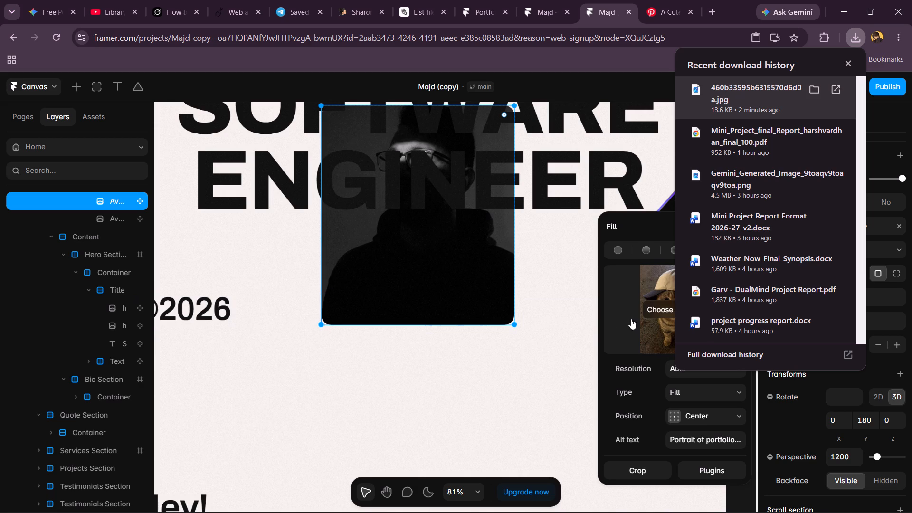
left_click(620, 314)
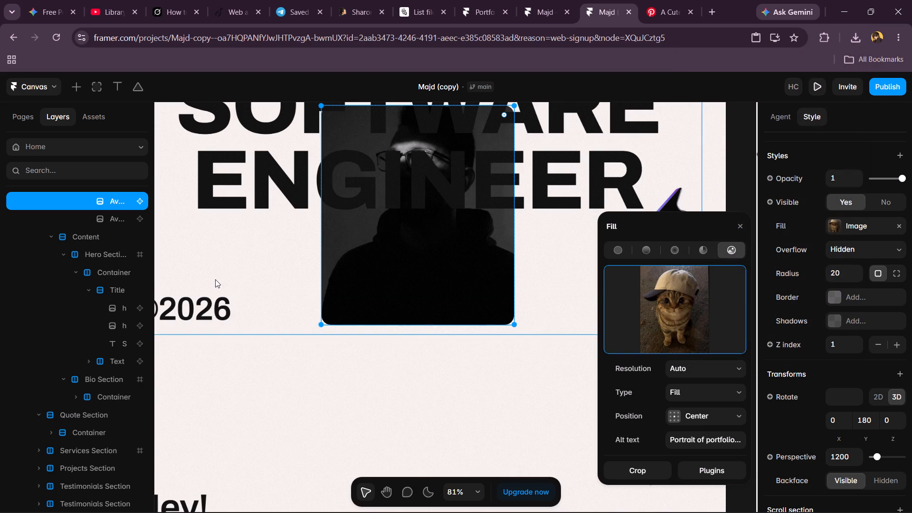
Remove the red portrait fill from the desktop layout's second avatar image and start an empty image fill for it.
left_click(115, 214)
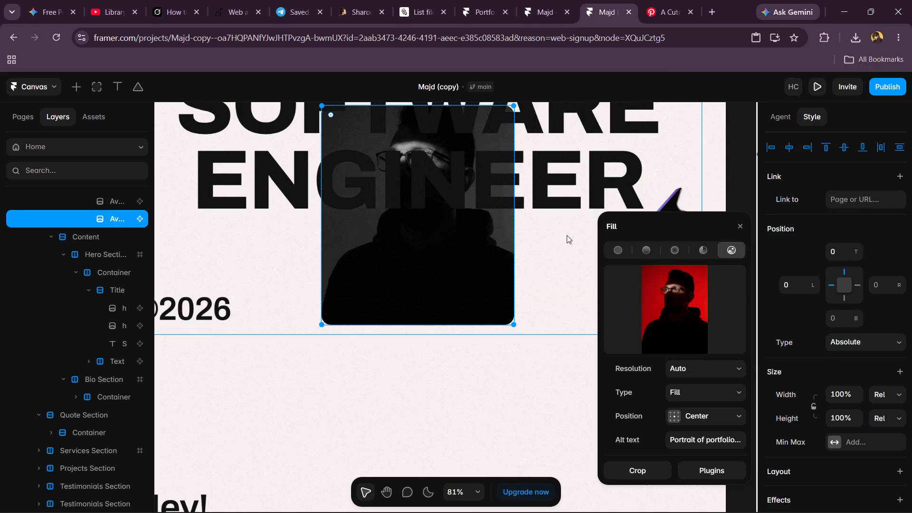
scroll(847, 351, "down", 2)
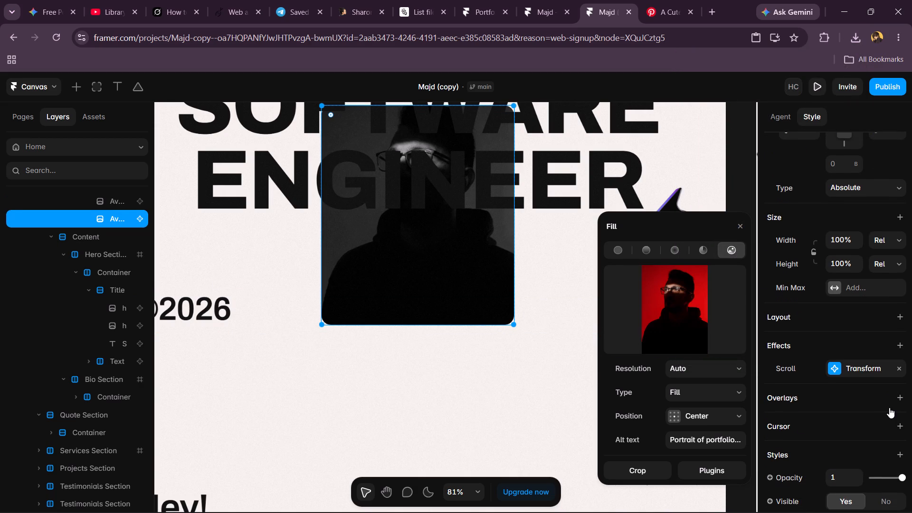
scroll(889, 408, "down", 1)
left_click(902, 427)
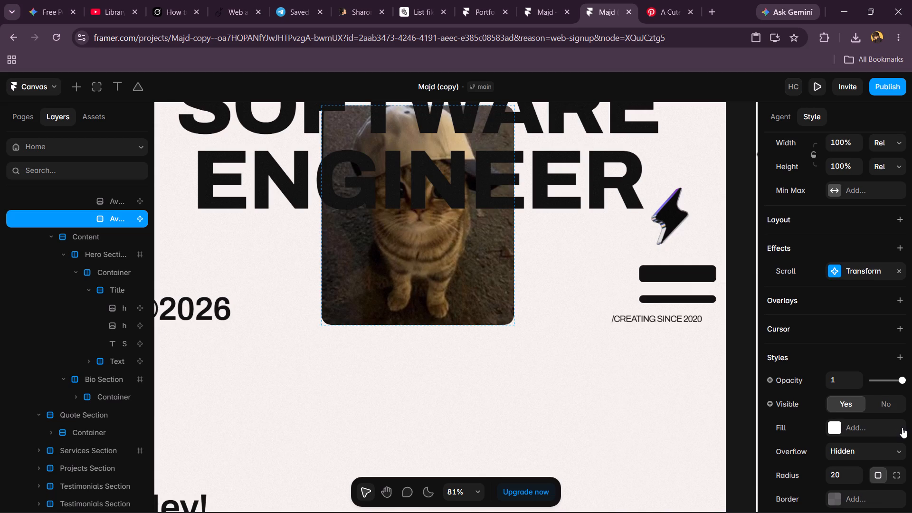
left_click(839, 427)
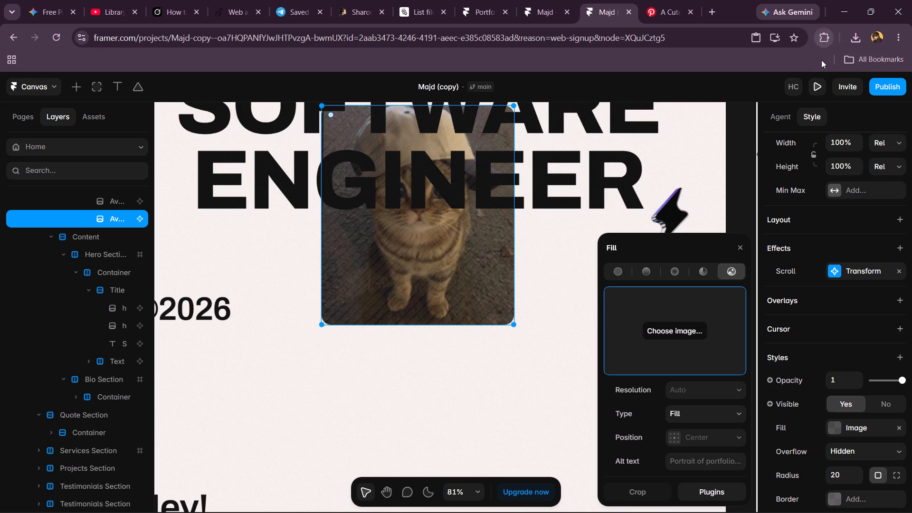
left_click(849, 39)
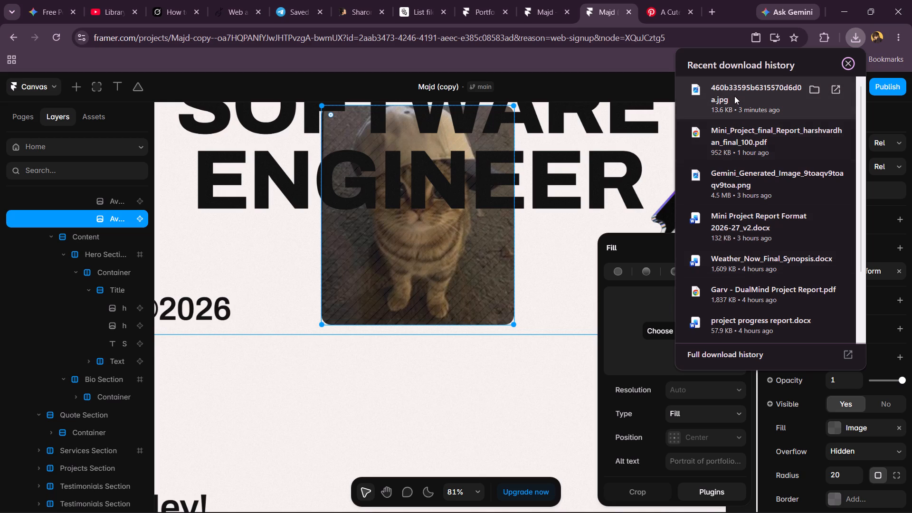
Switch to Pinterest and browse the pins related to the capped cat for another avatar picture.
left_click(674, 19)
scroll(494, 241, "down", 5)
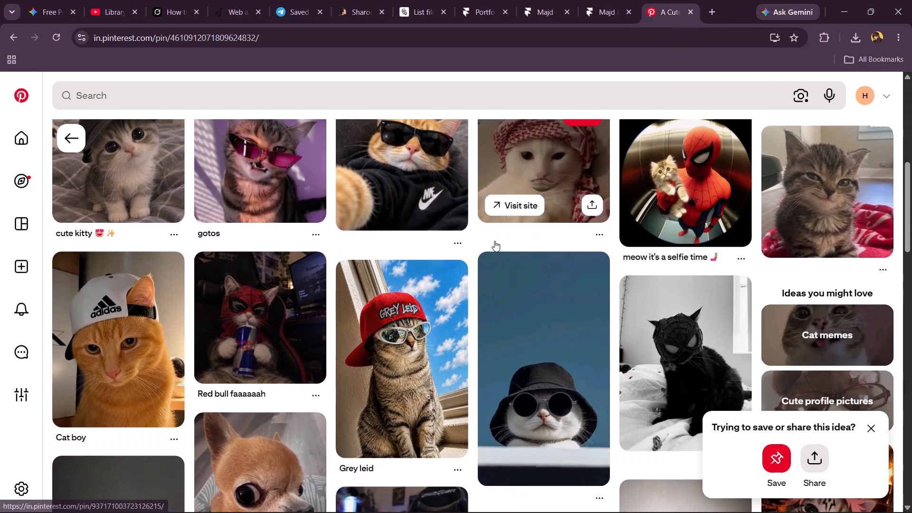
scroll(494, 241, "down", 10)
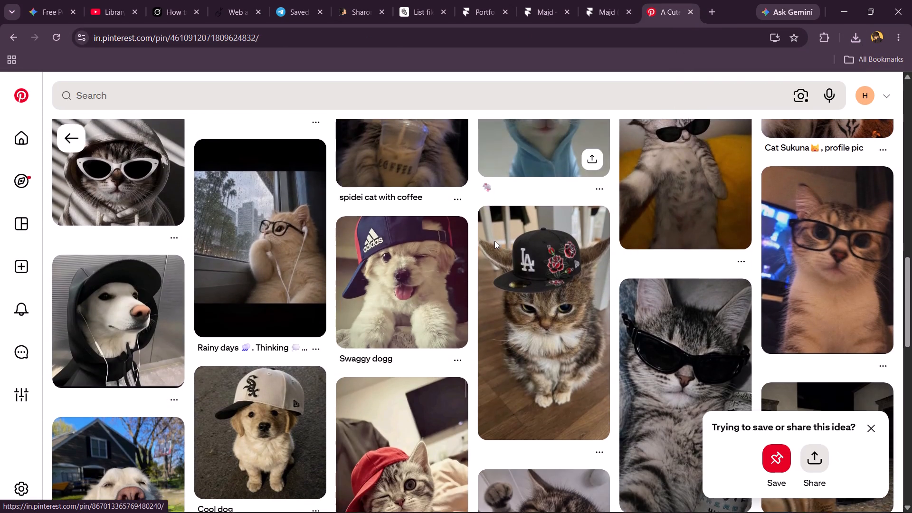
scroll(494, 241, "down", 7)
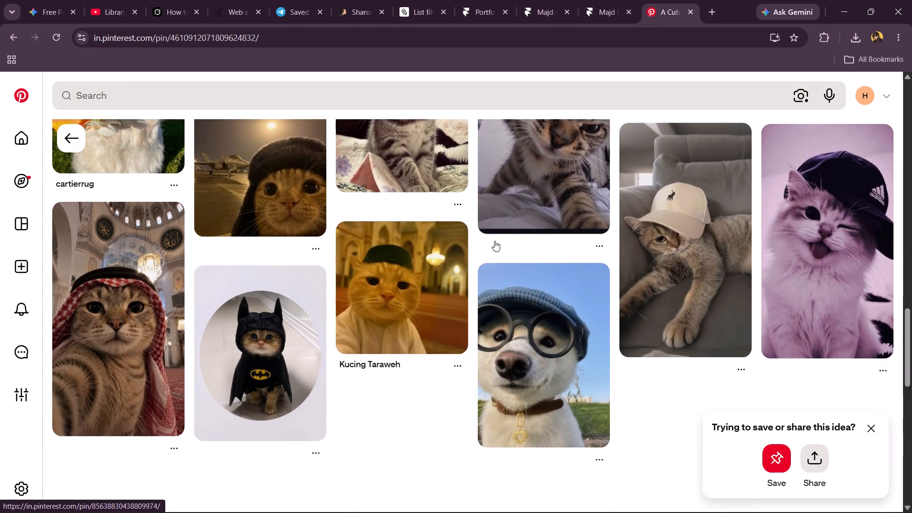
scroll(494, 241, "down", 3)
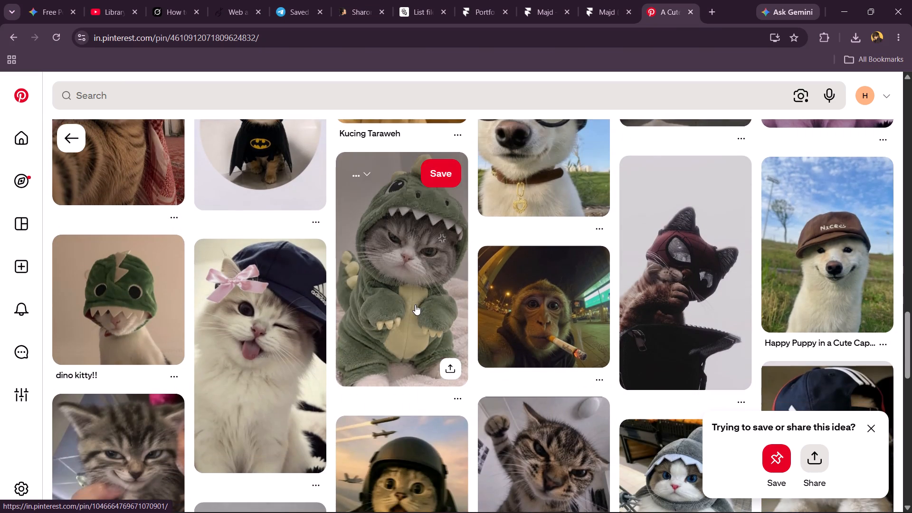
scroll(415, 304, "down", 6)
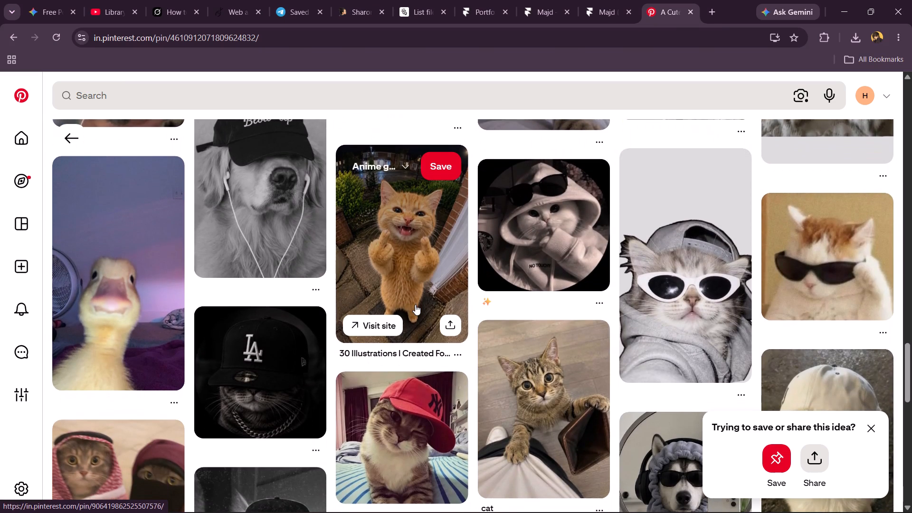
scroll(415, 304, "down", 1)
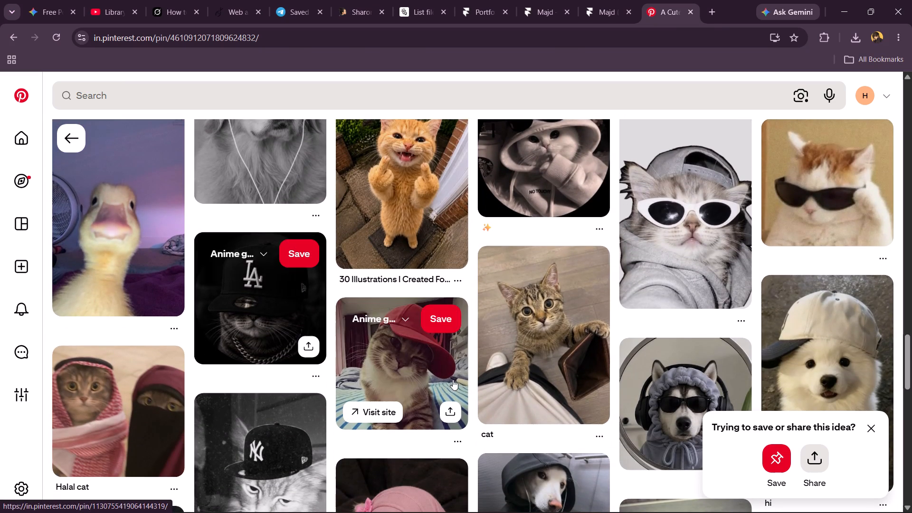
scroll(453, 380, "down", 9)
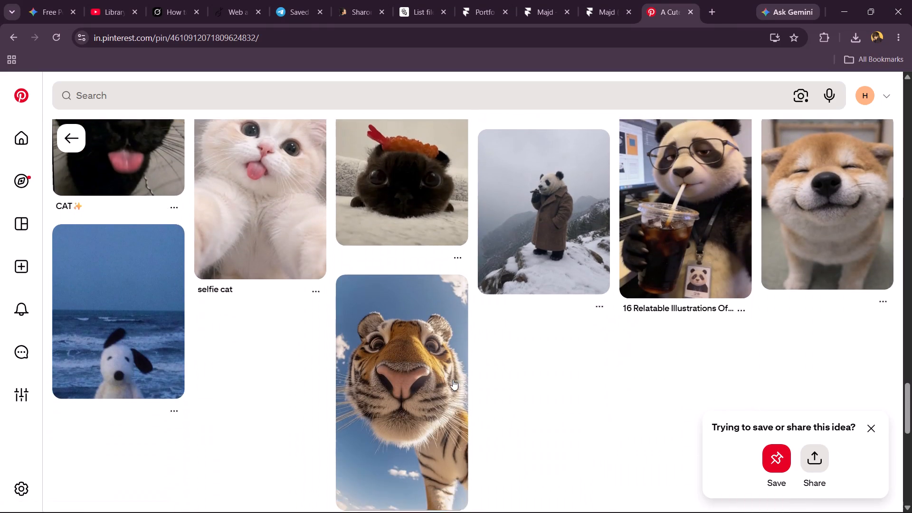
scroll(453, 380, "up", 6)
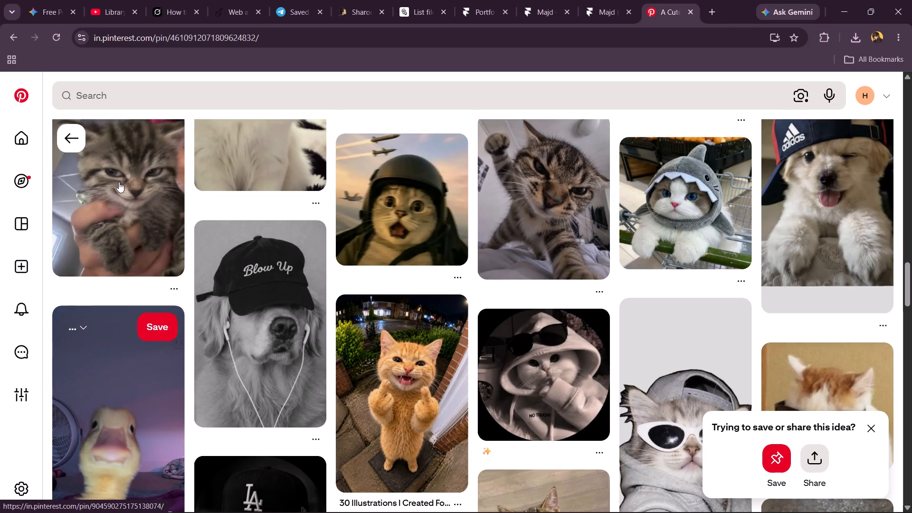
Open the pin of the smirking tabby kitten held in a hand and look through its related cat pins.
left_click(119, 182)
scroll(341, 294, "down", 2)
scroll(412, 330, "up", 2)
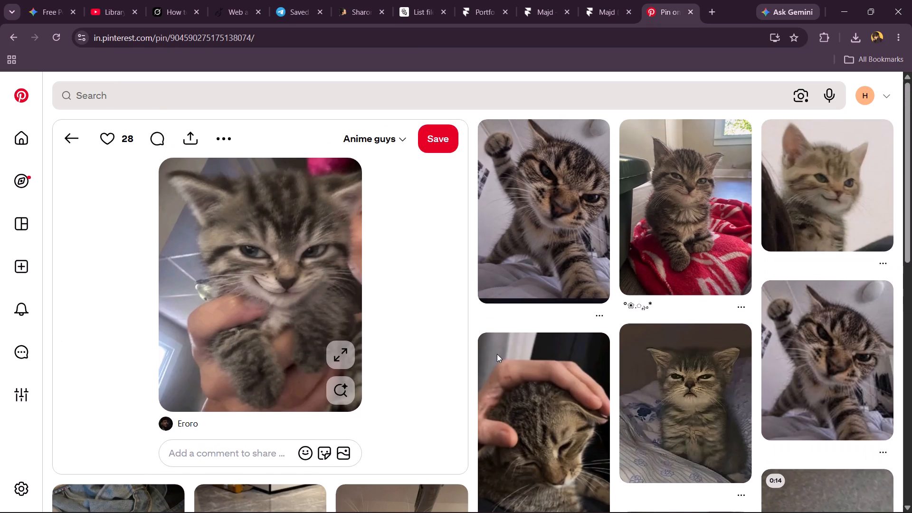
scroll(556, 389, "down", 6)
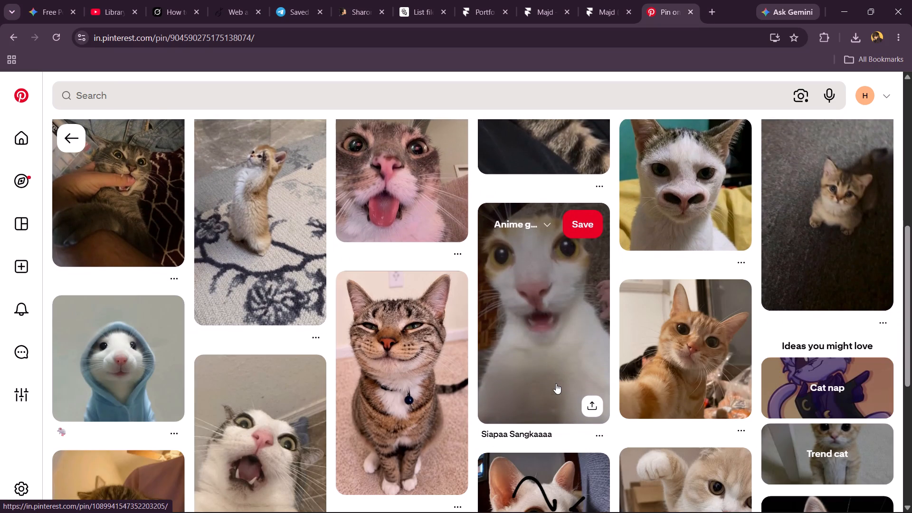
scroll(409, 377, "down", 6)
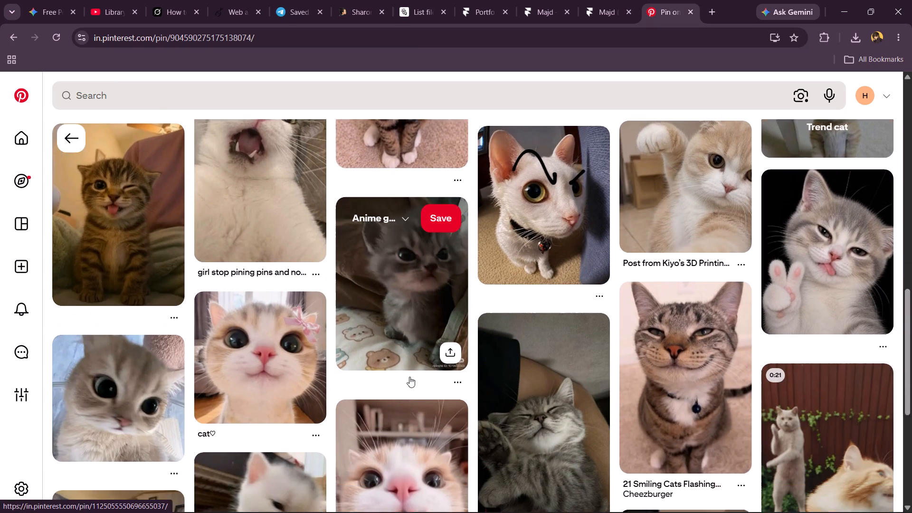
scroll(409, 377, "down", 1)
scroll(719, 428, "down", 6)
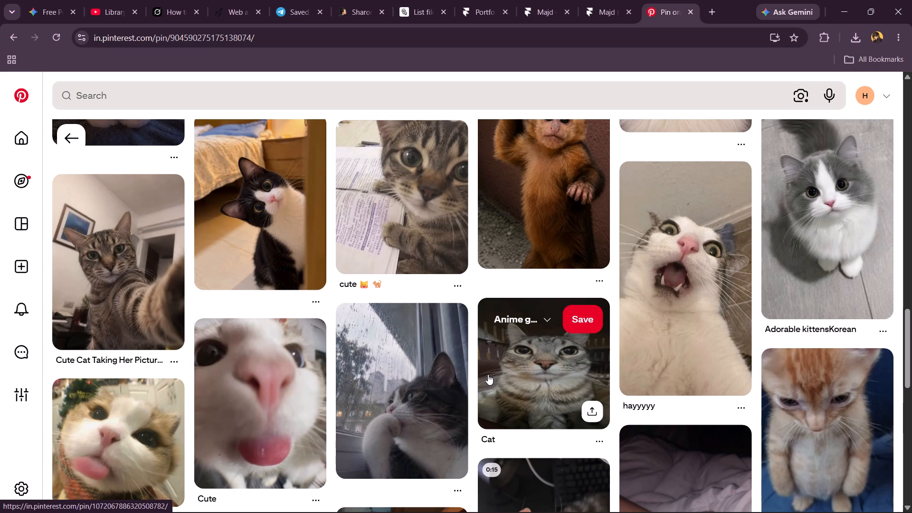
scroll(425, 420, "down", 3)
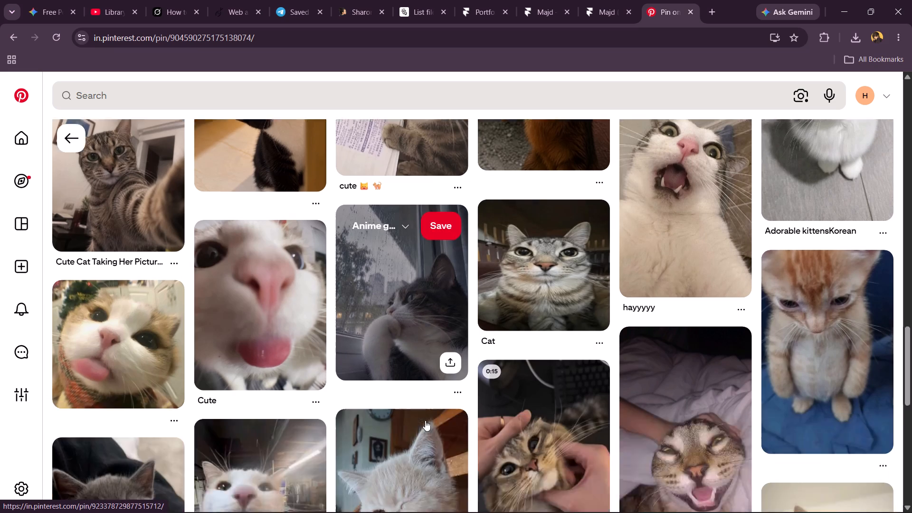
scroll(425, 420, "down", 3)
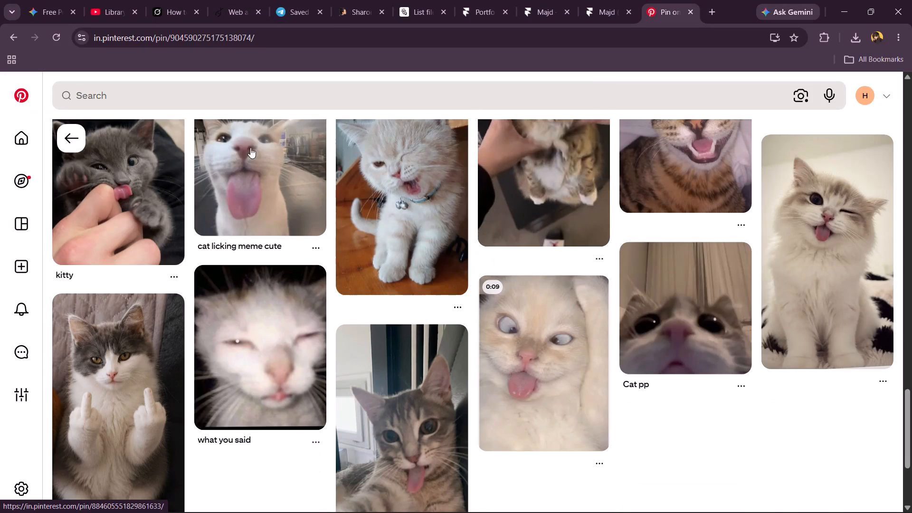
Search Pinterest for "black background cat".
left_click(196, 90)
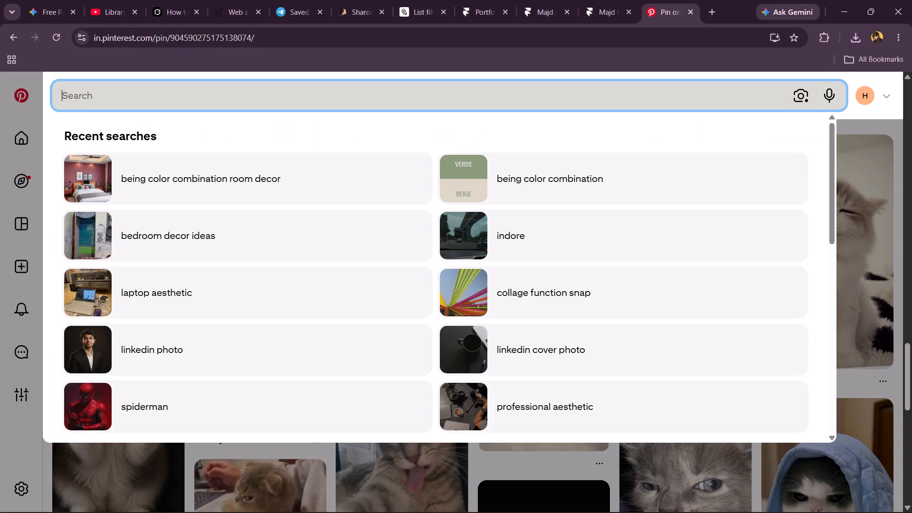
type("black")
key("space")
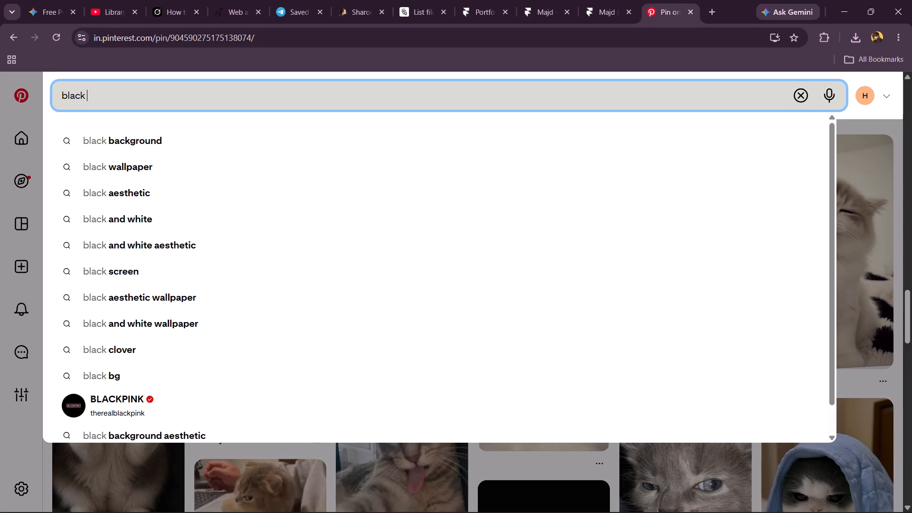
key("Down")
key("space")
type("cat")
key("Return")
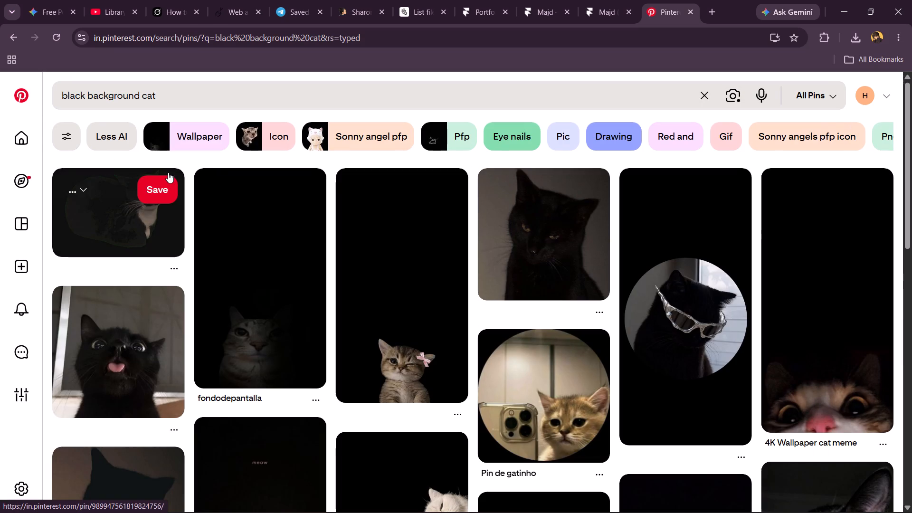
Browse the black background cat results for a picture suitable as the second hero avatar.
scroll(217, 412, "down", 4)
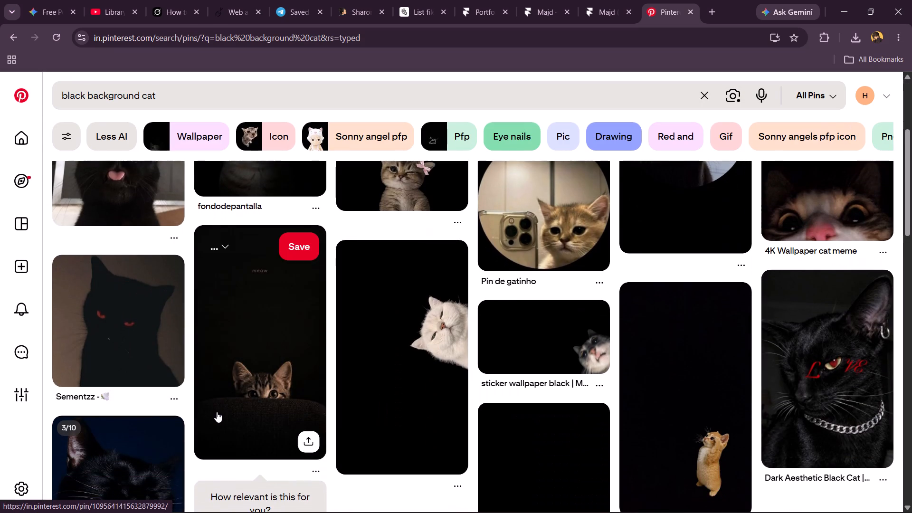
scroll(217, 412, "down", 4)
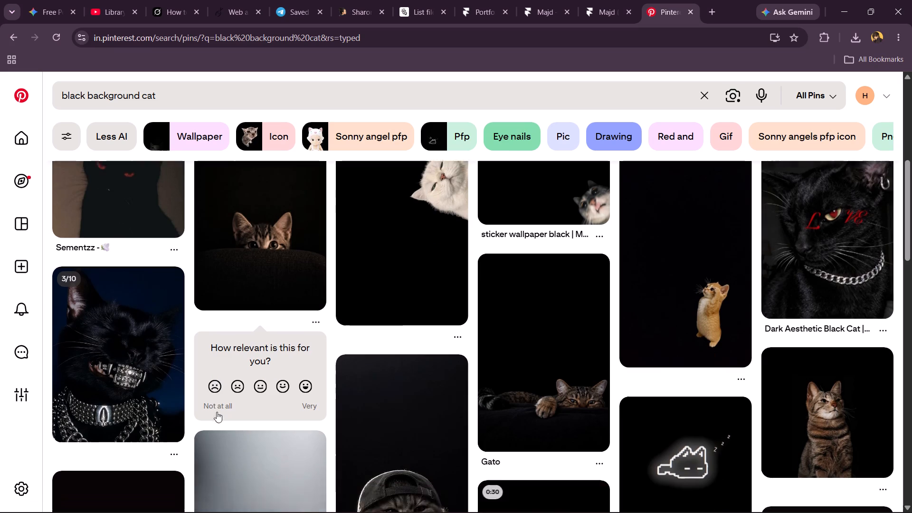
scroll(217, 412, "down", 7)
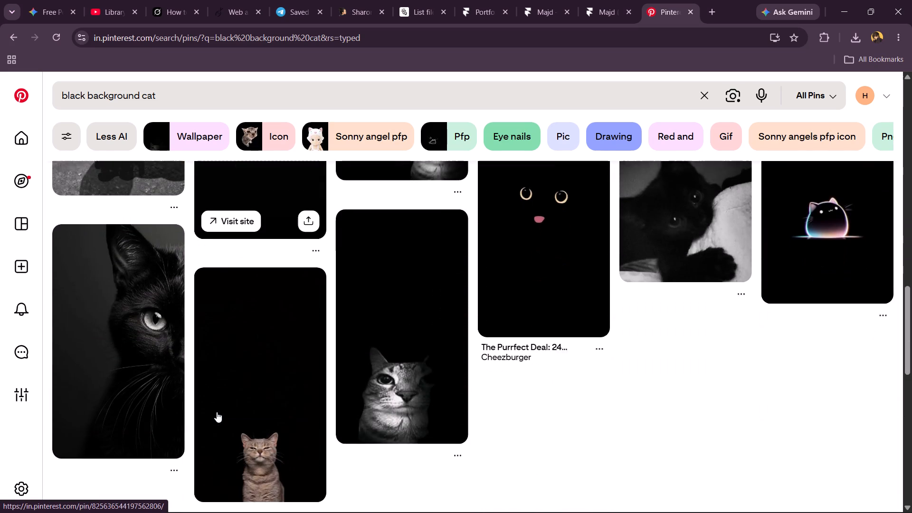
scroll(217, 412, "up", 5)
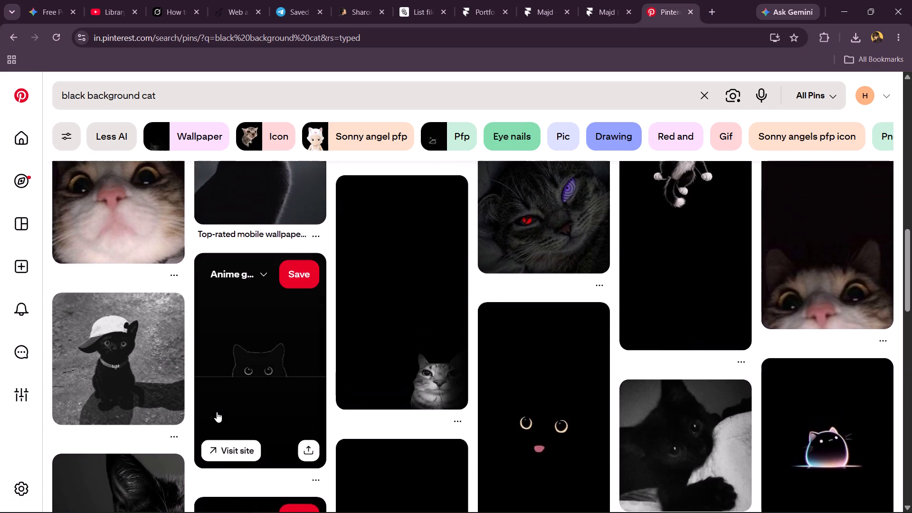
scroll(217, 412, "right", 1)
scroll(217, 412, "down", 4)
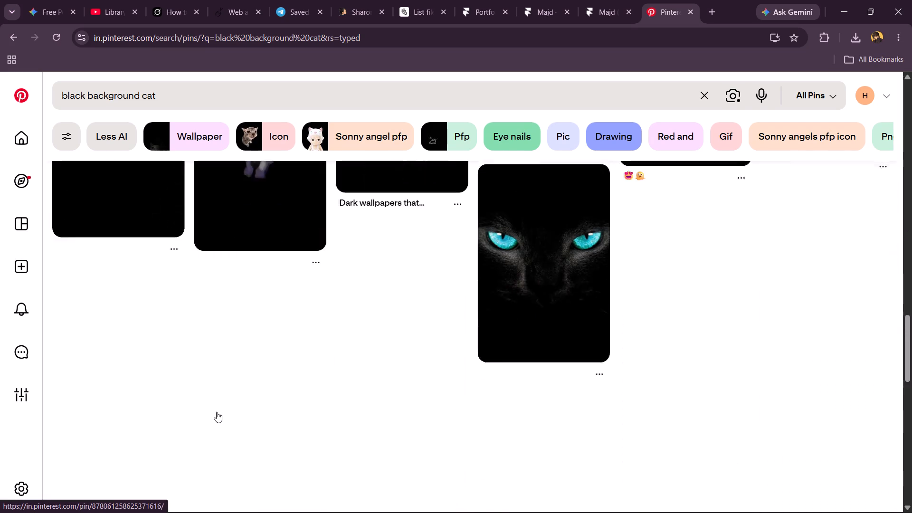
scroll(217, 412, "down", 3)
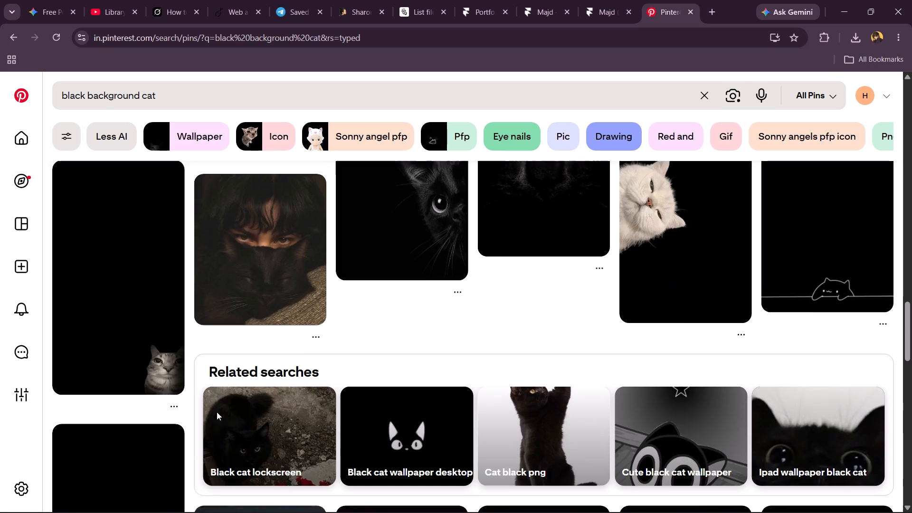
scroll(217, 412, "down", 2)
scroll(217, 412, "up", 1)
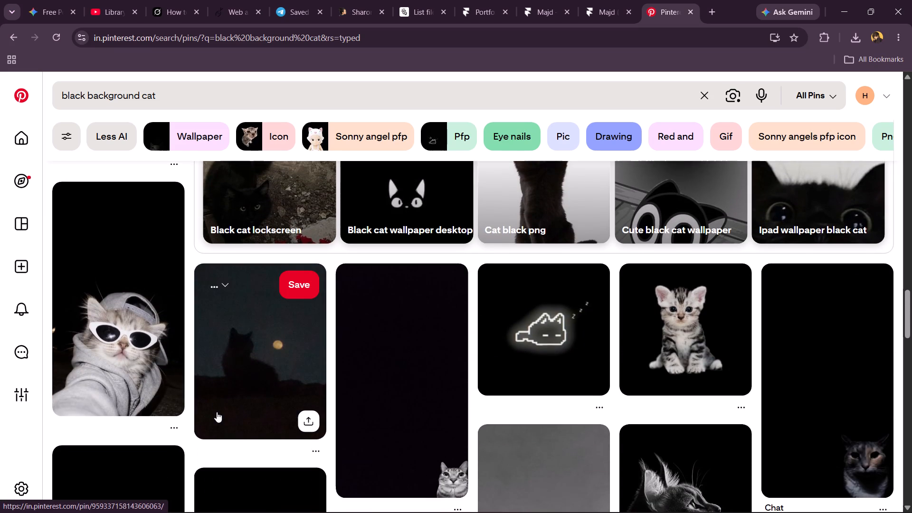
scroll(217, 412, "up", 3)
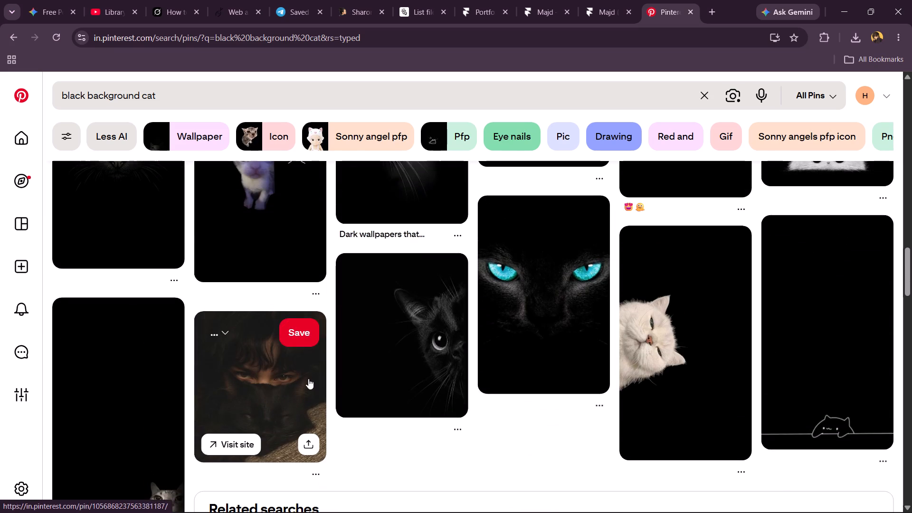
scroll(540, 414, "down", 6)
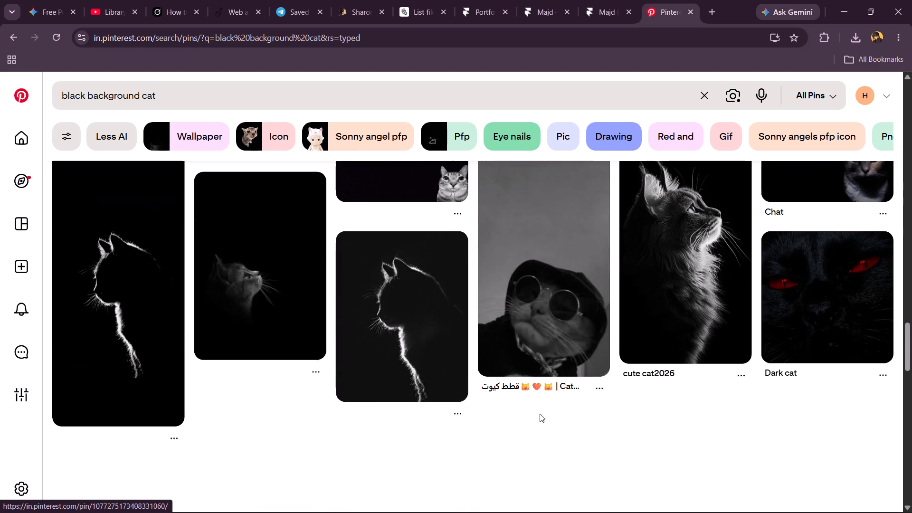
scroll(540, 414, "down", 1)
scroll(540, 414, "up", 6)
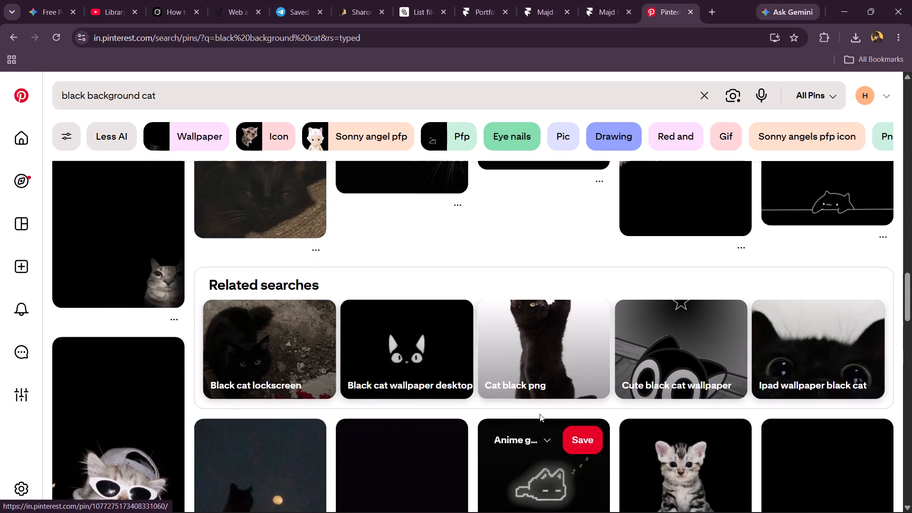
scroll(540, 414, "down", 2)
scroll(540, 414, "up", 5)
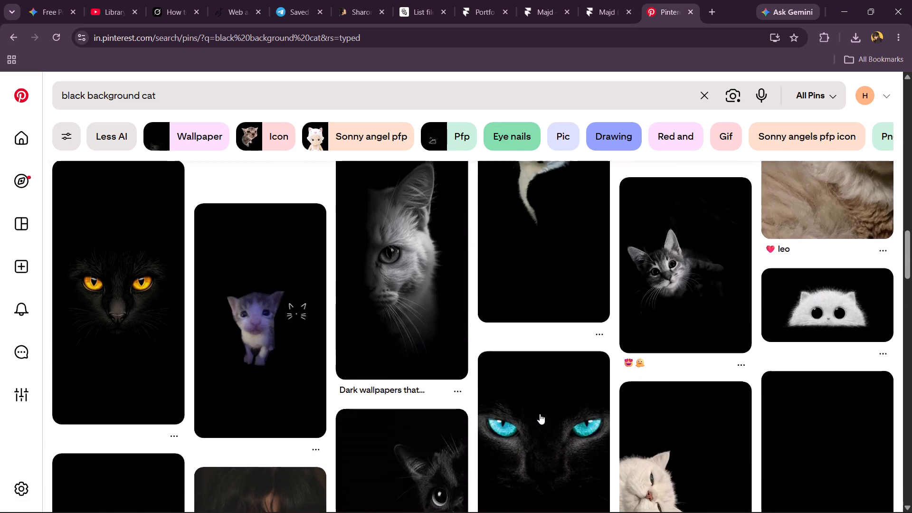
scroll(540, 414, "up", 5)
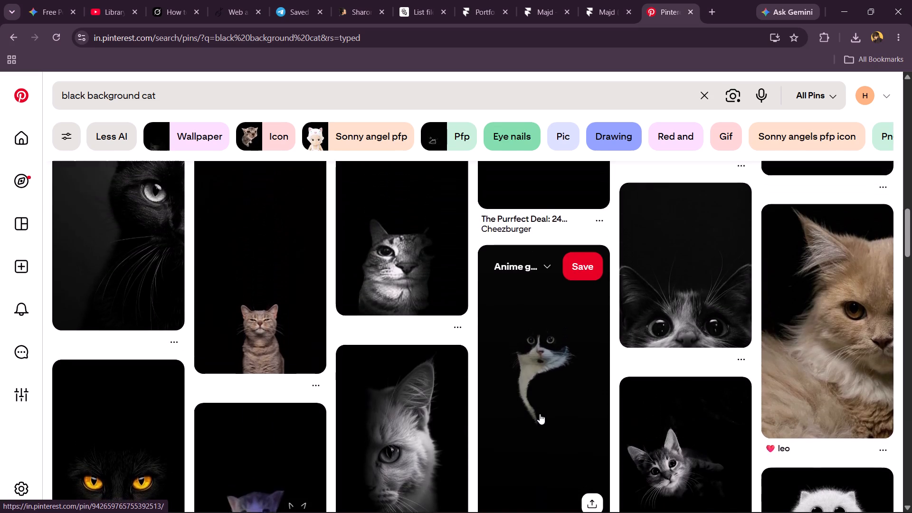
scroll(540, 414, "up", 3)
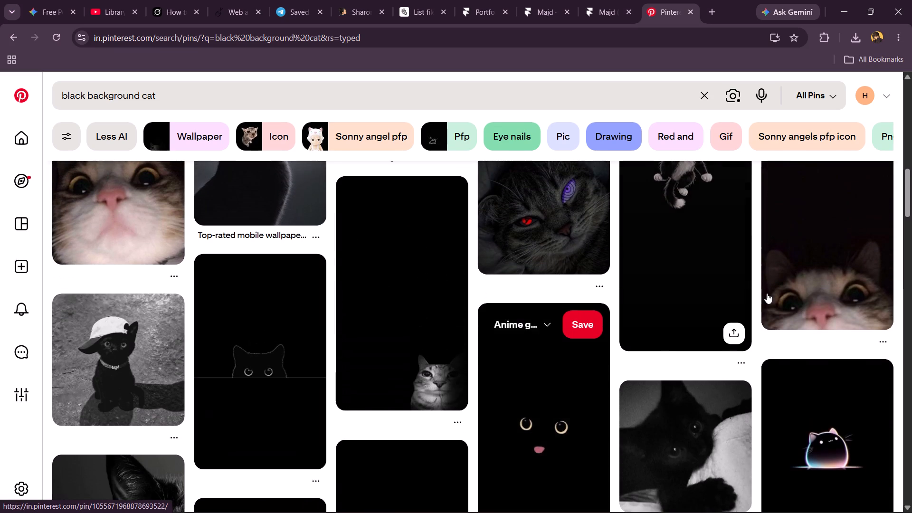
scroll(767, 293, "up", 2)
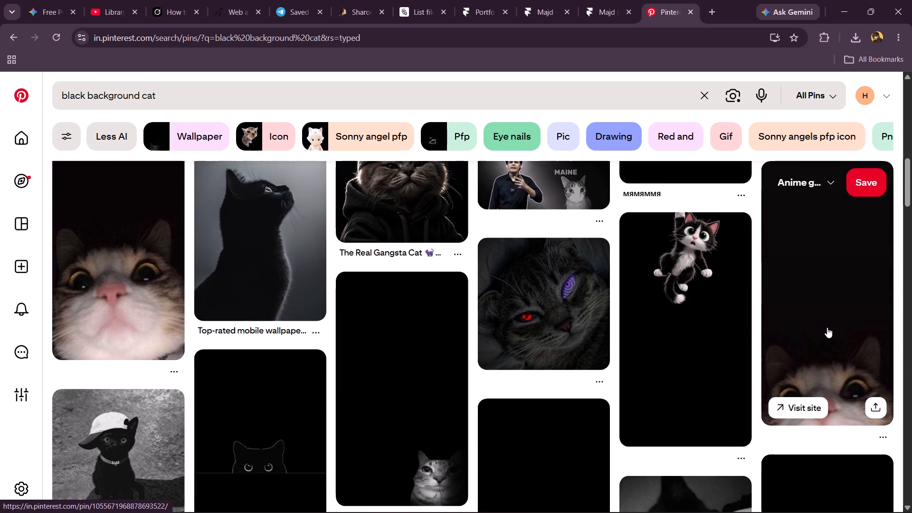
scroll(827, 327, "down", 6)
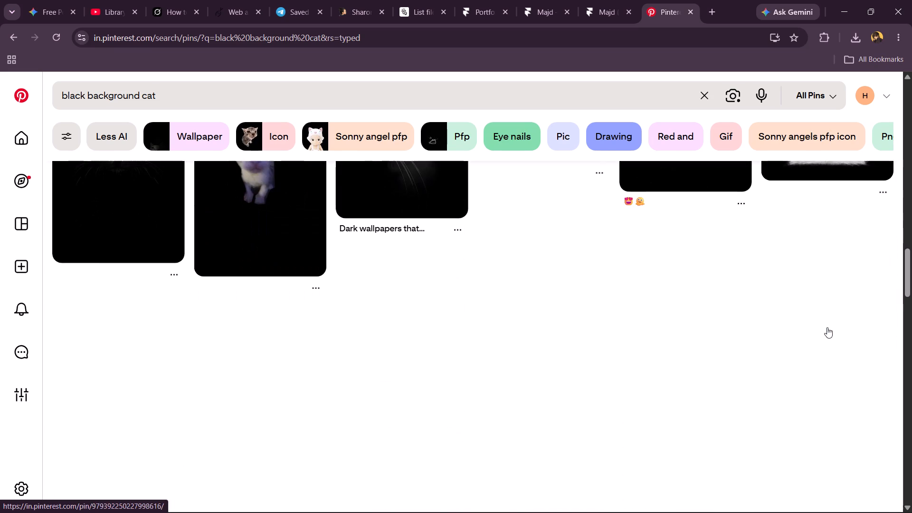
scroll(491, 363, "down", 3)
scroll(215, 376, "down", 2)
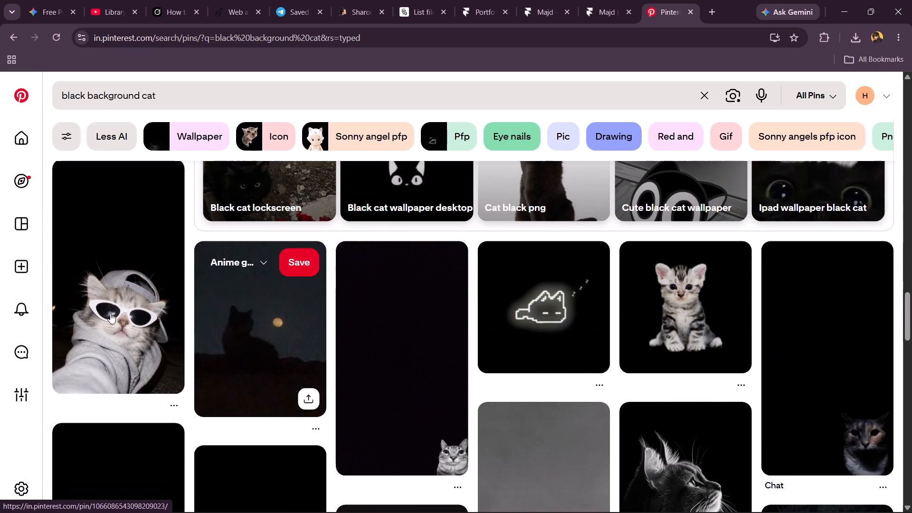
Open the pin of the cat in white sunglasses, grey cap and hoodie, and view its image and related pins.
left_click(98, 302)
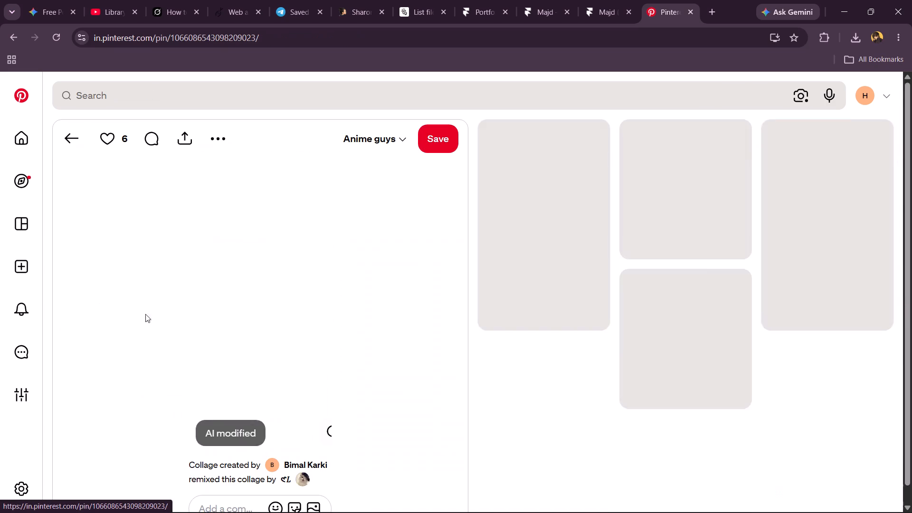
scroll(277, 342, "down", 4)
scroll(277, 342, "up", 2)
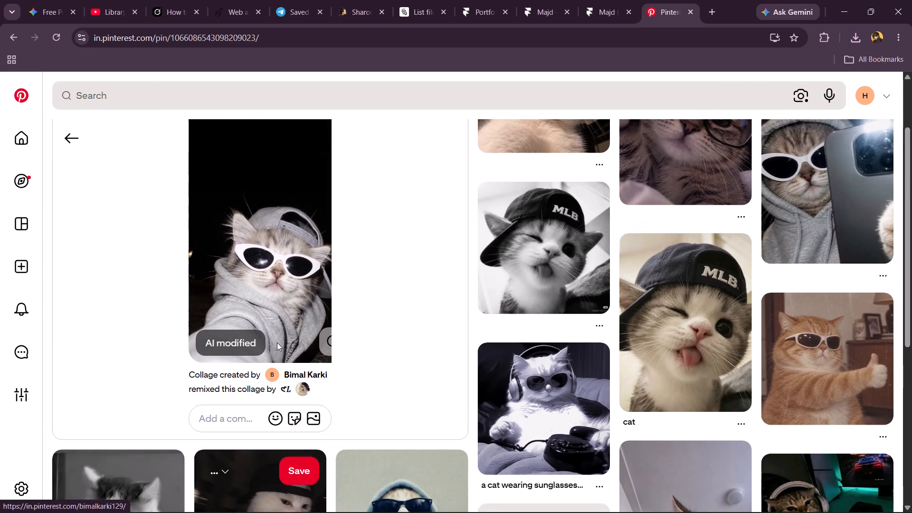
scroll(277, 342, "up", 2)
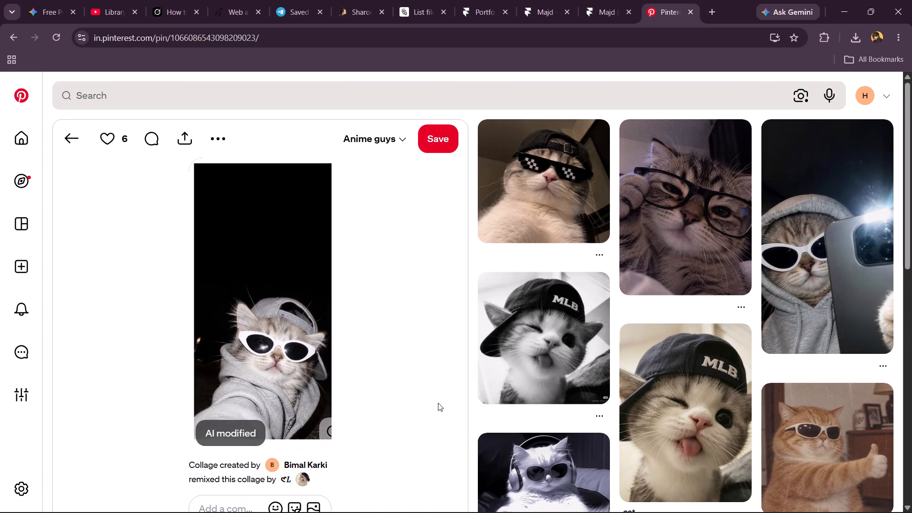
Open the related pin of the hooded cat in white sunglasses holding a phone and save its image as download.png in Downloads.
left_click(814, 261)
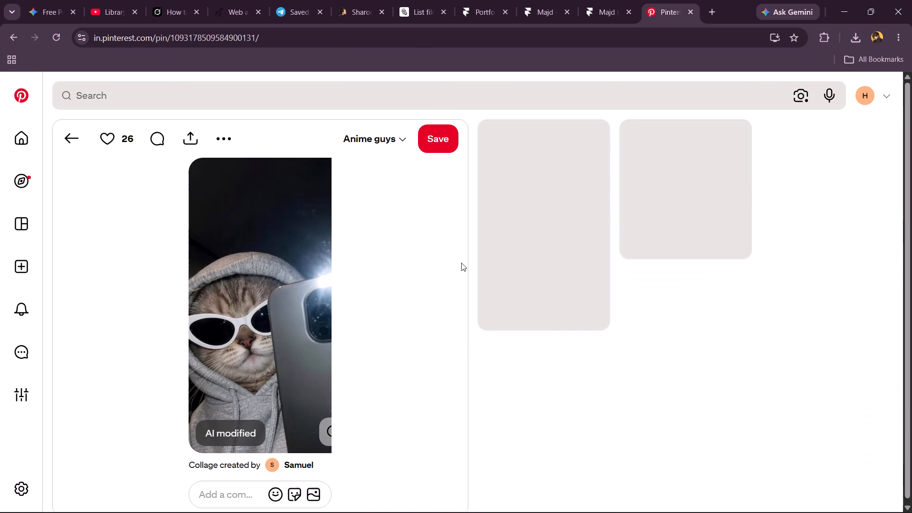
right_click(256, 299)
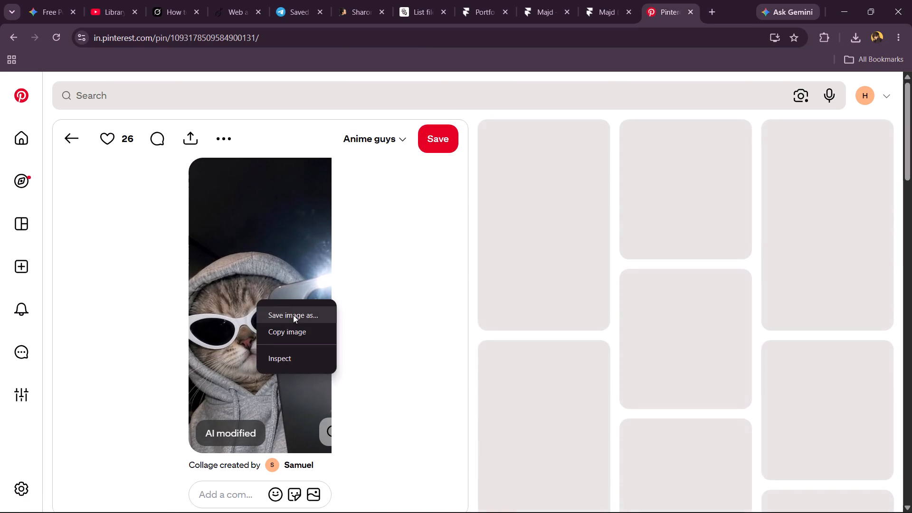
left_click(293, 315)
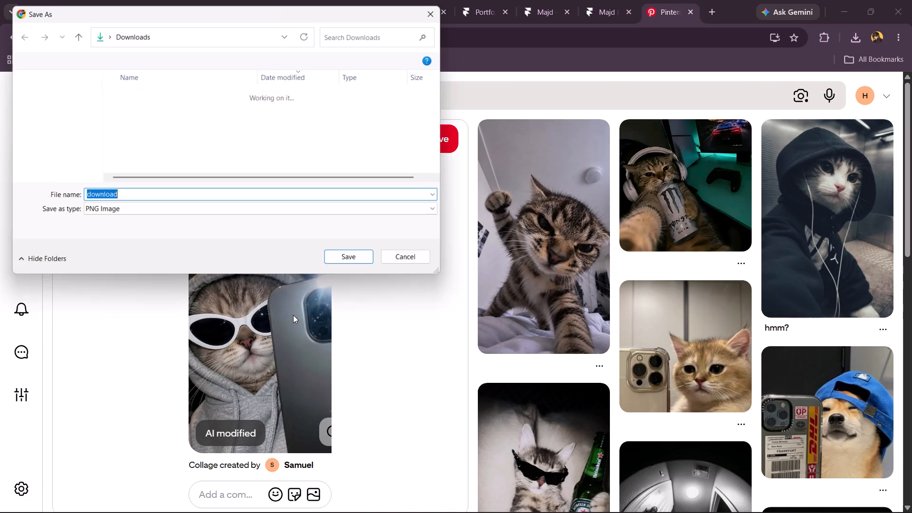
key("Return")
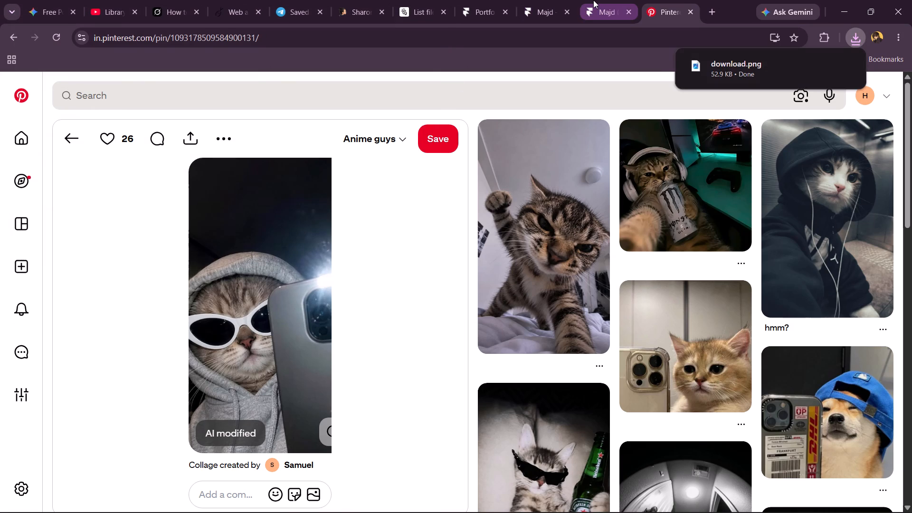
Switch to the Framer project and fill the hero's second avatar image with the downloaded download.png.
left_click(593, 0)
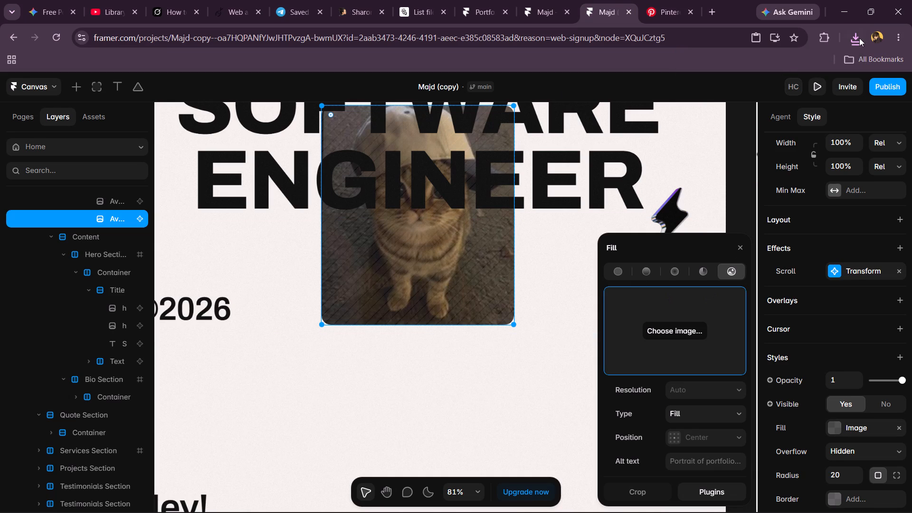
left_click(863, 37)
left_click_drag(752, 91, 655, 279)
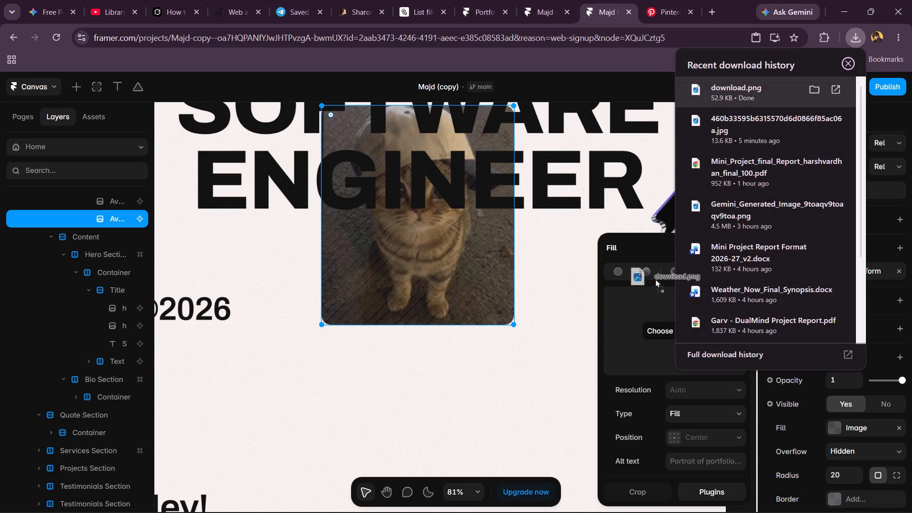
left_click_drag(655, 279, 651, 320)
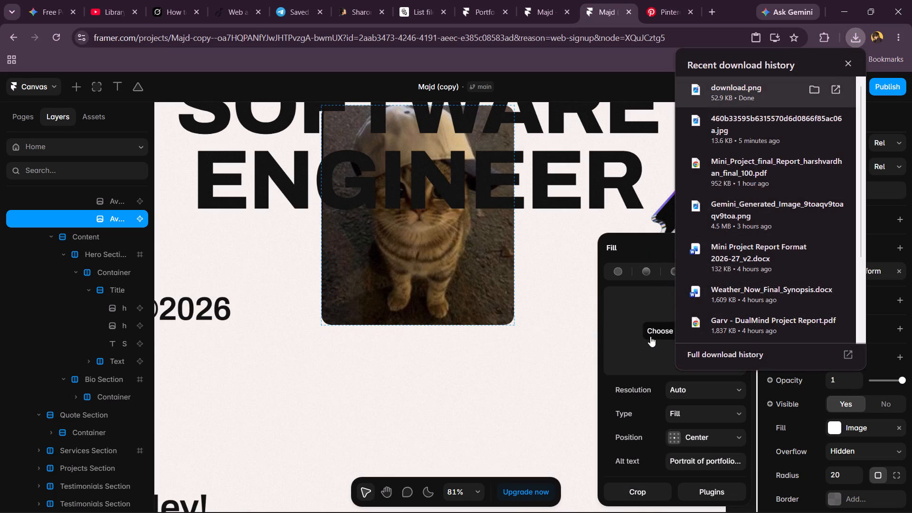
left_click_drag(732, 88, 639, 321)
left_click(639, 321)
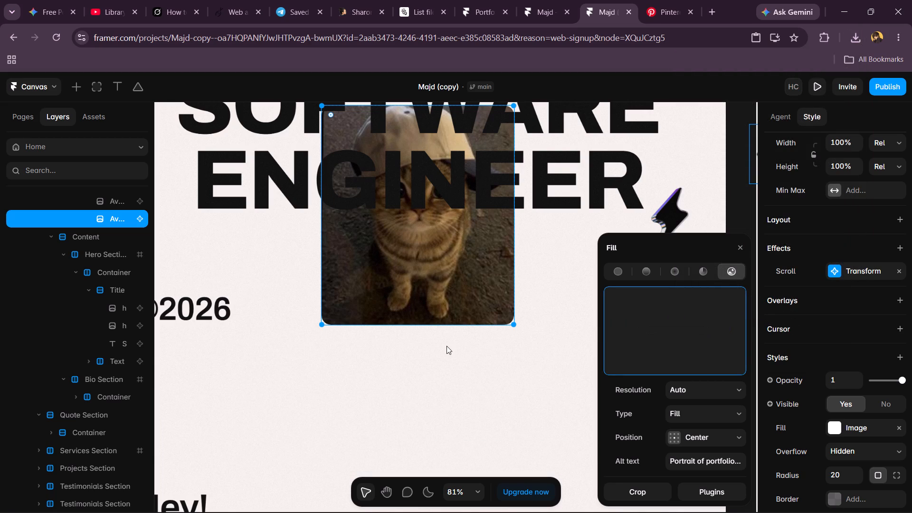
Replace the capped-cat fill of the hero's first avatar image with download.png.
left_click(112, 197)
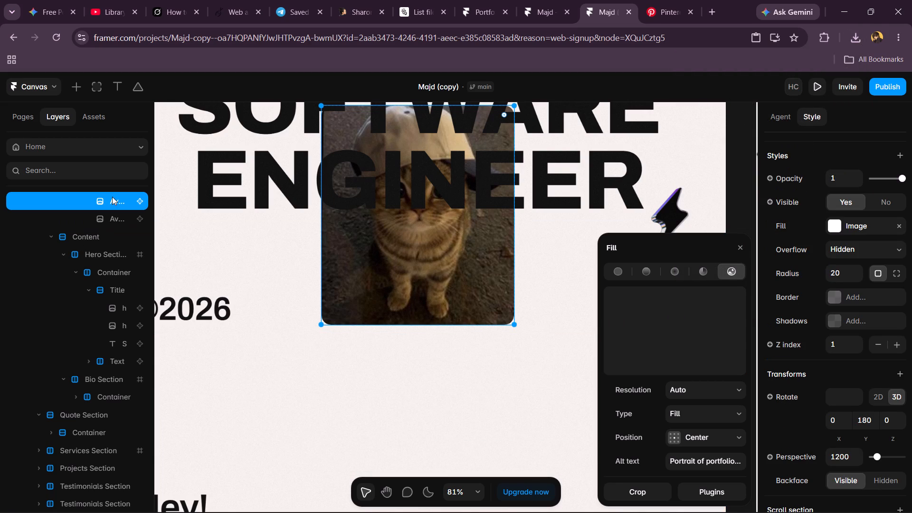
left_click(863, 36)
left_click_drag(729, 86, 699, 164)
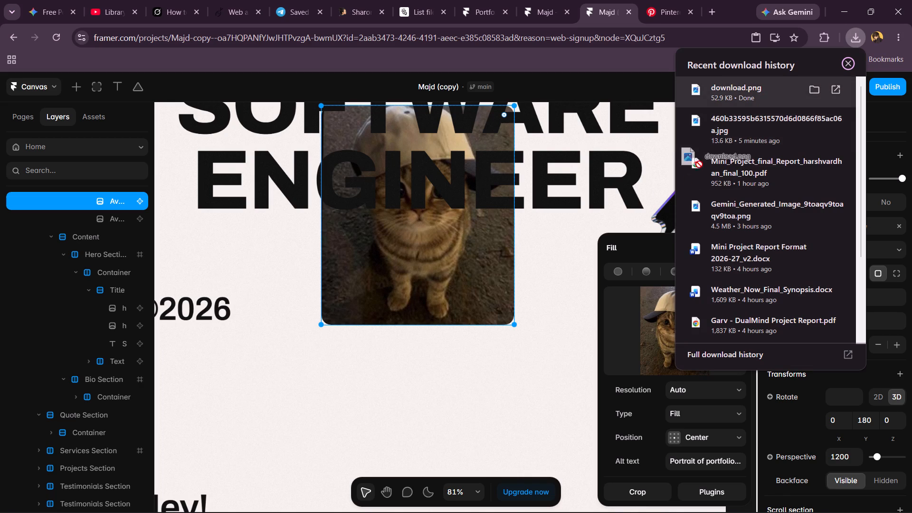
left_click_drag(699, 164, 646, 298)
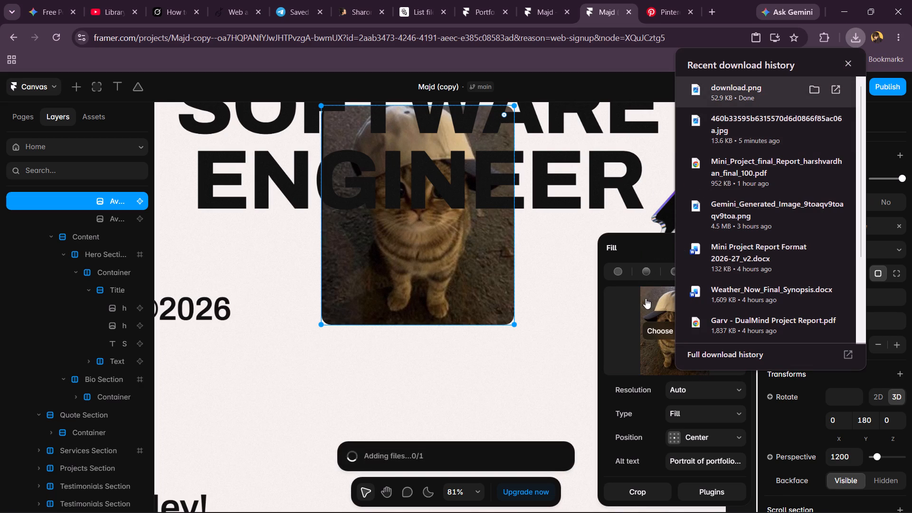
left_click(623, 305)
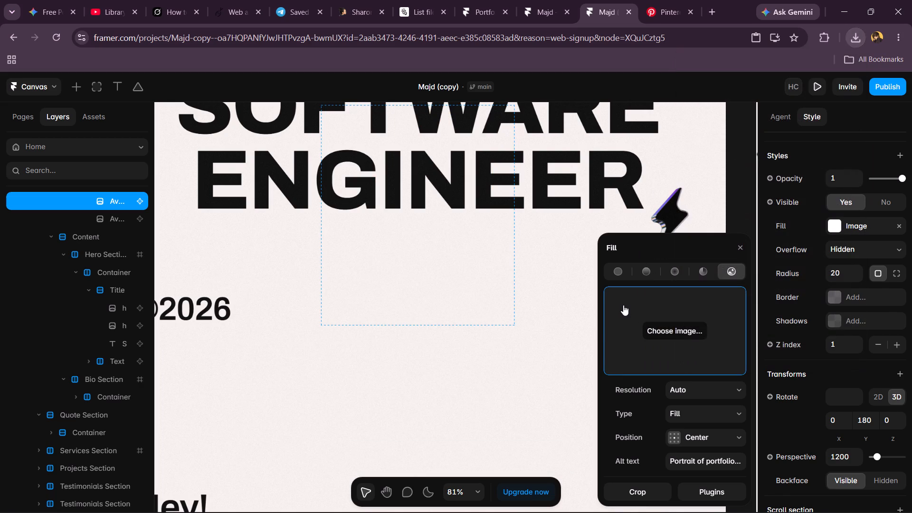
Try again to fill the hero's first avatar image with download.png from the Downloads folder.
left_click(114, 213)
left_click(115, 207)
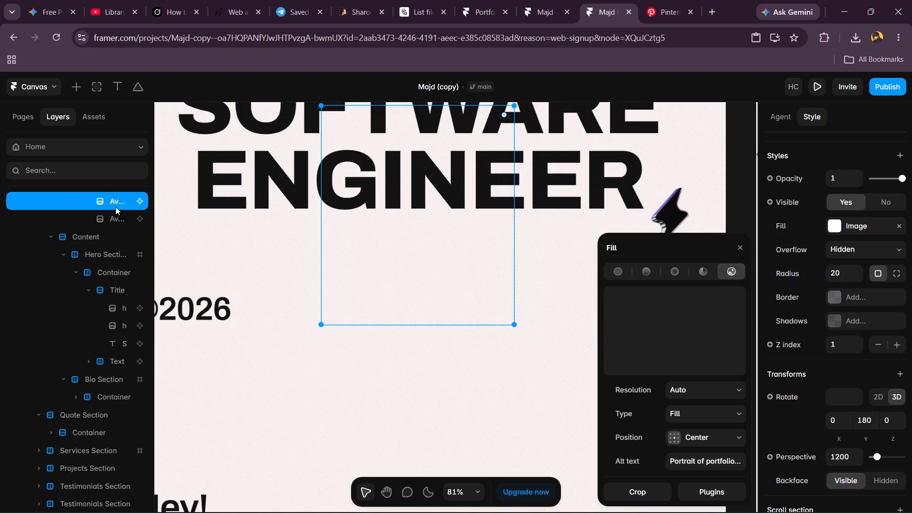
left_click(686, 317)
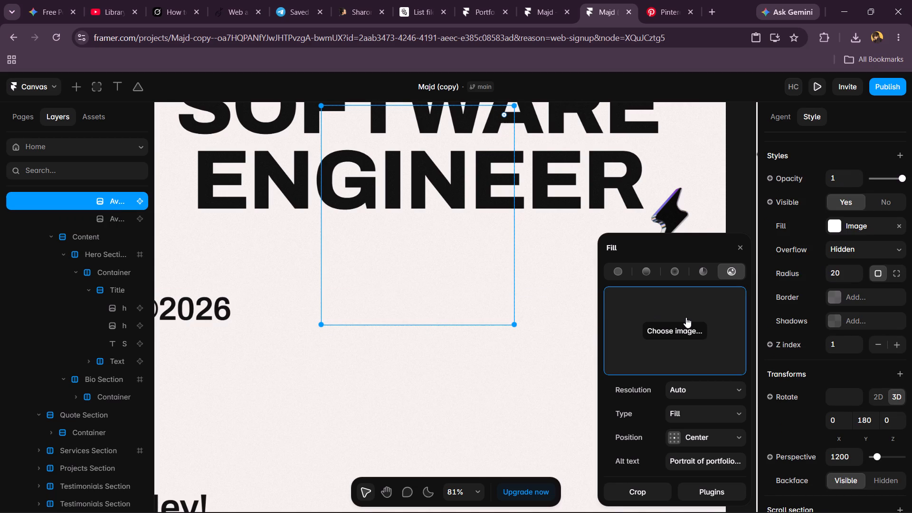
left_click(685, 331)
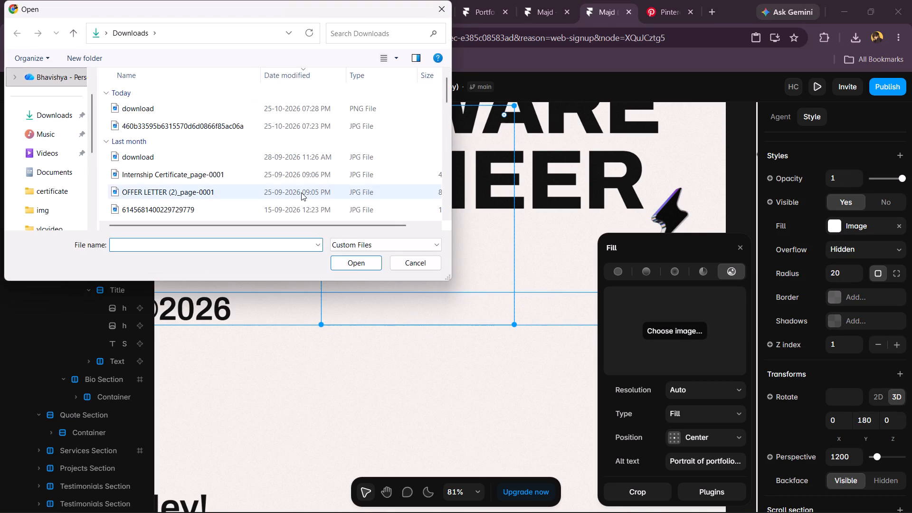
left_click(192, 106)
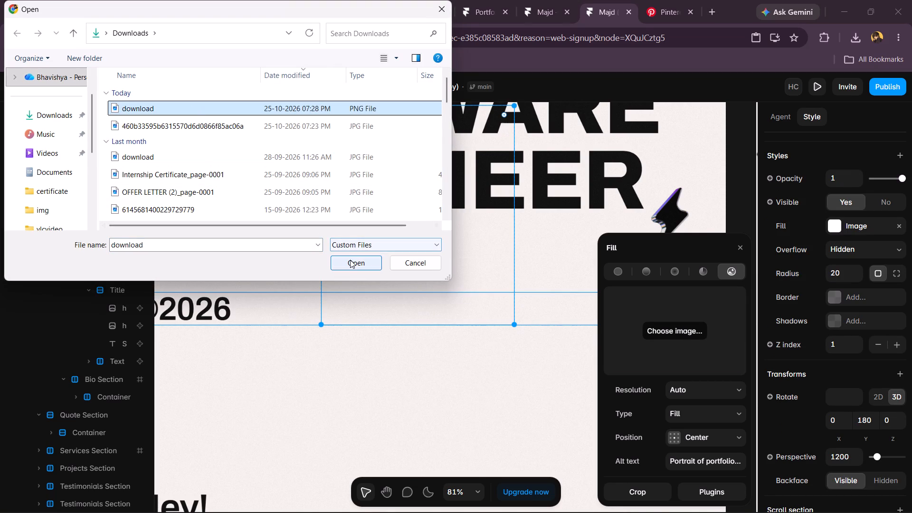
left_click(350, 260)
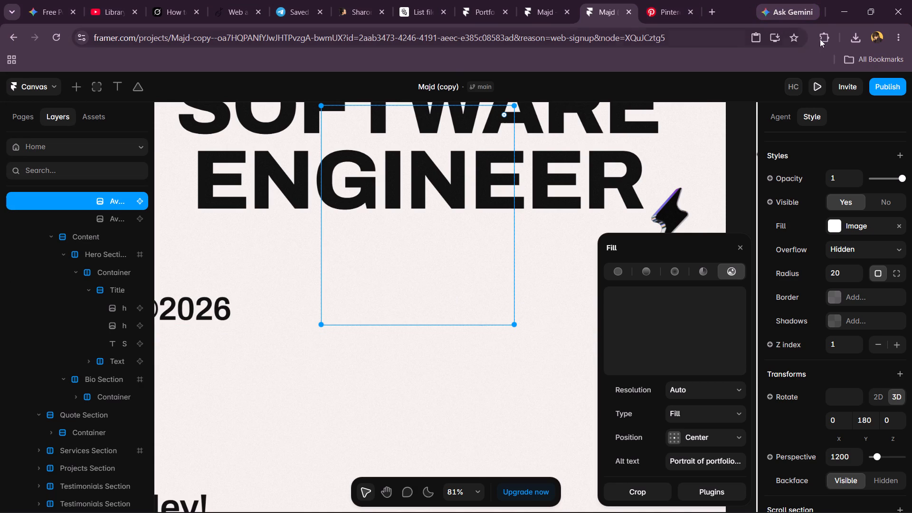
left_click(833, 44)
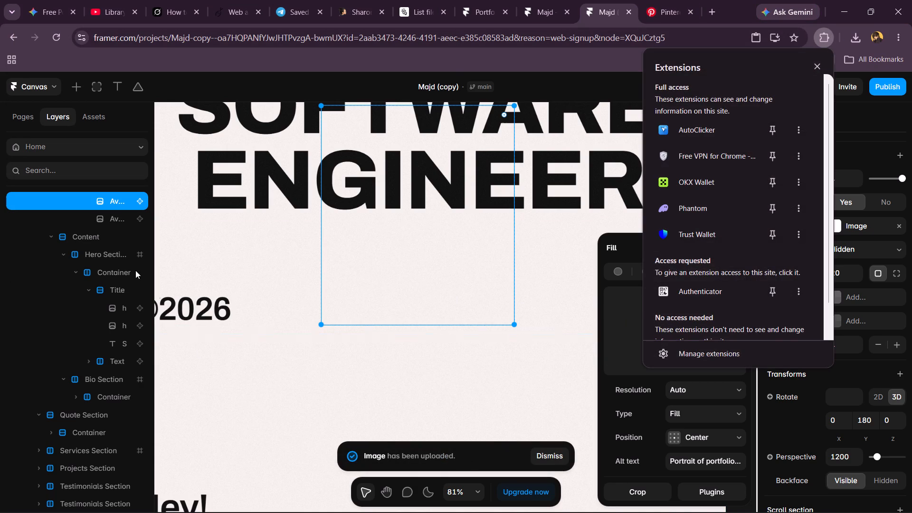
Inspect the fill and style settings of the hero's second and first avatar images.
left_click(112, 218)
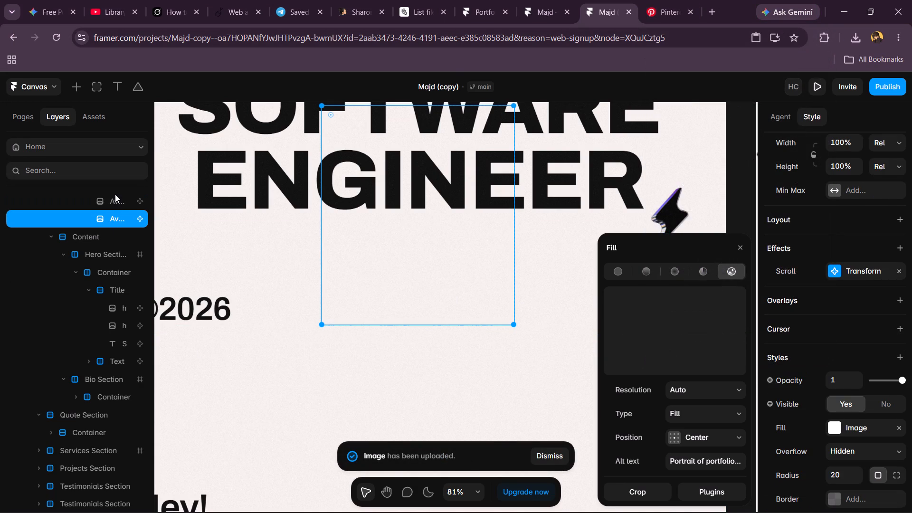
left_click(111, 199)
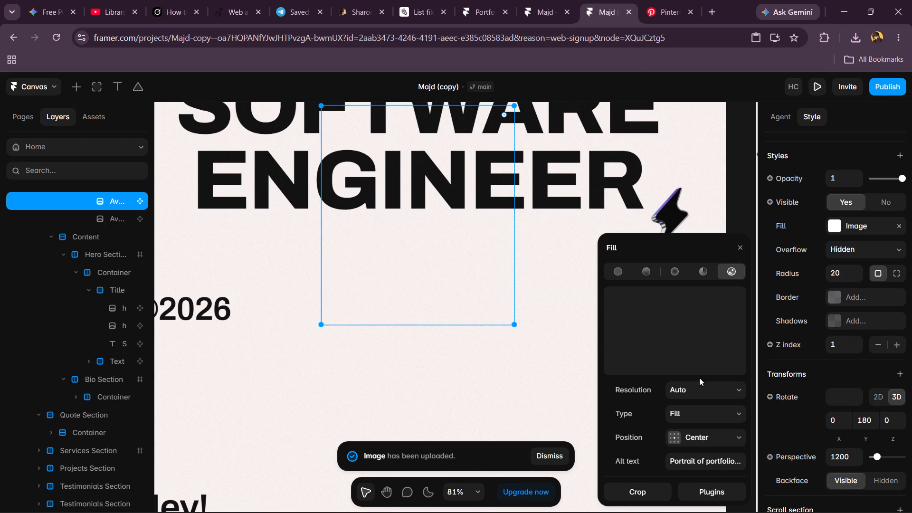
scroll(819, 401, "down", 4)
scroll(819, 401, "up", 2)
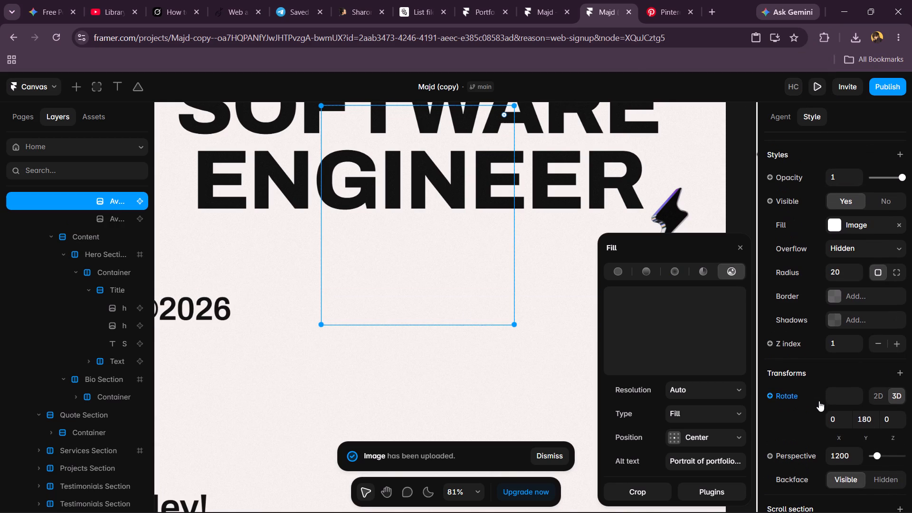
scroll(838, 321, "up", 3)
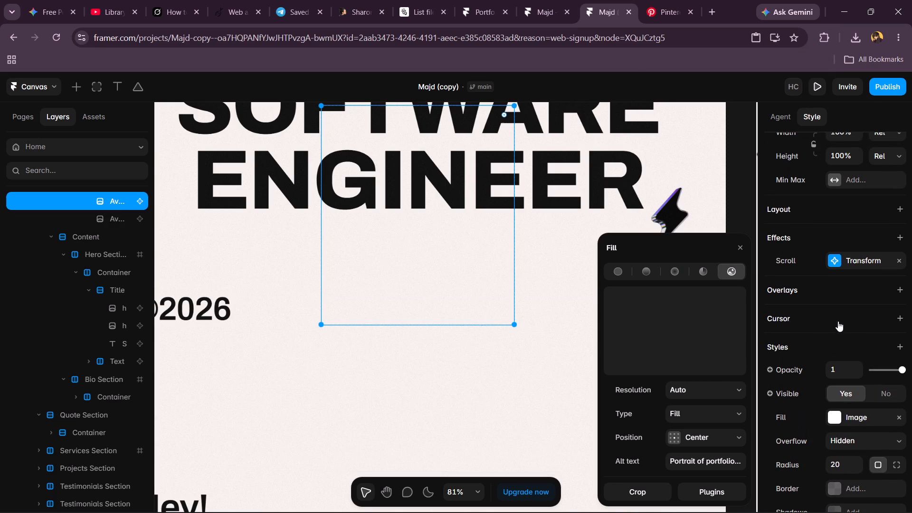
left_click(865, 420)
left_click(865, 420)
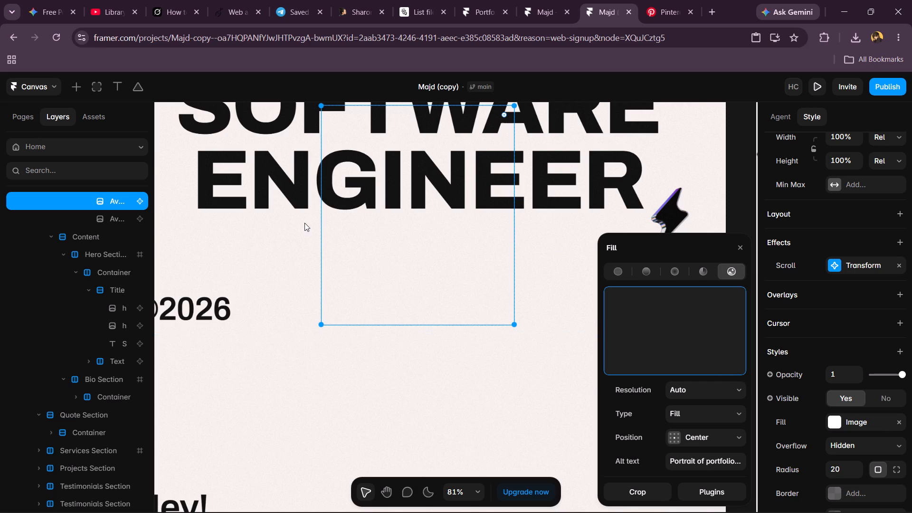
Switch to Pinterest and browse the pins related to the hooded cat in white sunglasses for another avatar picture.
left_click(676, 0)
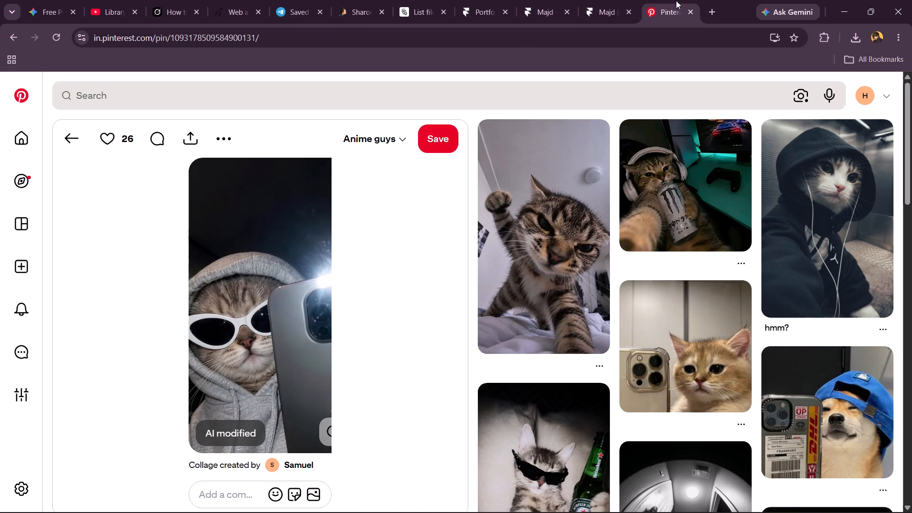
scroll(413, 339, "down", 7)
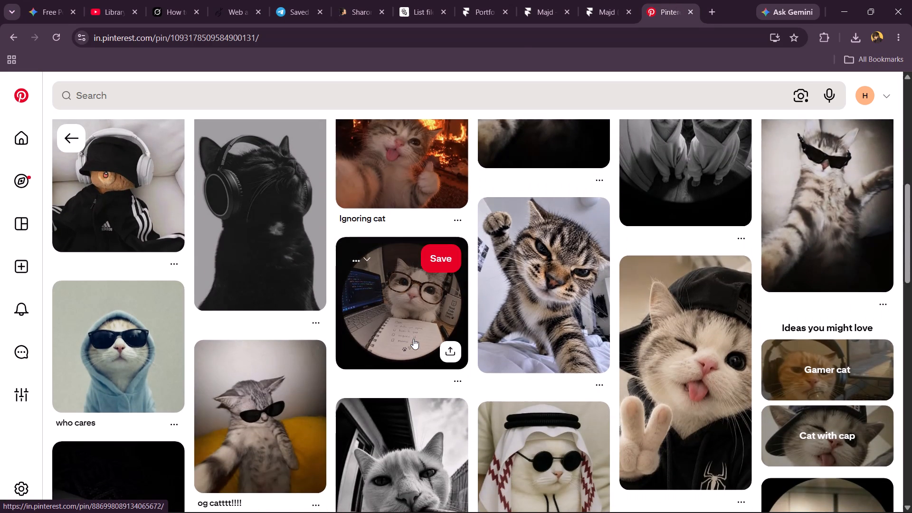
scroll(413, 339, "down", 3)
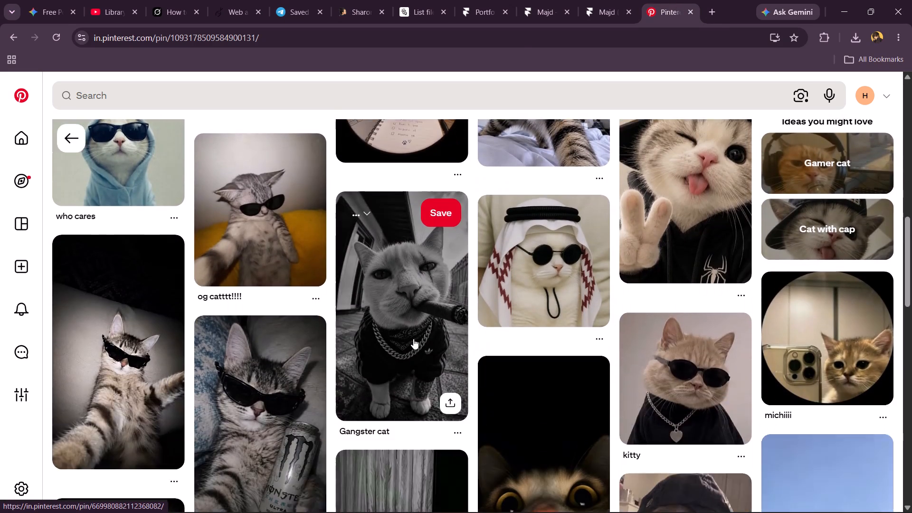
scroll(413, 339, "down", 1)
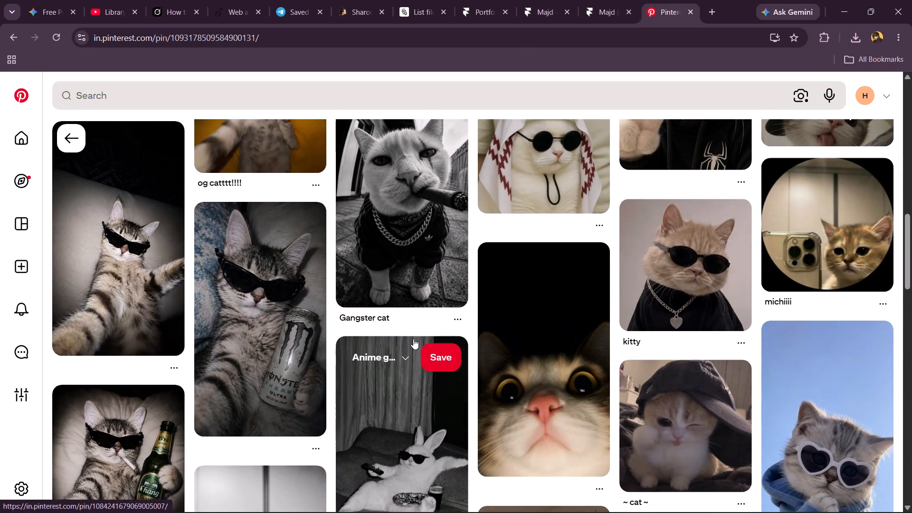
scroll(323, 359, "down", 3)
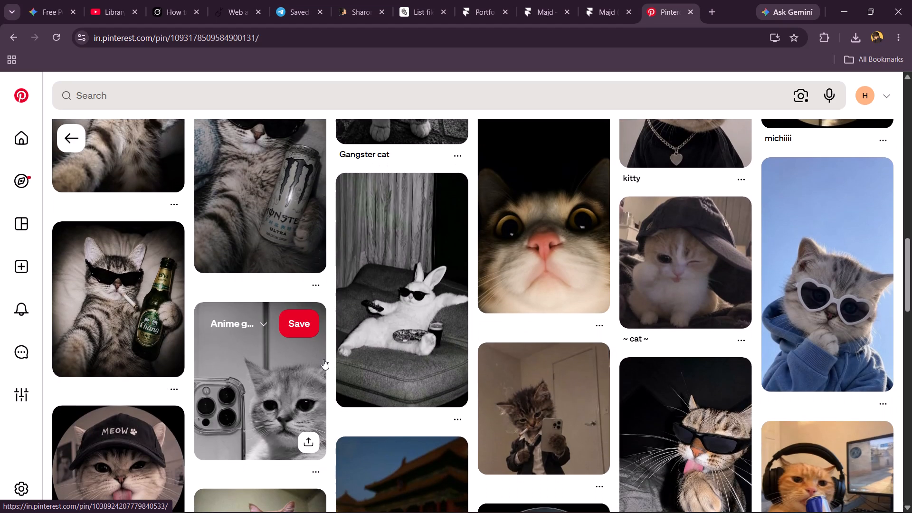
scroll(323, 359, "up", 1)
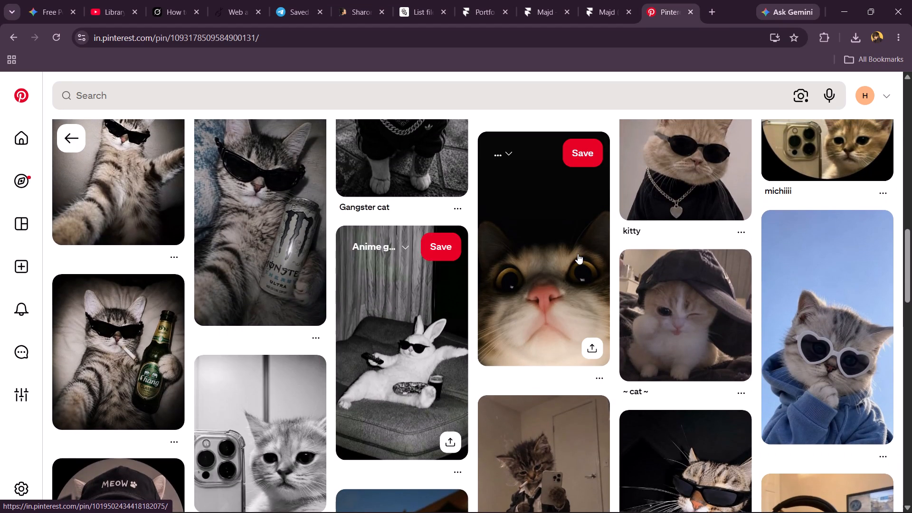
Open the pin of the wide-eyed cat close-up on a black background and browse its related pins.
left_click(578, 254)
scroll(507, 370, "down", 4)
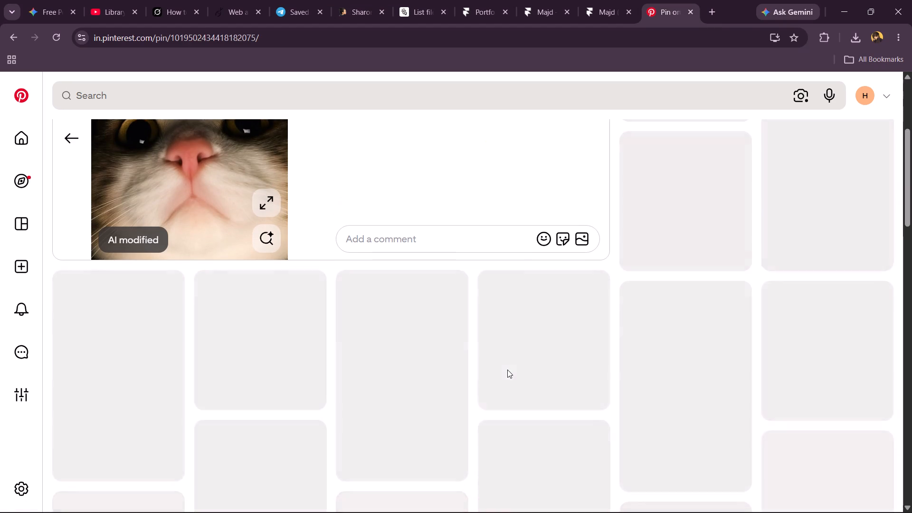
scroll(507, 370, "up", 3)
scroll(507, 370, "down", 2)
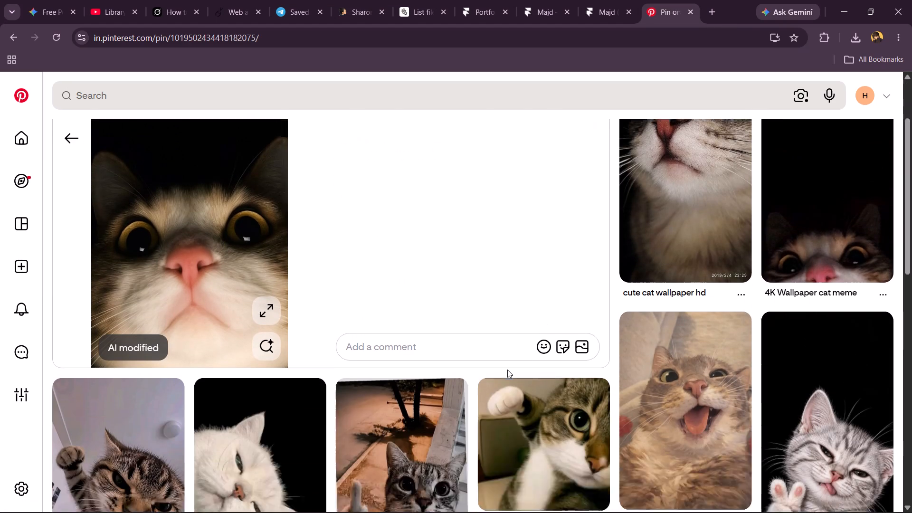
scroll(507, 370, "down", 4)
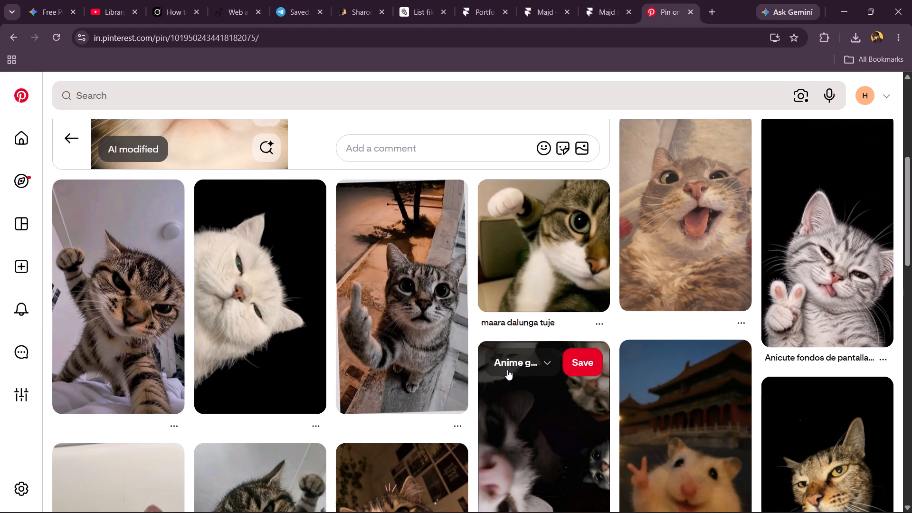
scroll(507, 370, "down", 4)
scroll(507, 370, "right", 1)
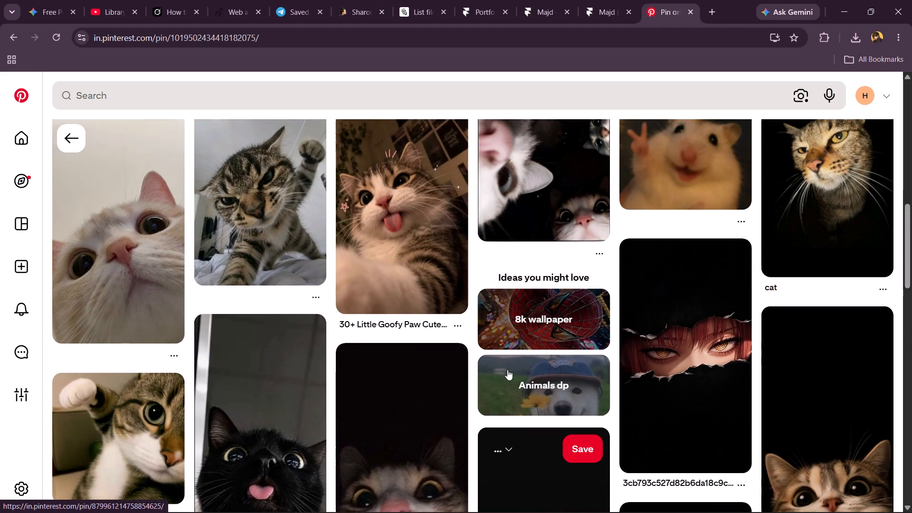
scroll(507, 370, "right", 1)
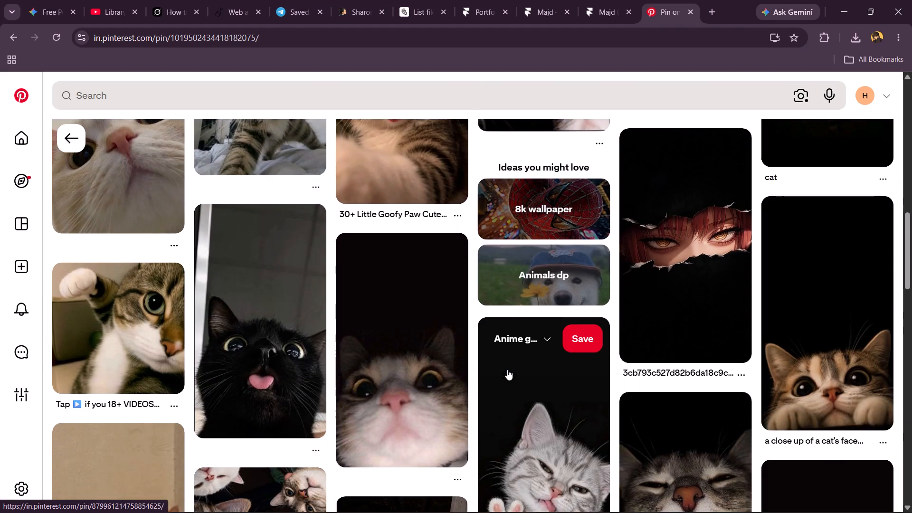
scroll(507, 370, "right", 1)
scroll(507, 370, "down", 2)
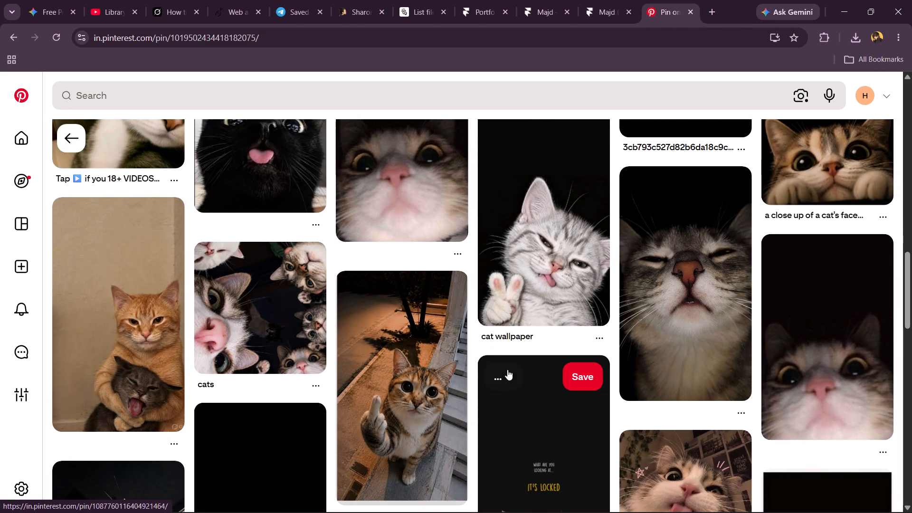
scroll(507, 370, "down", 3)
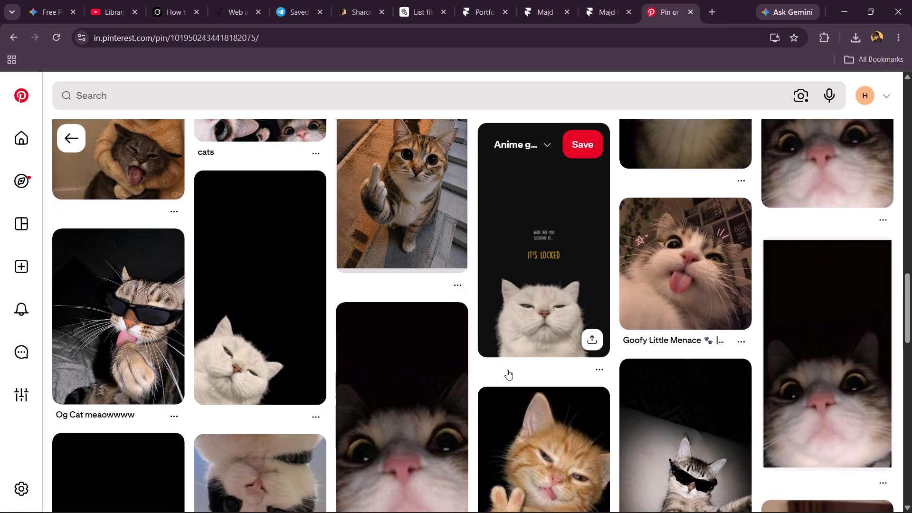
scroll(507, 370, "down", 2)
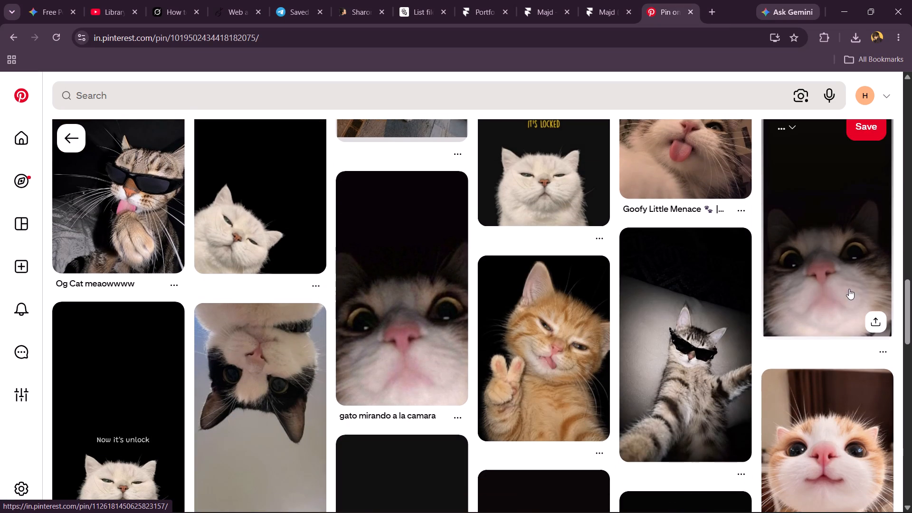
Through the related wide-eyed cat collage pin, open the Cat Aesthetic wallpaper pin and save its image as a JPEG in Downloads under the default name.
left_click(856, 288)
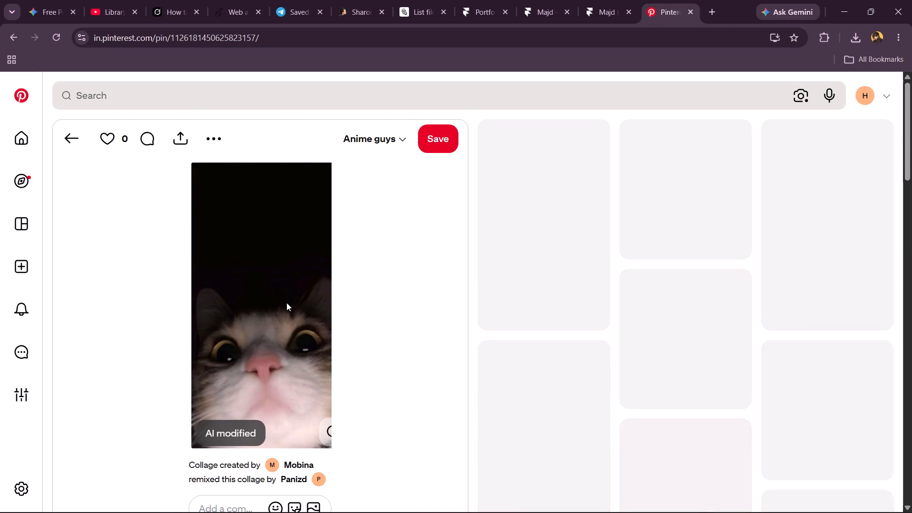
right_click(285, 300)
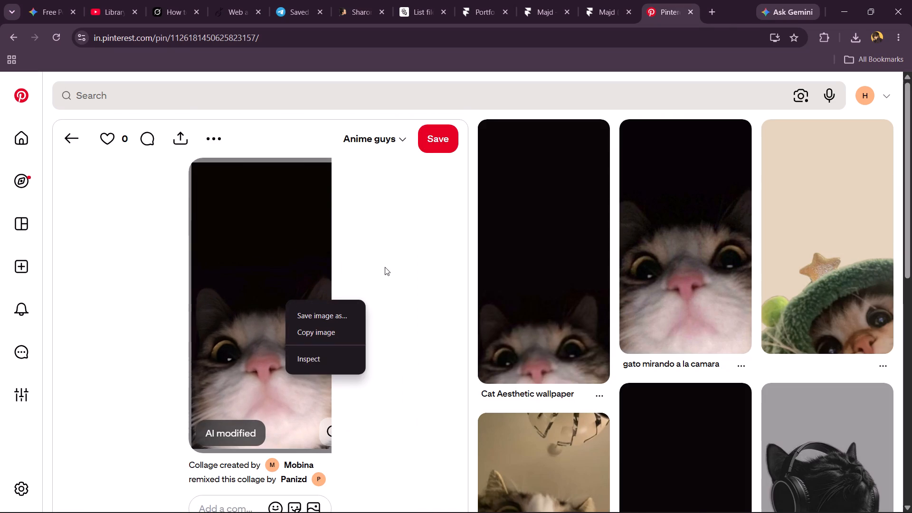
left_click(385, 267)
left_click(564, 239)
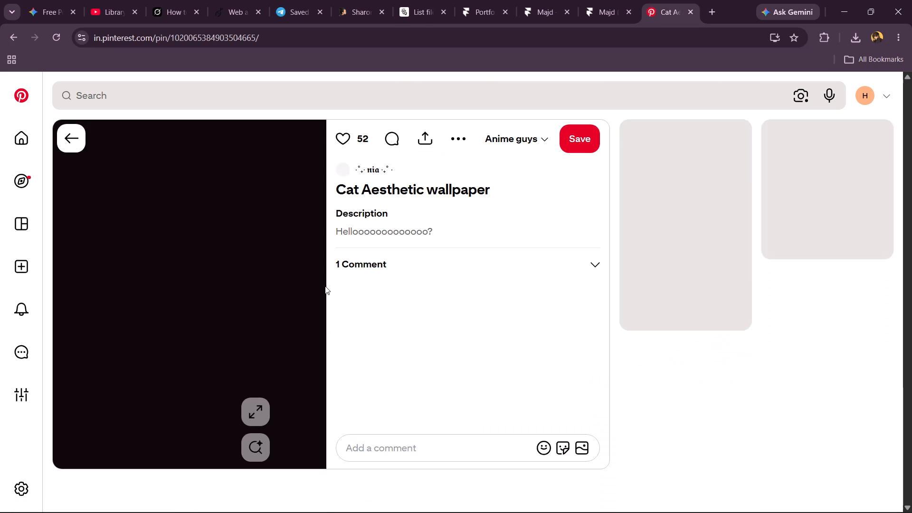
right_click(232, 328)
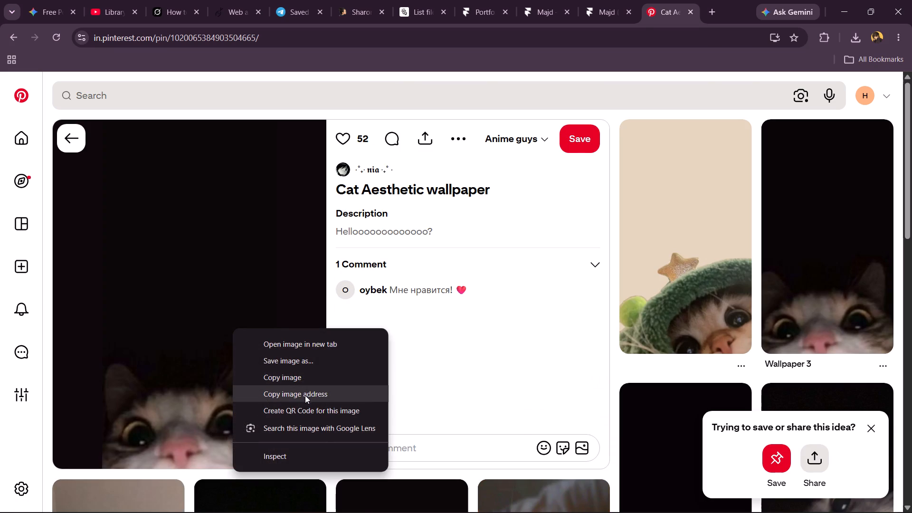
right_click(129, 282)
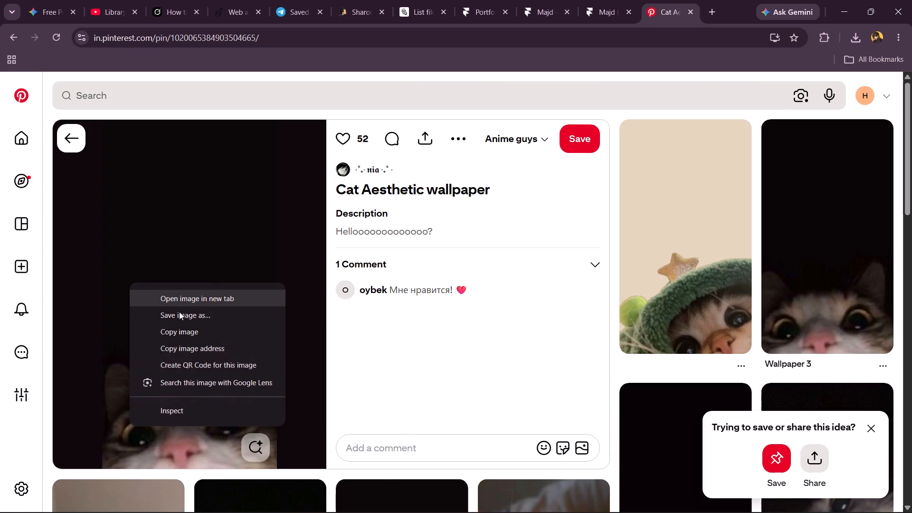
left_click(218, 313)
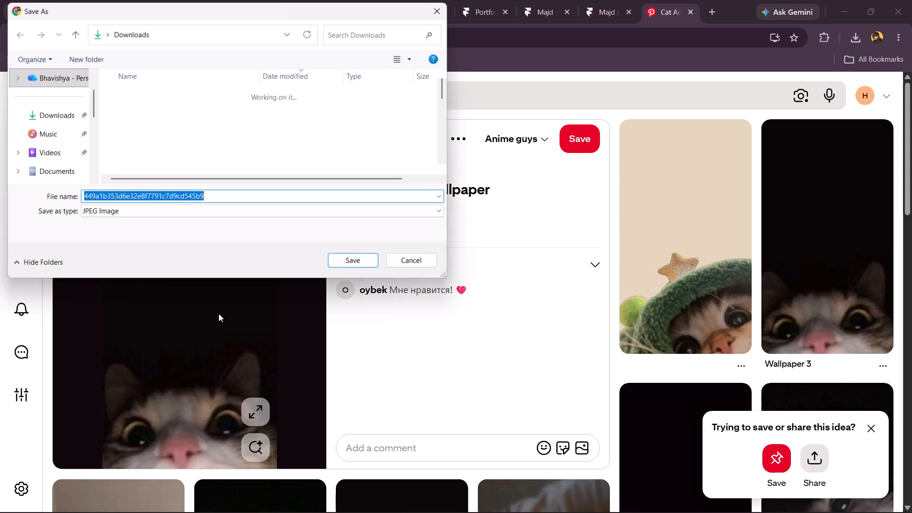
key("Return")
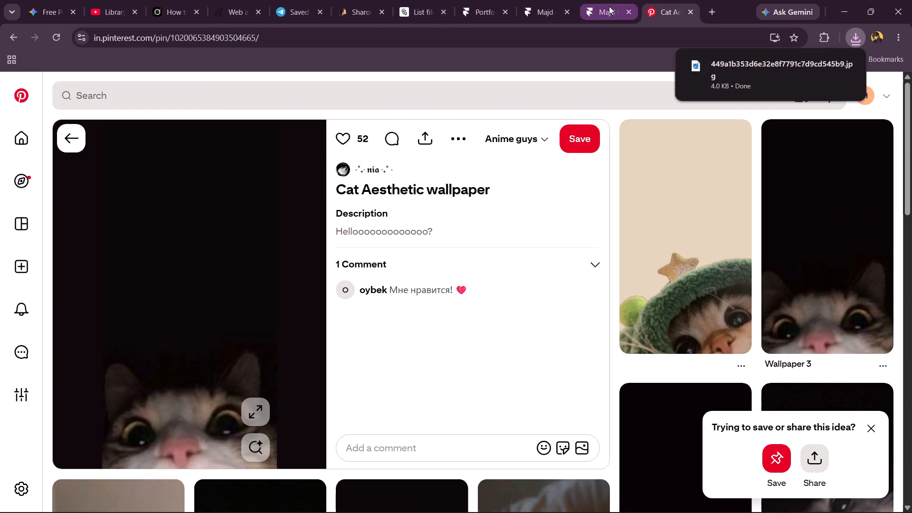
Switch to the Framer project and fill the hero's first avatar image with the newly downloaded Cat Aesthetic wallpaper JPG.
left_click(609, 6)
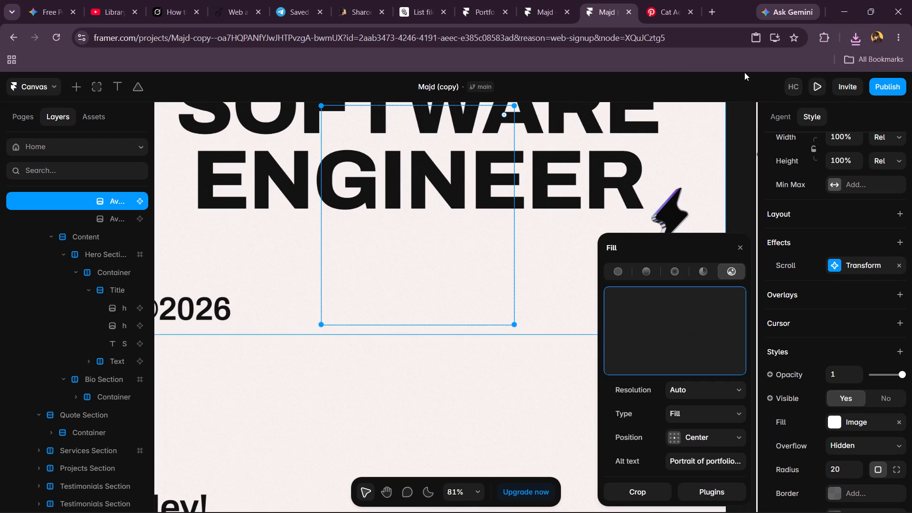
left_click(854, 38)
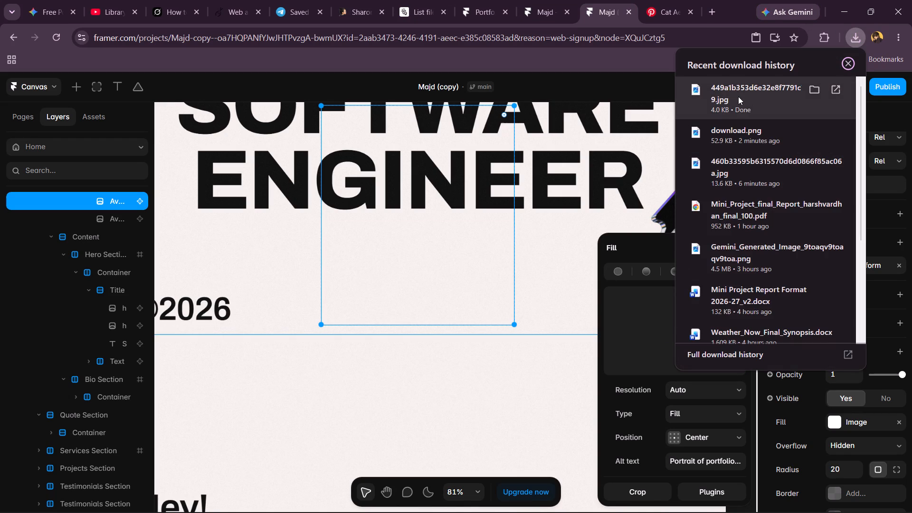
left_click_drag(738, 96, 640, 309)
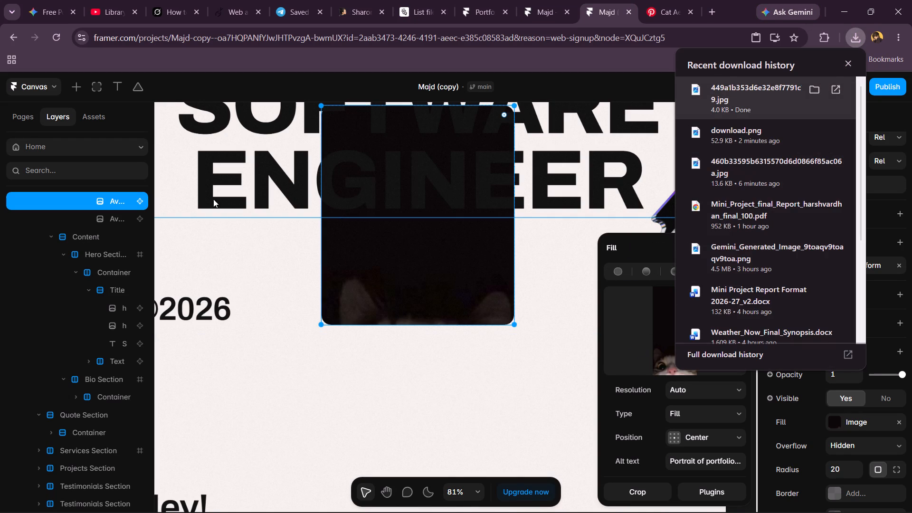
Test a lower opacity on the hero's second avatar layer, restore it to 1, and remove the layer's image fill.
left_click(118, 218)
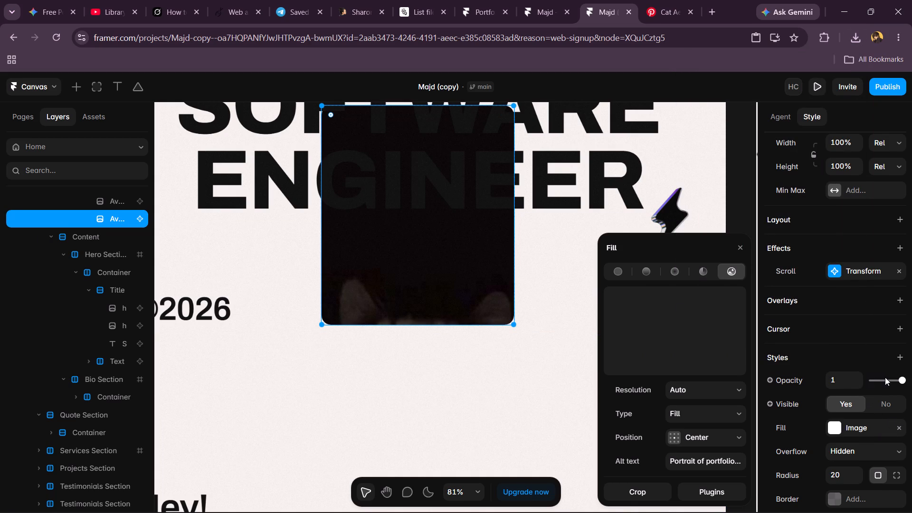
left_click_drag(898, 379, 867, 378)
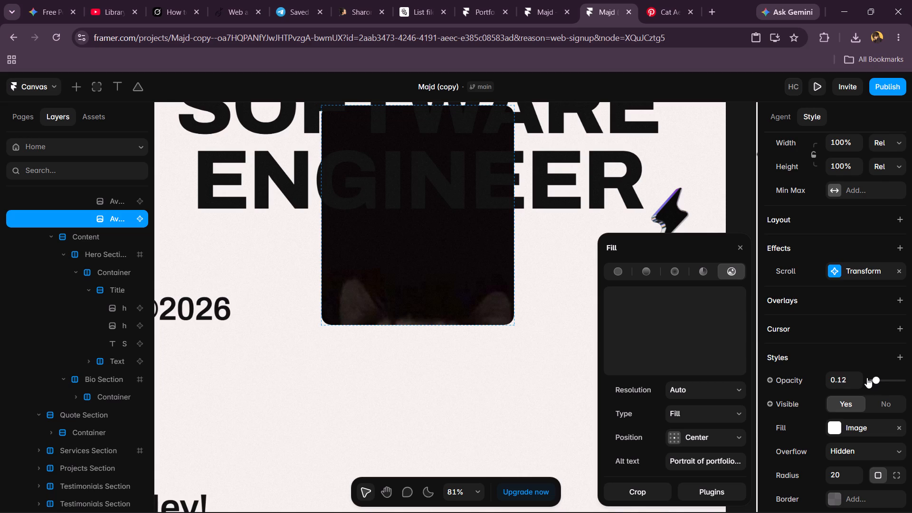
left_click_drag(867, 378, 911, 370)
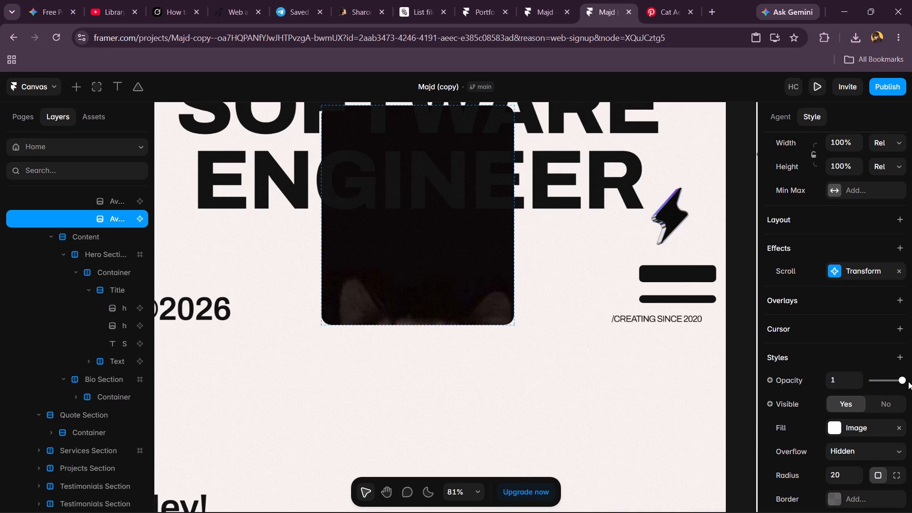
left_click(902, 430)
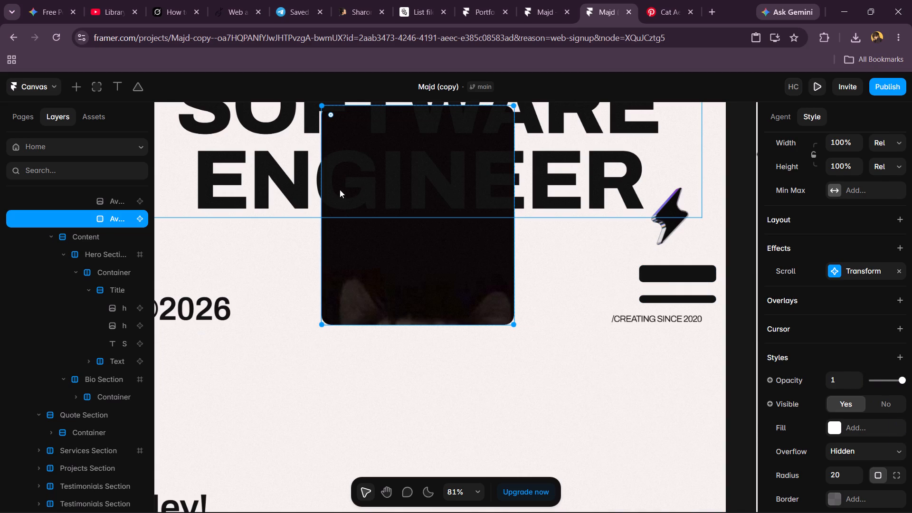
left_click(405, 266)
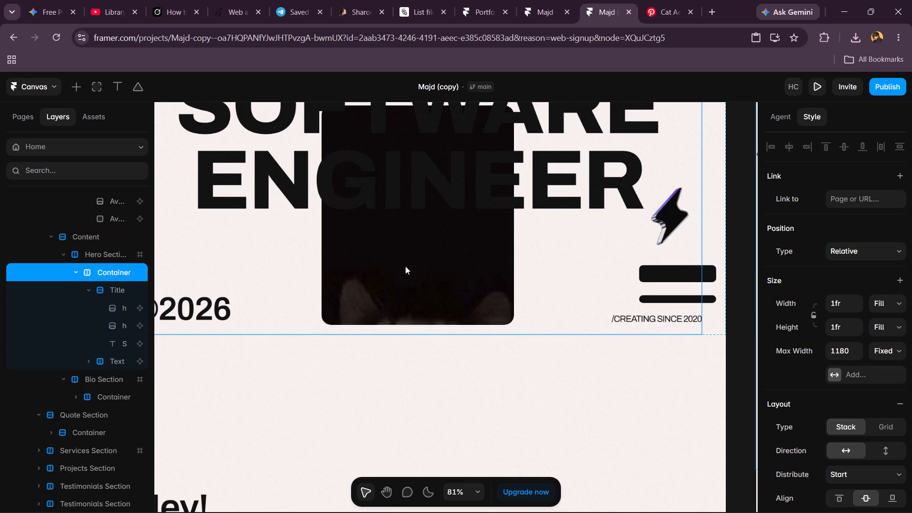
Pin the hero's first avatar image to the bottom instead of the top, trying a bottom offset of 5 and returning it to 0.
left_click(111, 205)
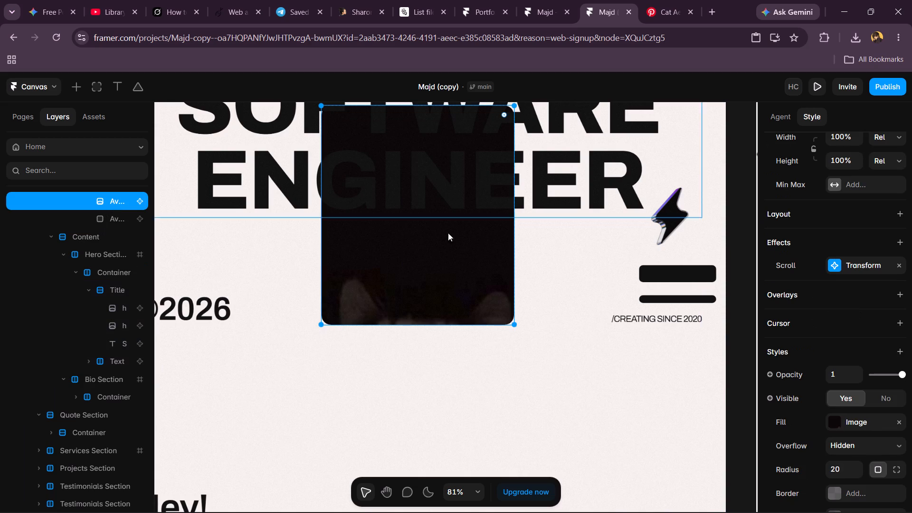
scroll(837, 377, "up", 6)
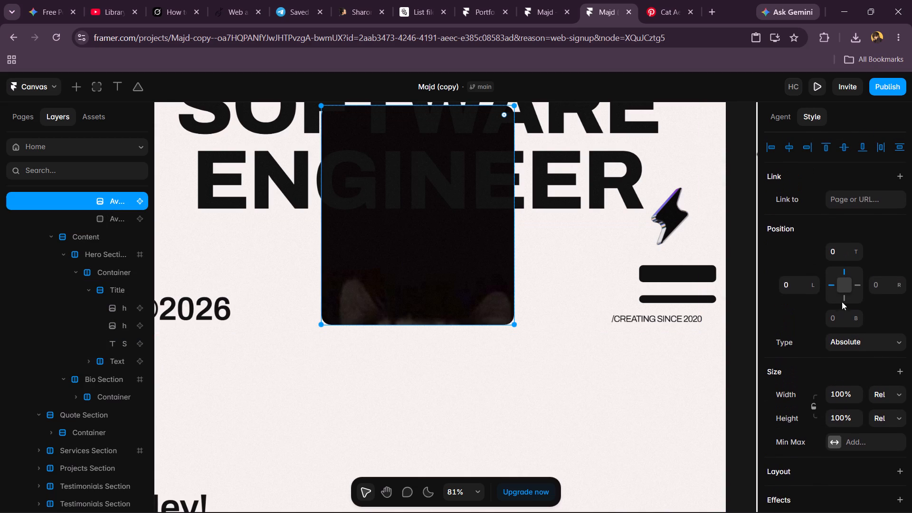
triple_click(844, 270)
triple_click(844, 270)
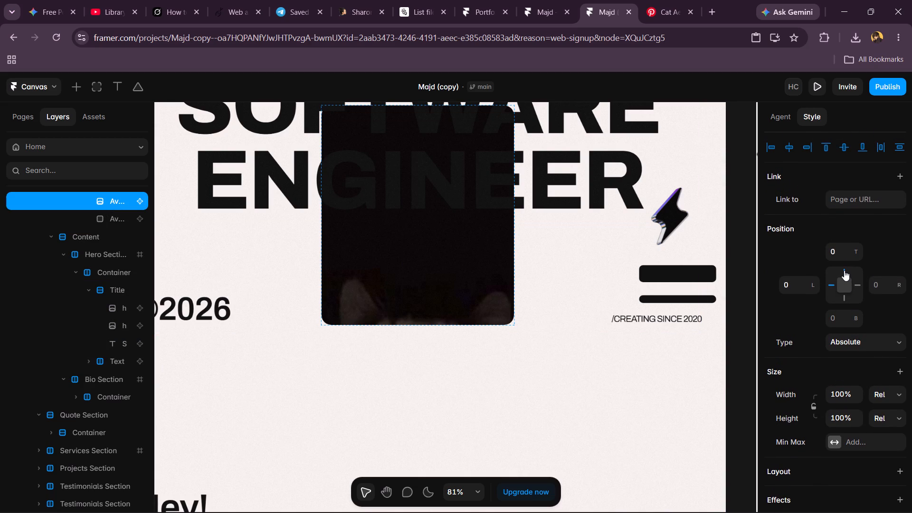
left_click(844, 270)
left_click(841, 295)
left_click_drag(845, 289, 848, 263)
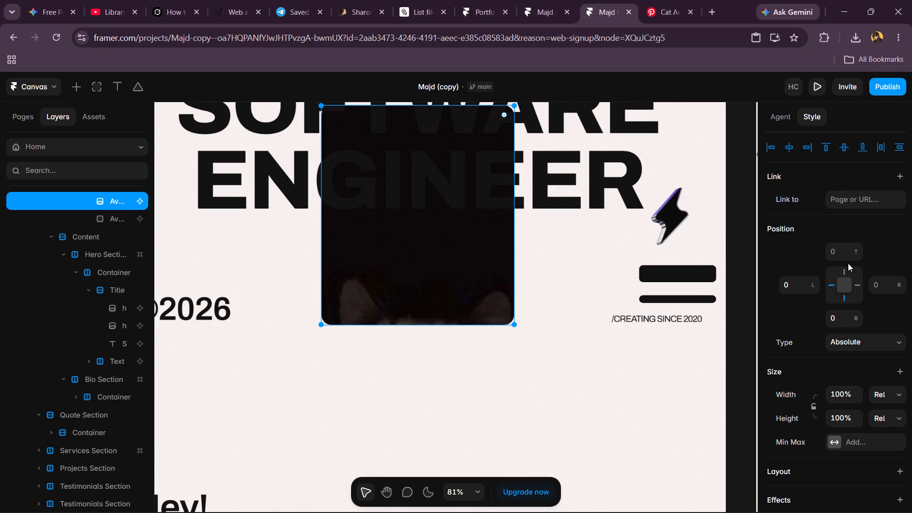
left_click_drag(848, 263, 845, 264)
triple_click(856, 313)
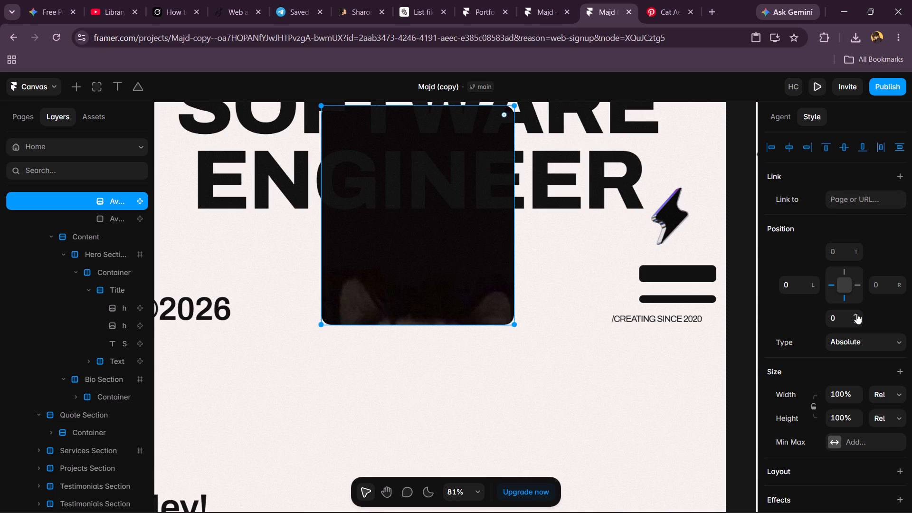
triple_click(856, 313)
triple_click(855, 322)
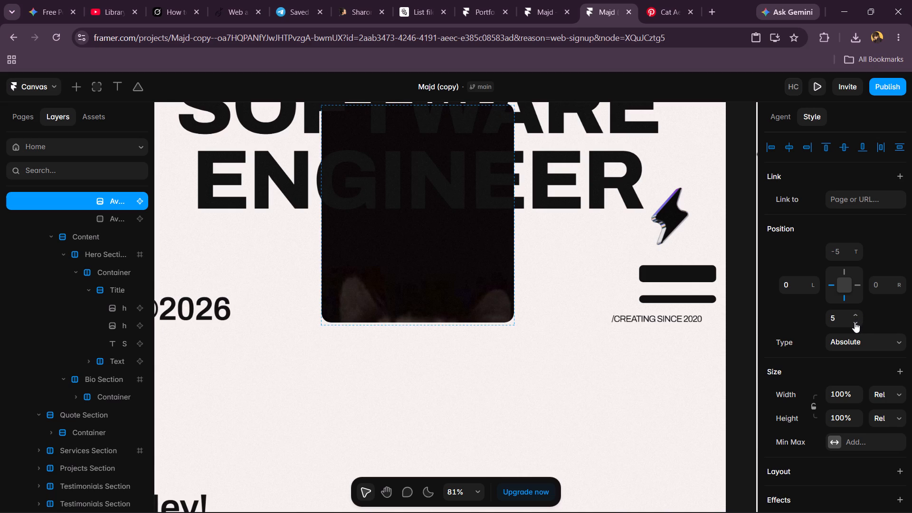
double_click(855, 322)
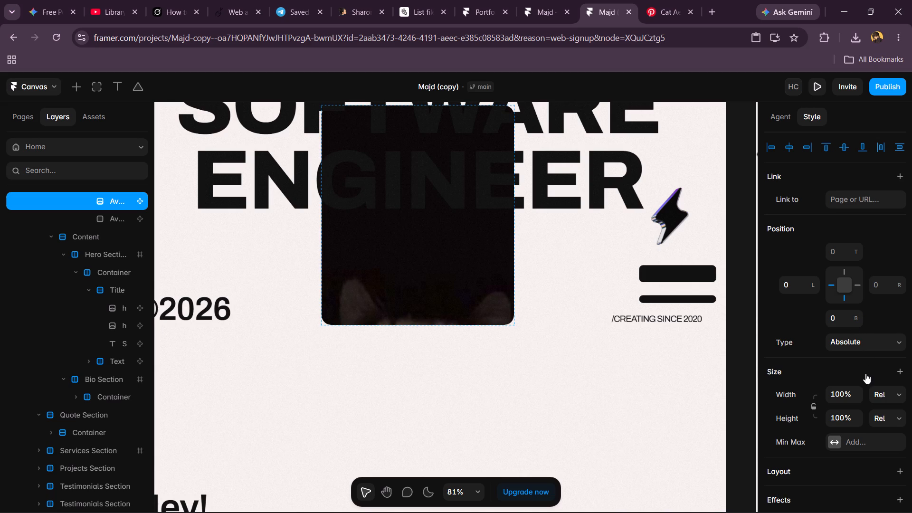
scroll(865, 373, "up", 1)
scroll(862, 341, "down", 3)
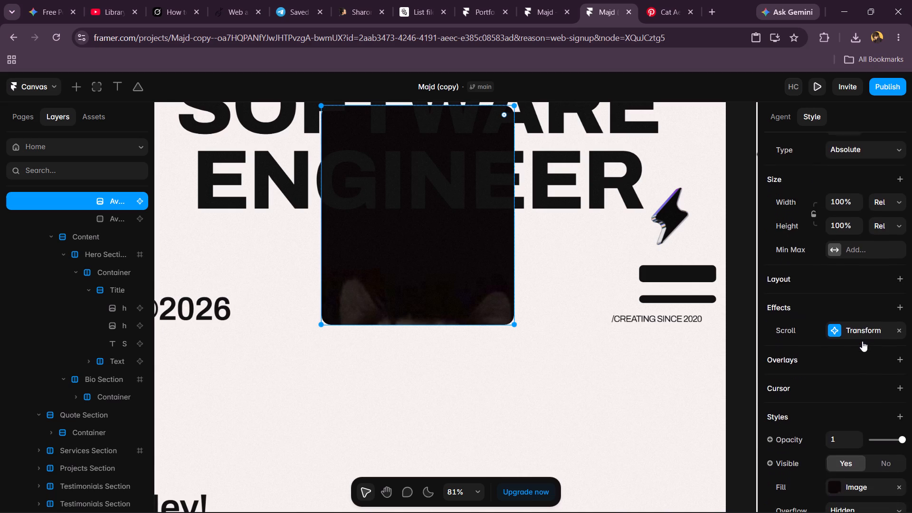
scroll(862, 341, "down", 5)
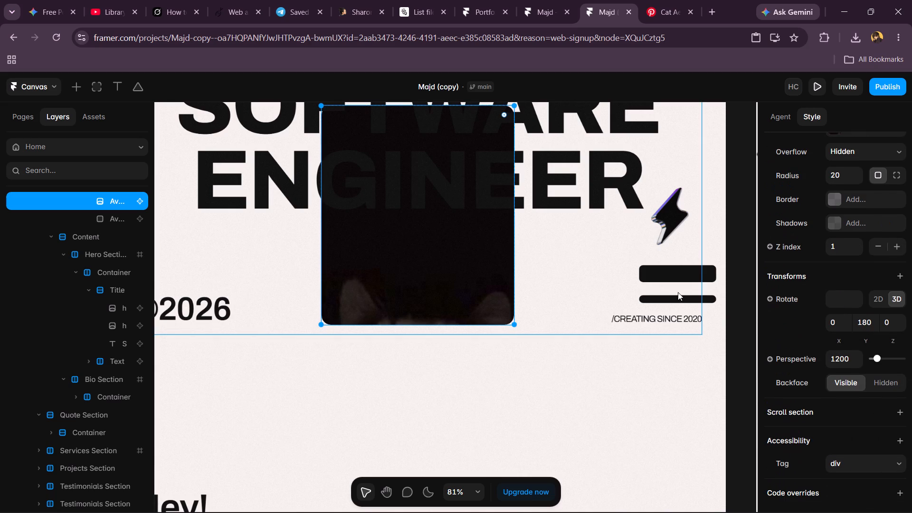
Switch to Pinterest and browse the pins related to the Cat Aesthetic wallpaper for another avatar picture.
left_click(658, 8)
scroll(440, 324, "down", 4)
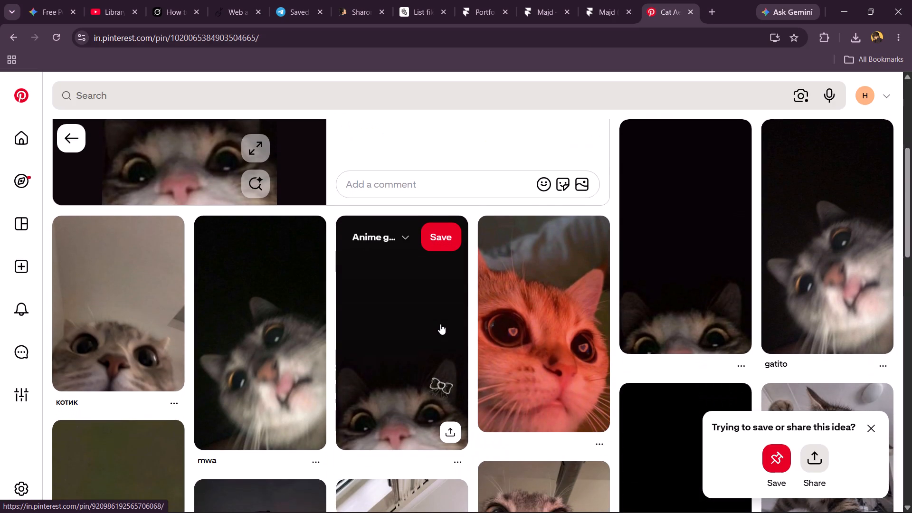
scroll(440, 324, "down", 1)
scroll(381, 396, "down", 1)
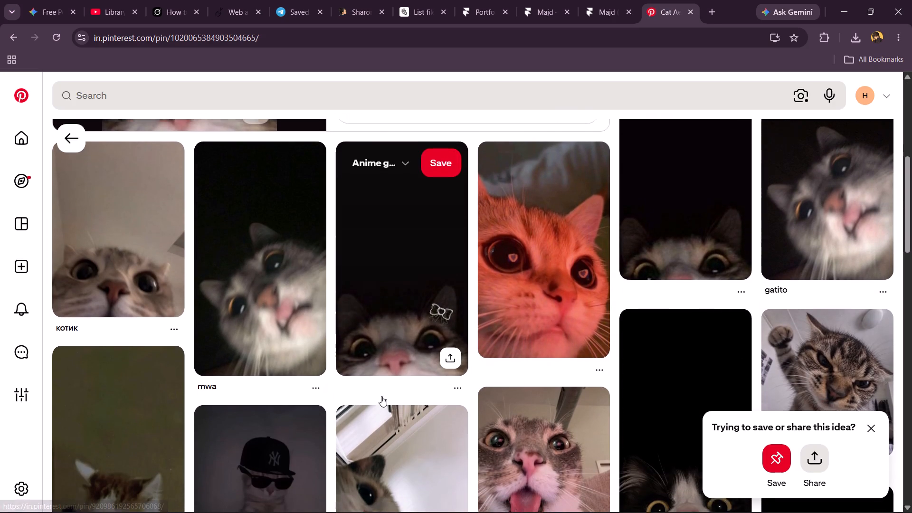
scroll(381, 396, "down", 1)
scroll(383, 312, "down", 3)
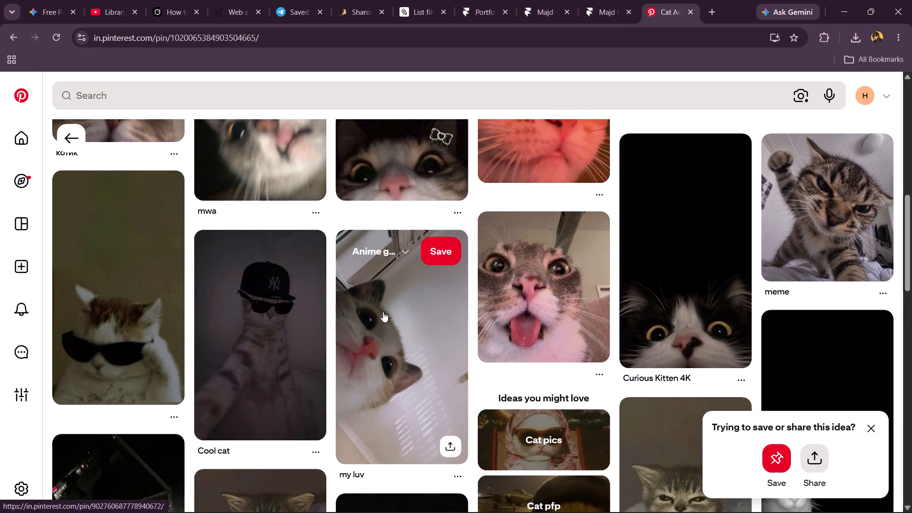
scroll(644, 320, "down", 5)
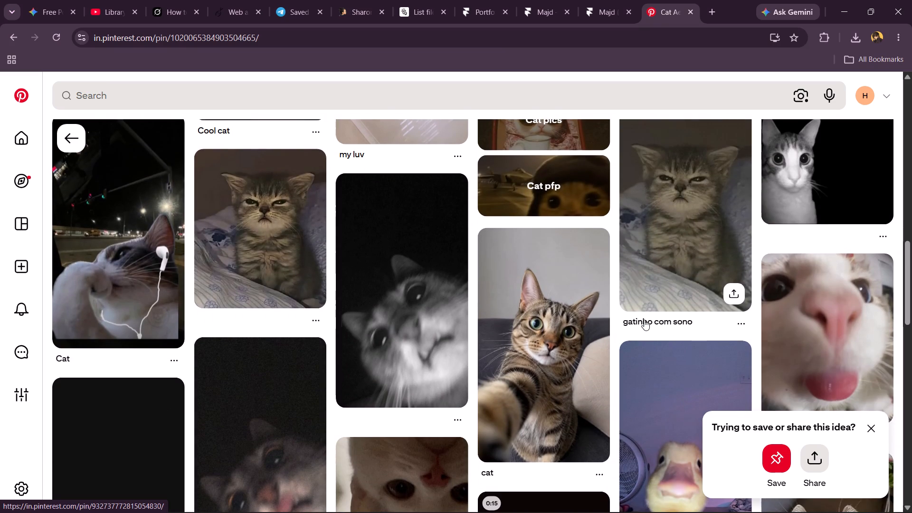
scroll(644, 320, "down", 2)
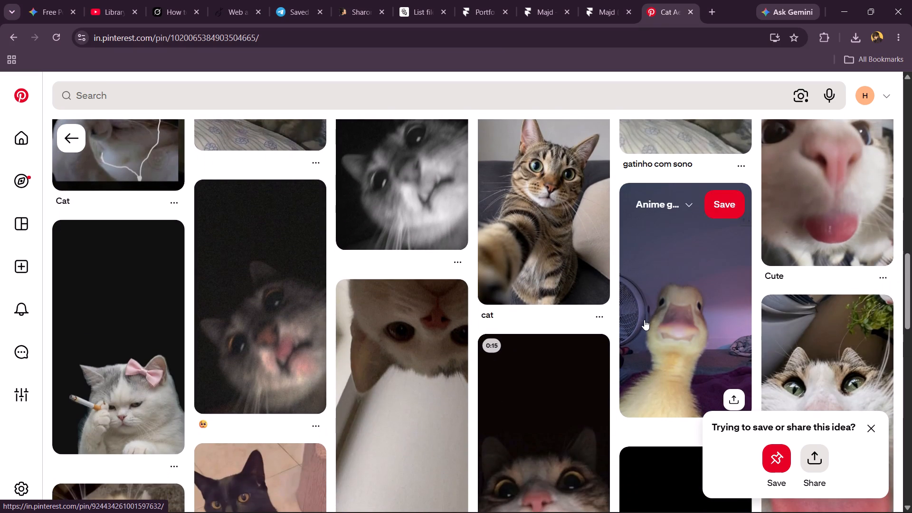
right_click(644, 320)
scroll(489, 336, "down", 4)
scroll(374, 275, "up", 5)
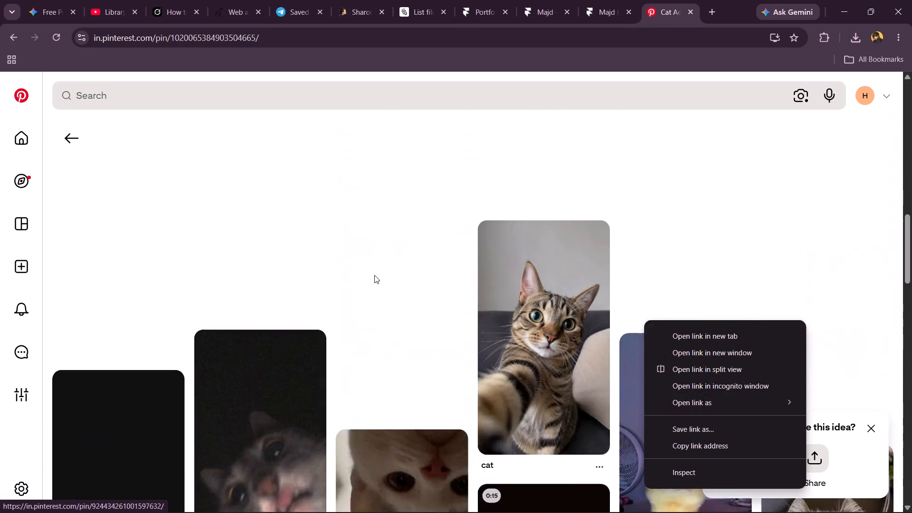
Search Pinterest for "cat sward".
left_click(256, 97)
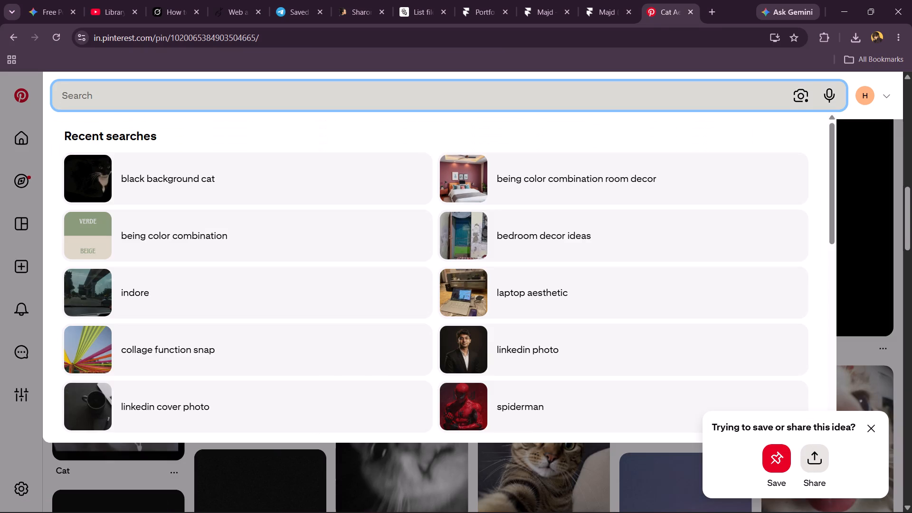
type("cat")
key("space")
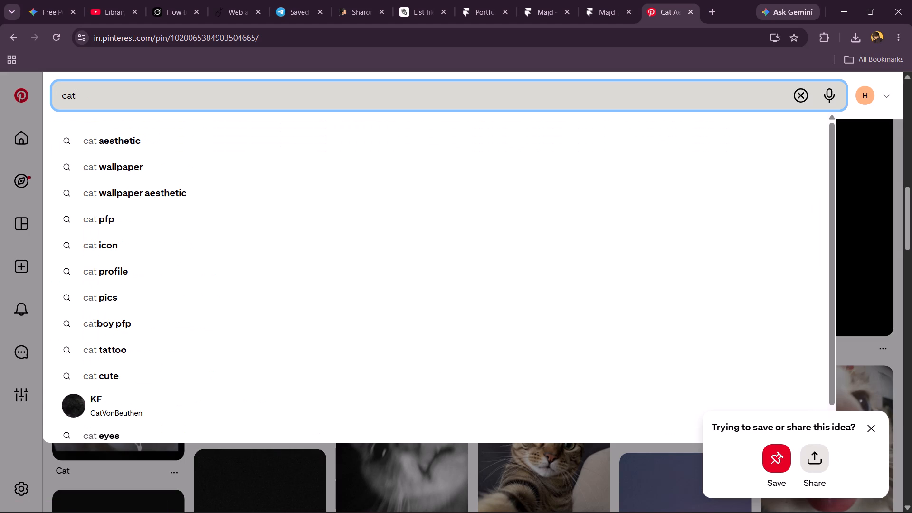
type("swa")
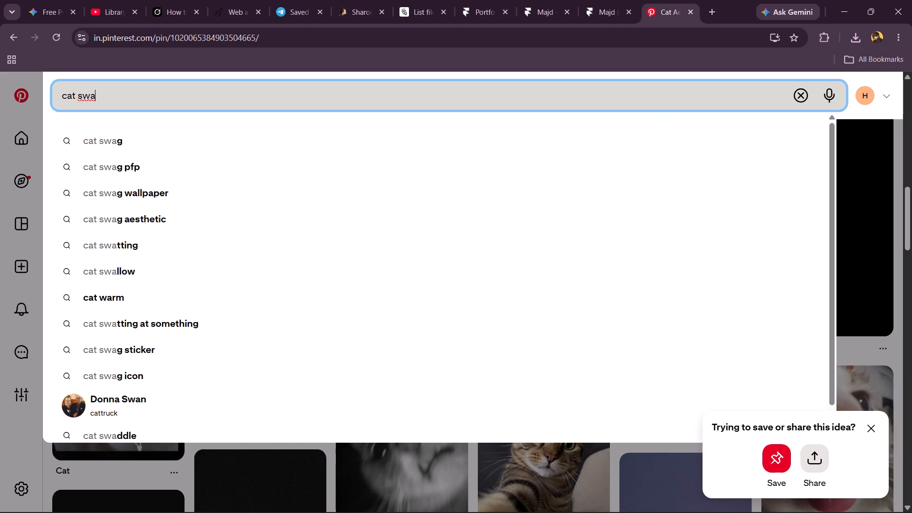
type("rd")
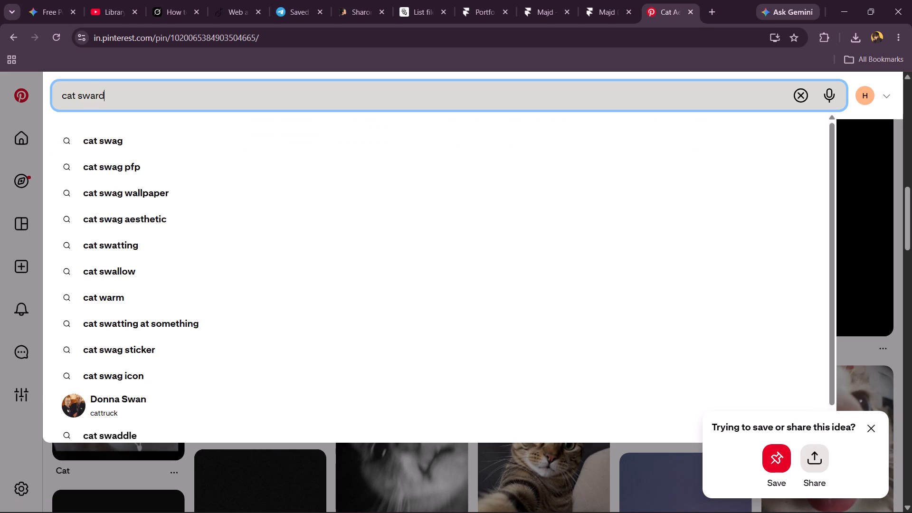
key("Return")
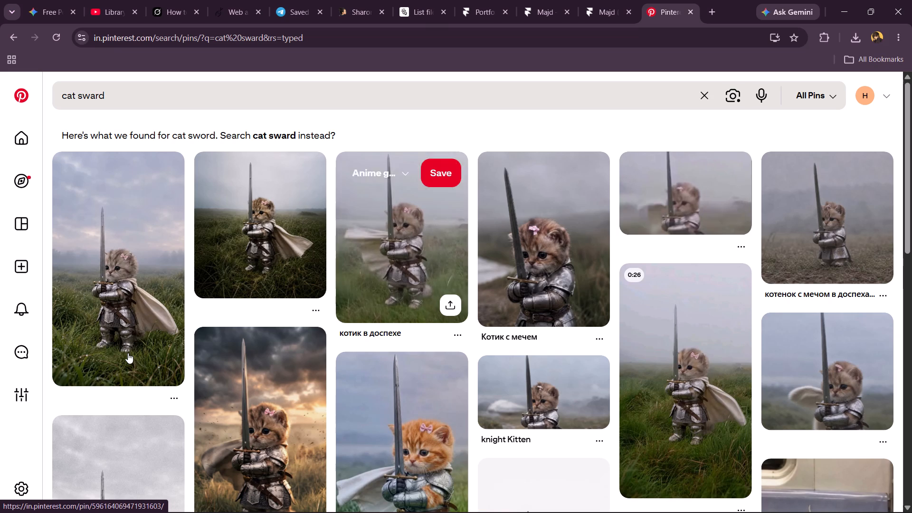
Open the pin "котенок с мечом в доспехах мем" of the armoured kitten holding a sword and save its image as a JPG under the default name.
scroll(427, 315, "right", 1)
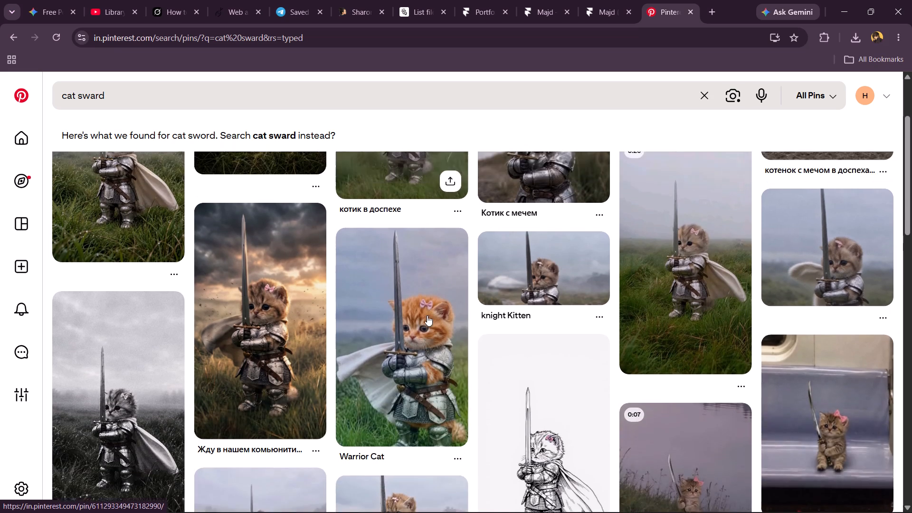
scroll(427, 315, "right", 1)
left_click(839, 185)
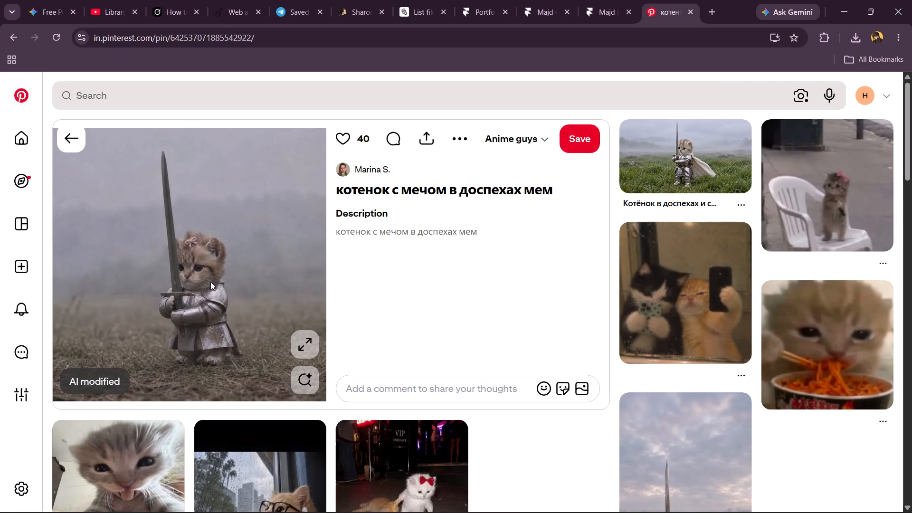
left_click(210, 282)
right_click(210, 282)
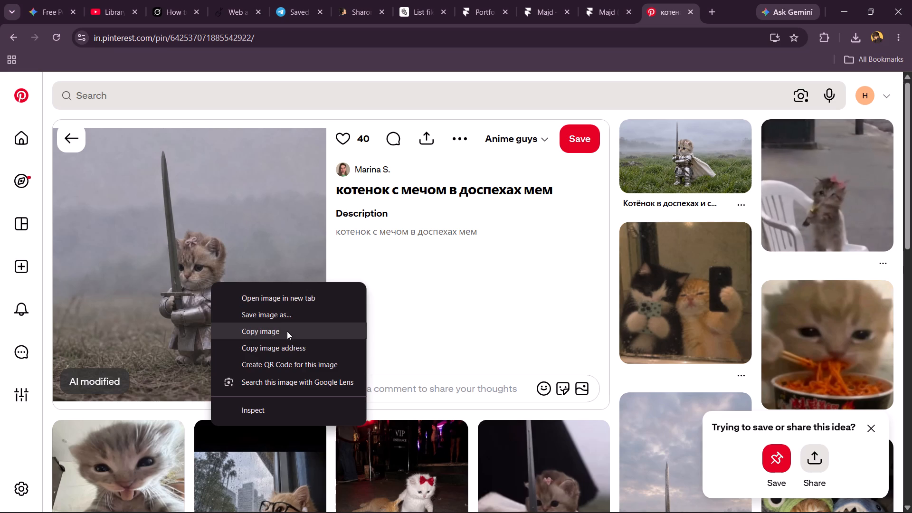
left_click(279, 321)
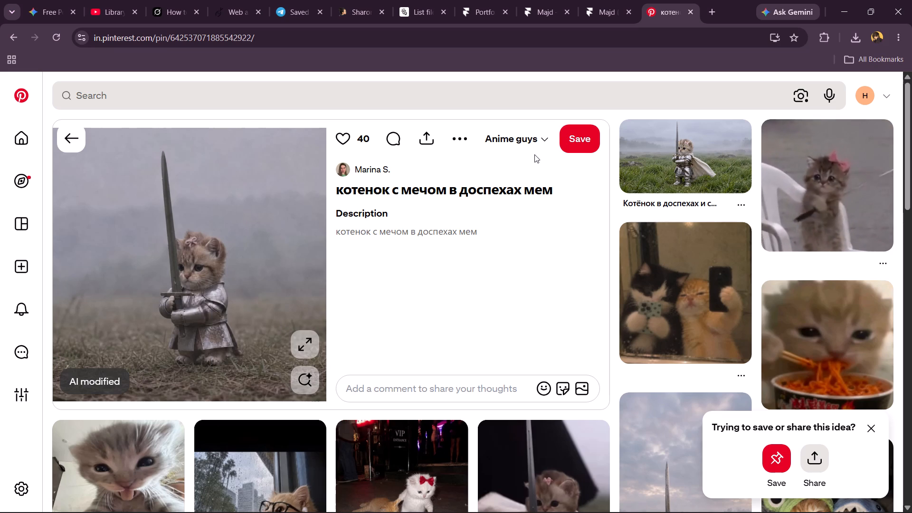
left_click(347, 258)
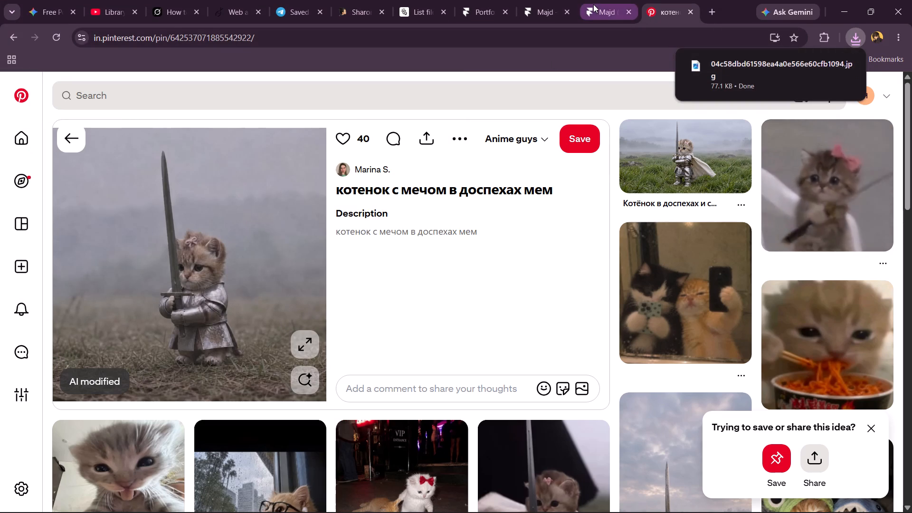
Switch back to Framer and examine the position, style and transform settings of the desktop hero's Avatar - Back and Avatar - Front layers.
left_click(593, 4)
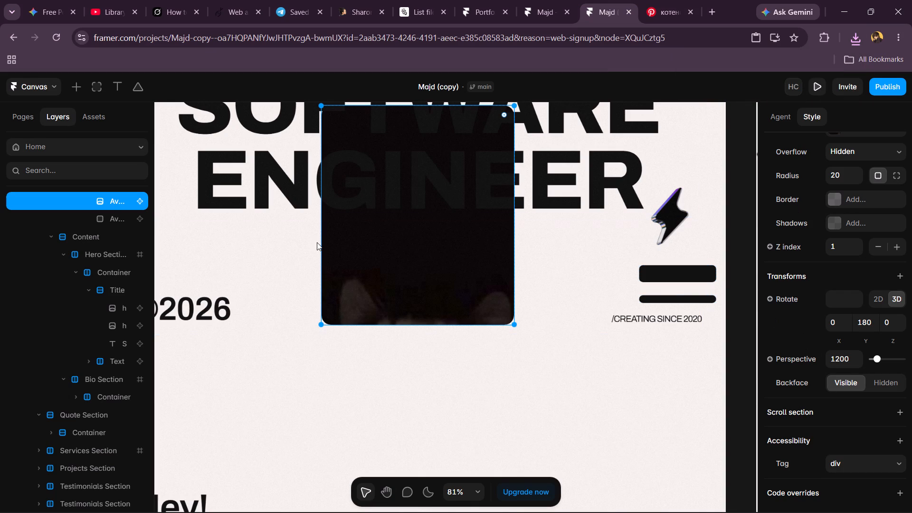
left_click(111, 199)
scroll(796, 351, "down", 4)
scroll(845, 216, "down", 1)
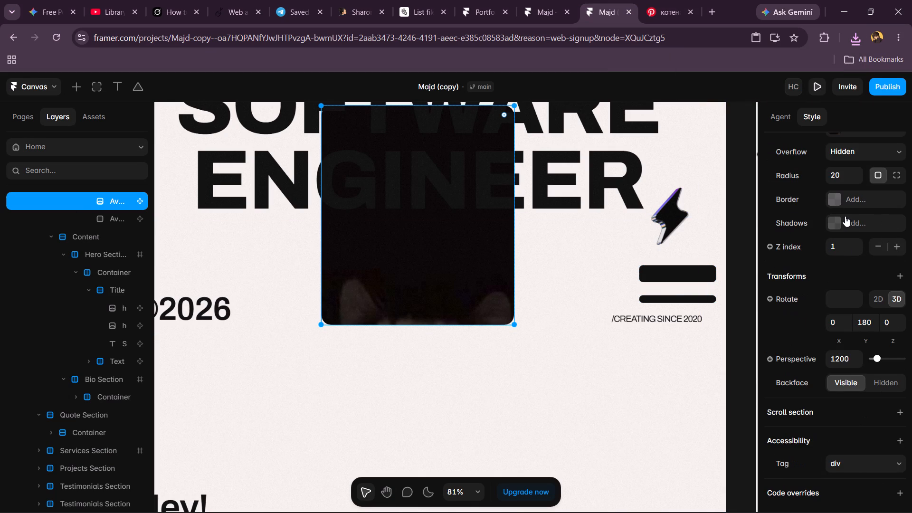
scroll(826, 276, "up", 3)
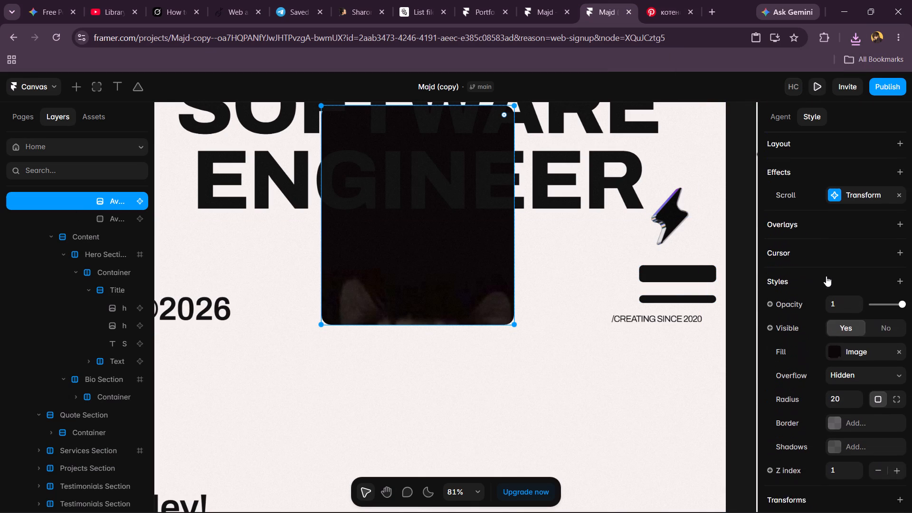
scroll(826, 276, "up", 6)
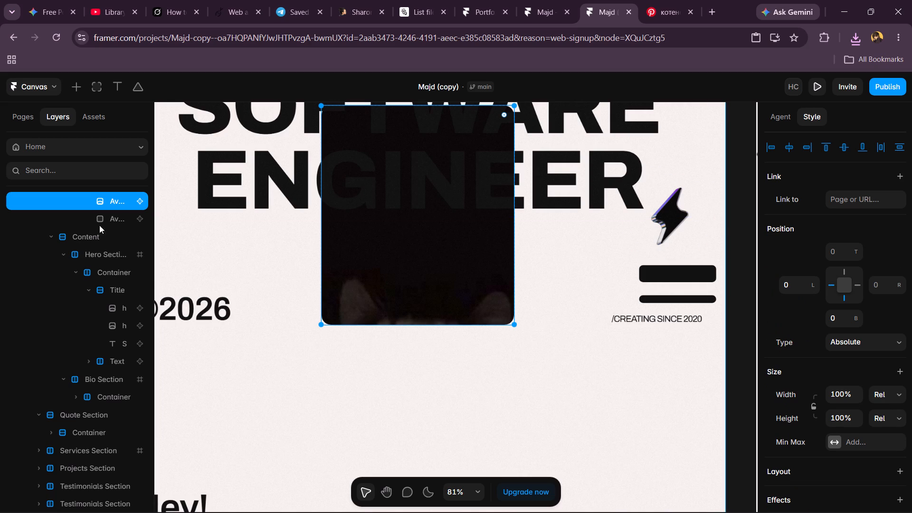
left_click(110, 218)
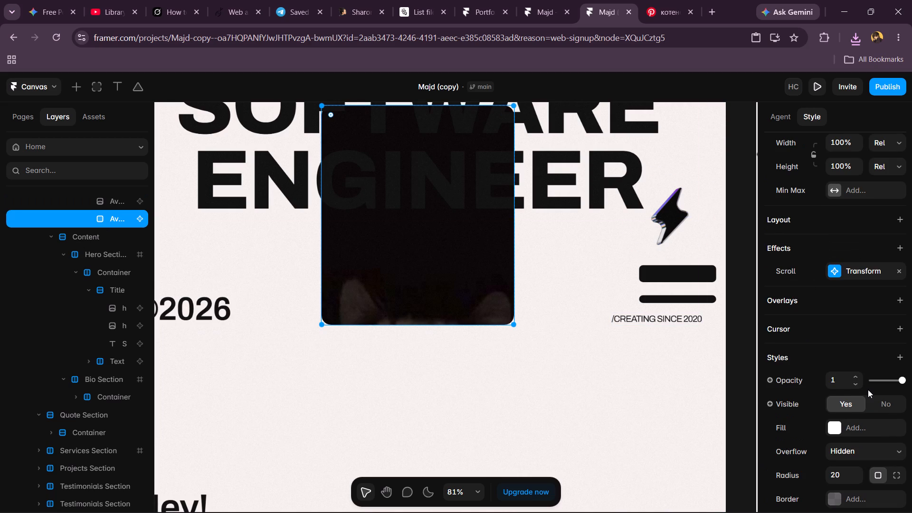
scroll(868, 389, "down", 5)
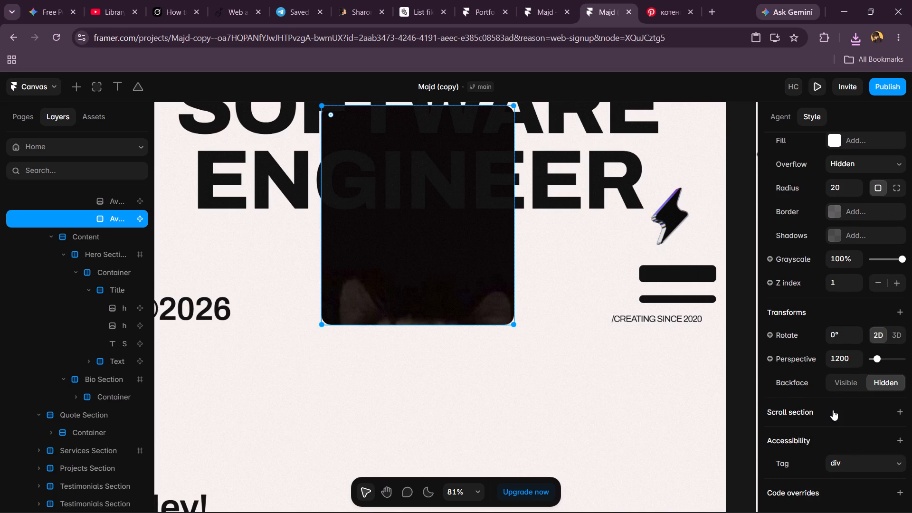
scroll(833, 410, "up", 4)
left_click(409, 280)
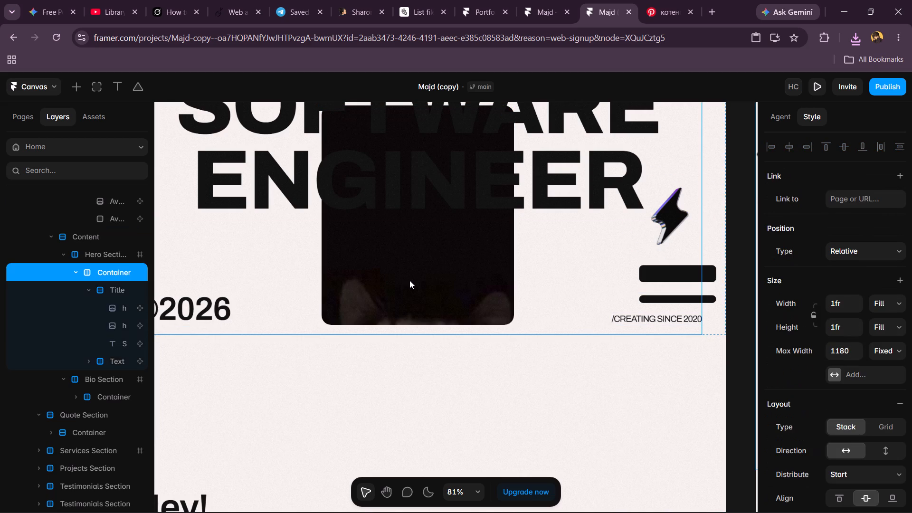
Replace the desktop Avatar - Back layer's image fill with the downloaded JPG of the armoured kitten holding a sword.
left_click(113, 198)
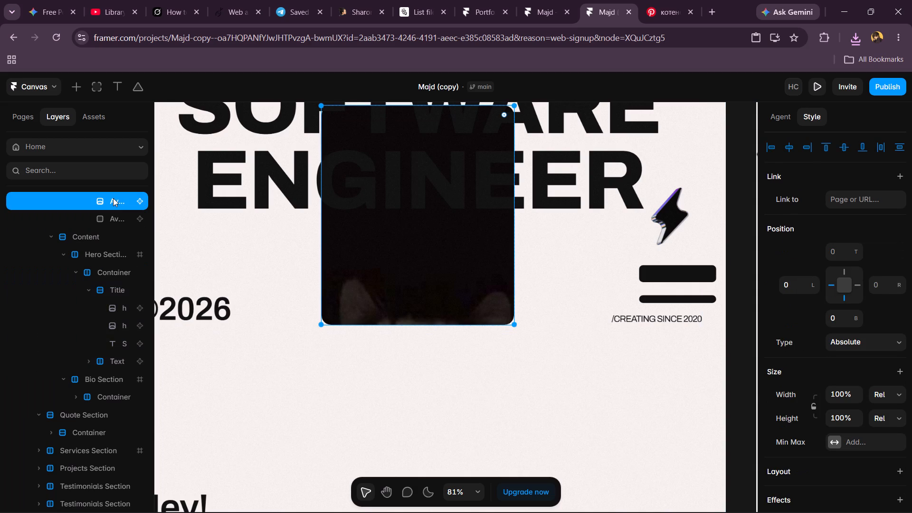
double_click(113, 198)
scroll(883, 363, "down", 1)
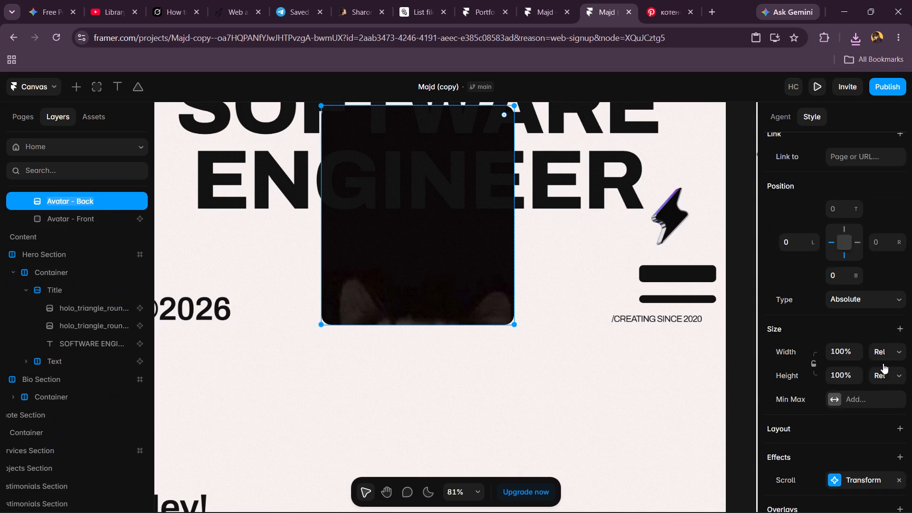
scroll(883, 363, "down", 6)
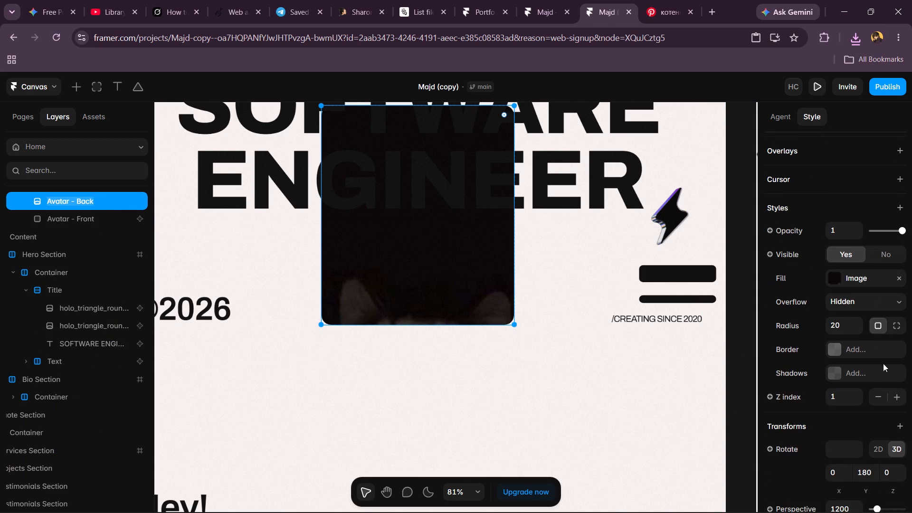
scroll(883, 363, "down", 1)
left_click(900, 272)
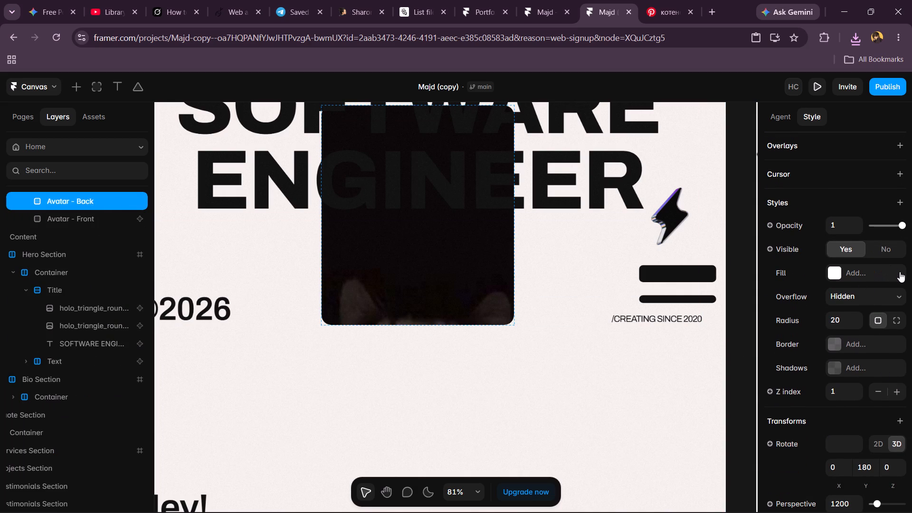
left_click(861, 275)
left_click(669, 341)
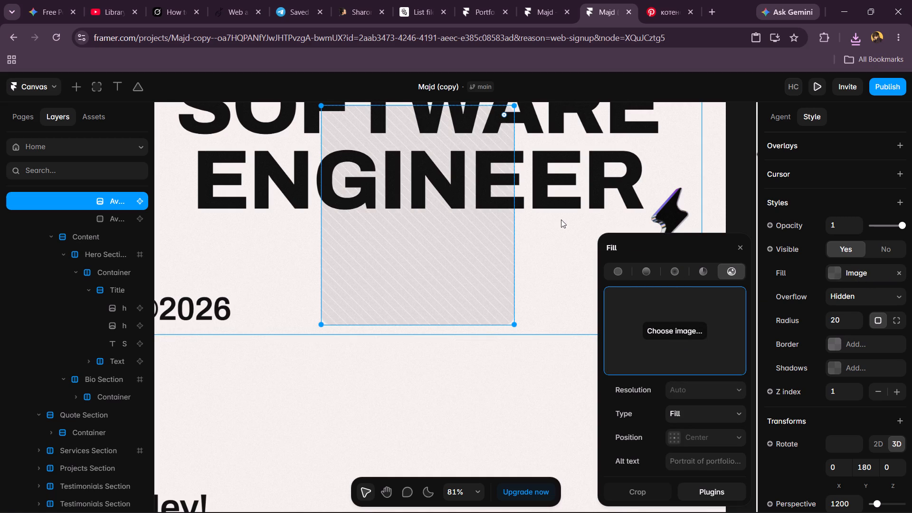
left_click(855, 45)
left_click_drag(733, 84, 648, 282)
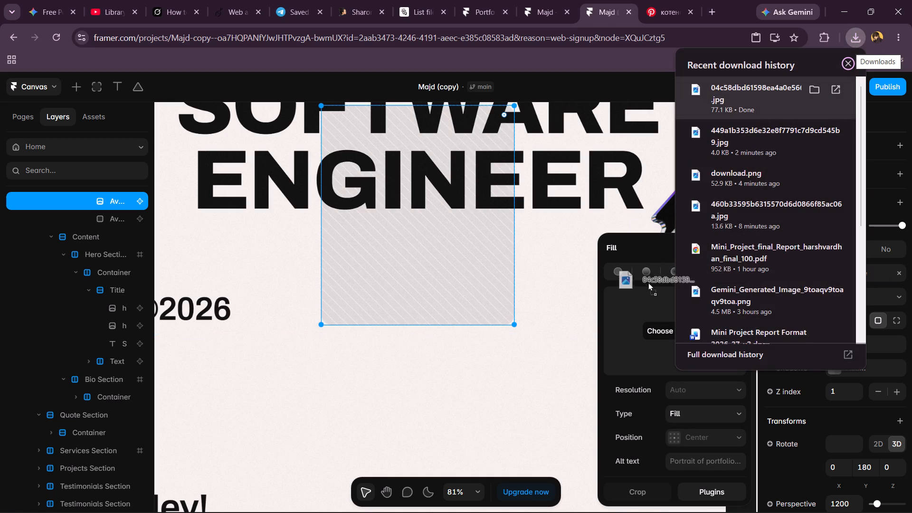
left_click_drag(648, 282, 646, 305)
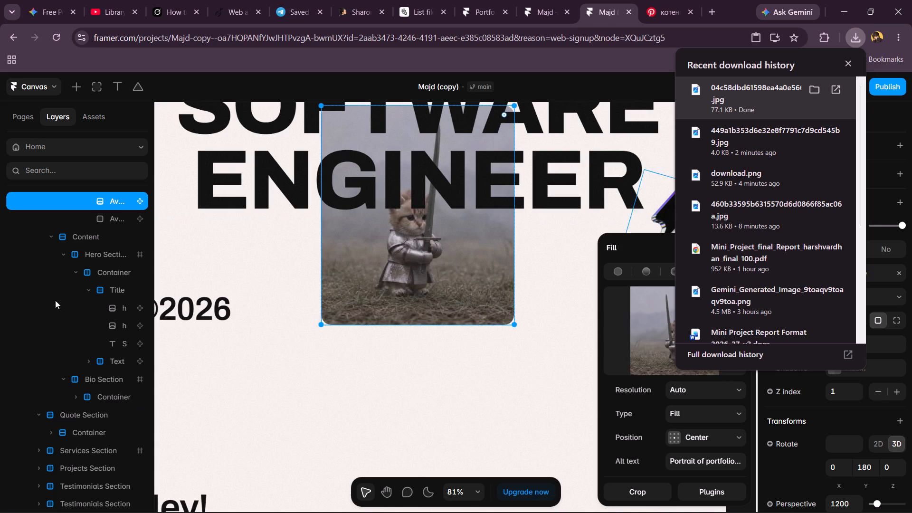
Enlarge the desktop Avatar - Back image freehand so it extends past its original frame on both sides and at the bottom.
left_click_drag(323, 325, 310, 341)
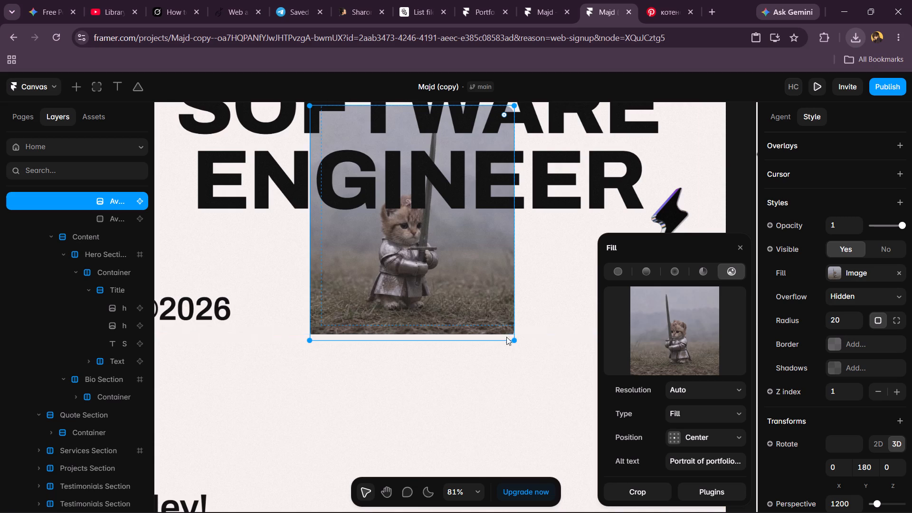
left_click_drag(513, 339, 538, 339)
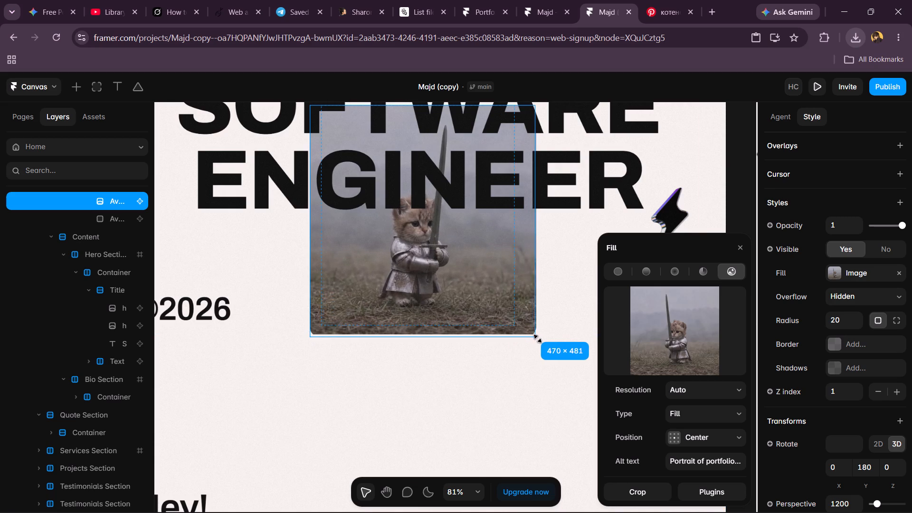
left_click_drag(538, 339, 539, 343)
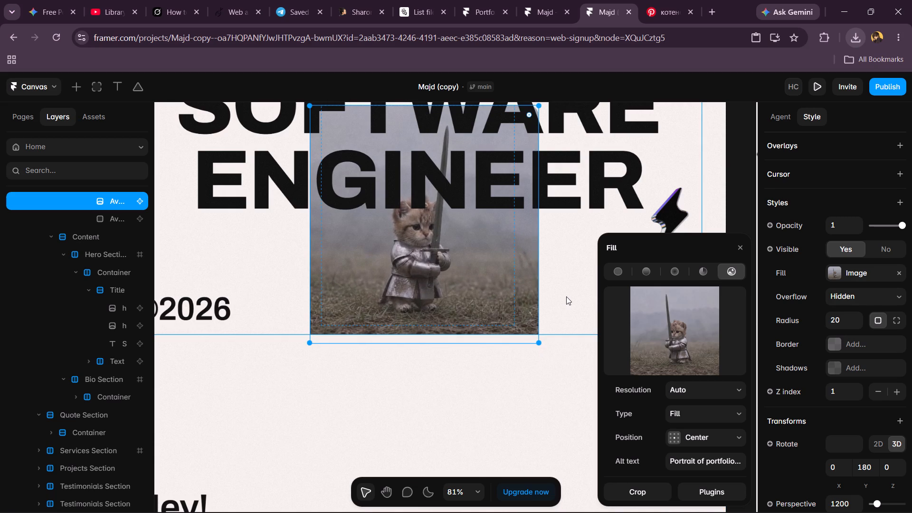
left_click(498, 358)
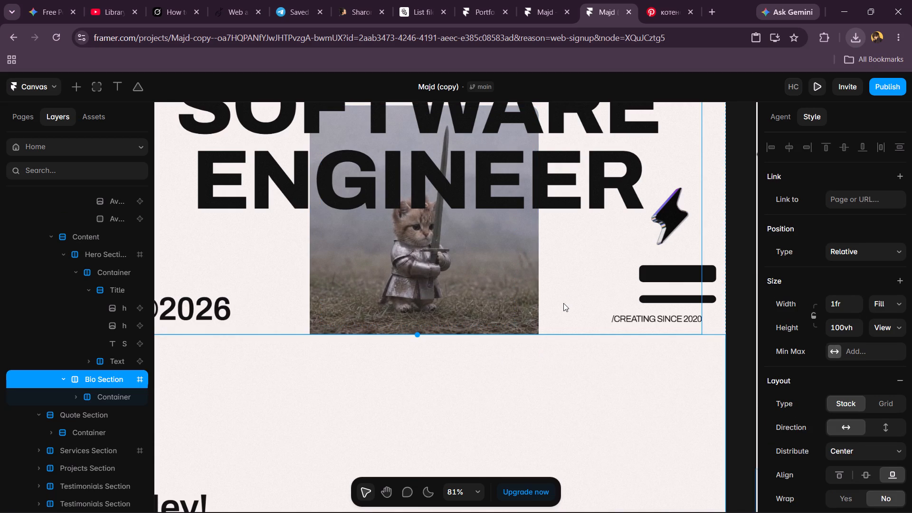
Replace the image fill of the first avatar layer in the Phone layout with the downloaded armoured kitten JPG.
scroll(563, 303, "left", 3)
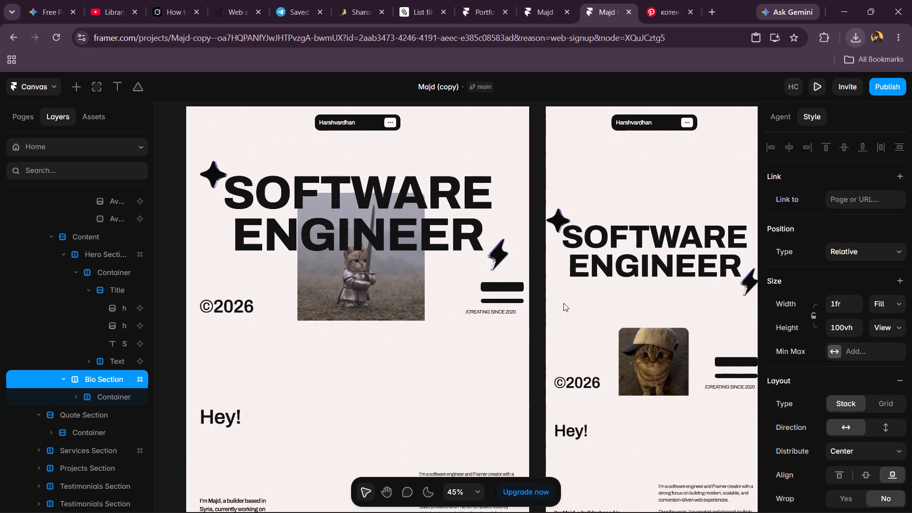
scroll(563, 303, "left", 3)
scroll(563, 303, "right", 2)
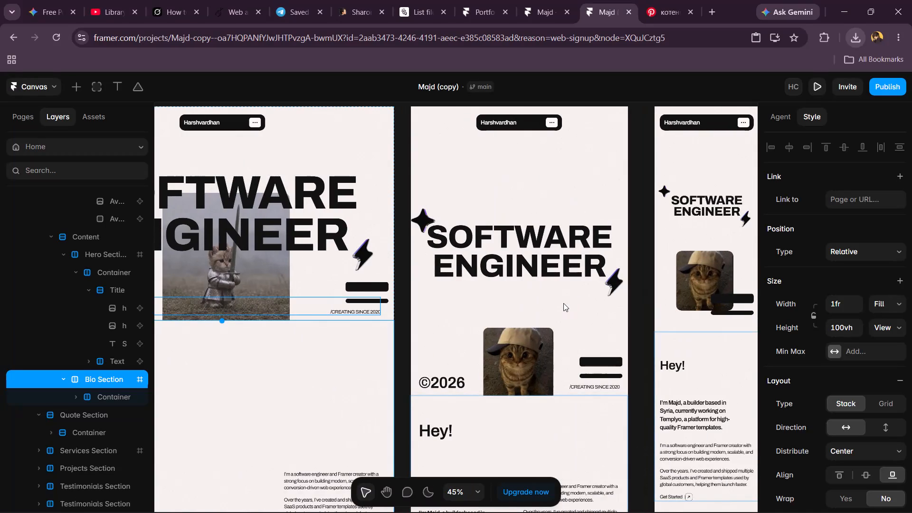
scroll(563, 303, "right", 3)
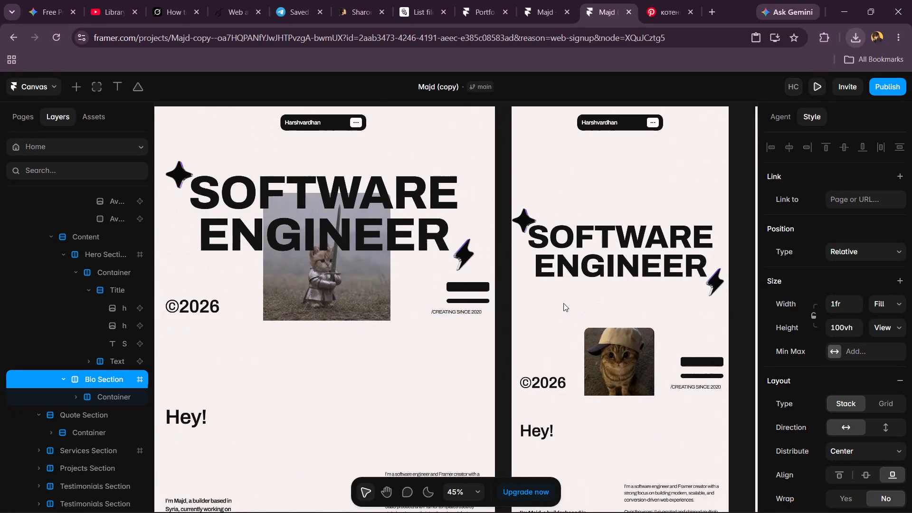
scroll(563, 303, "left", 2)
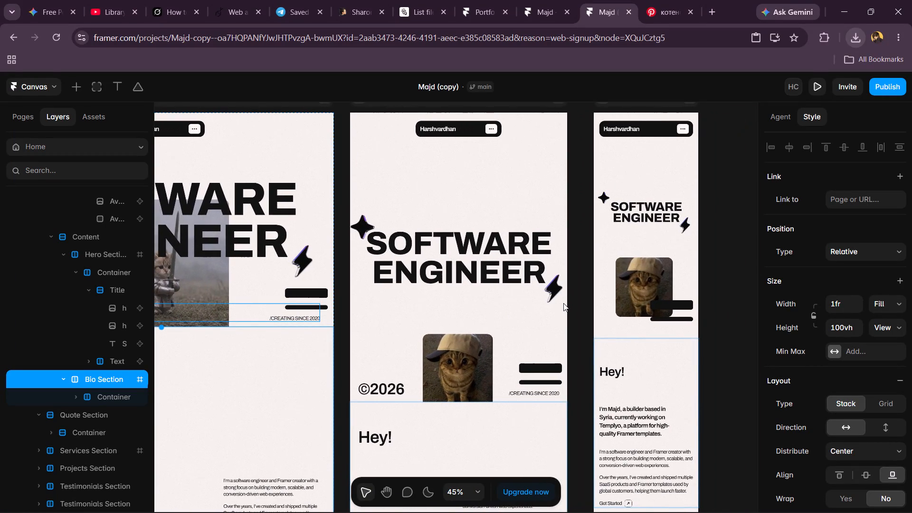
left_click(631, 292)
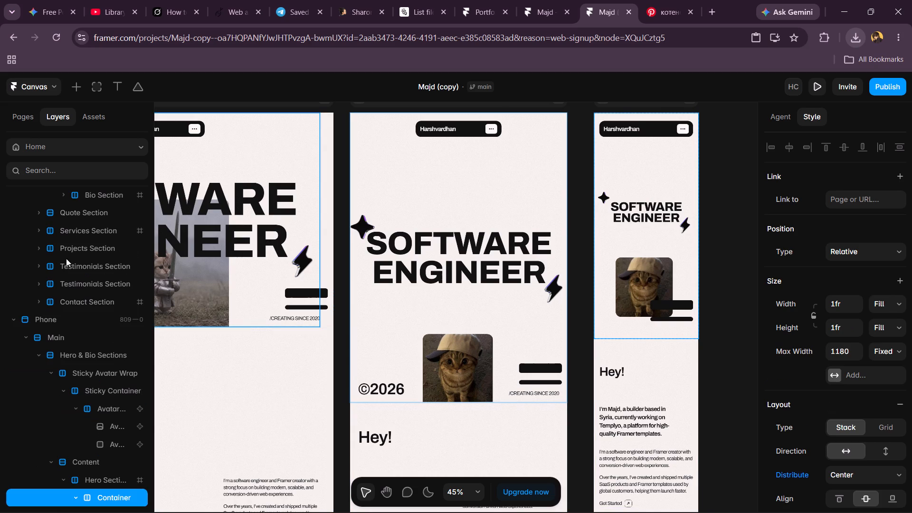
scroll(72, 233, "right", 1)
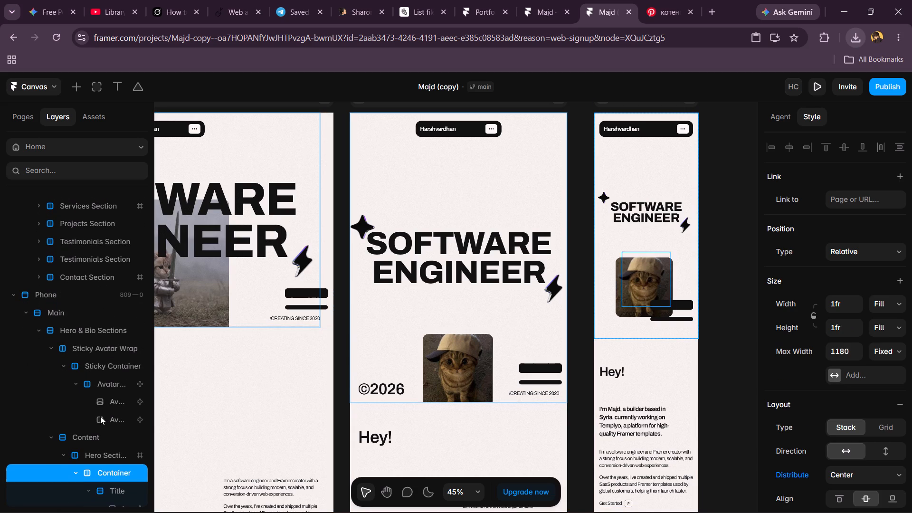
left_click(111, 404)
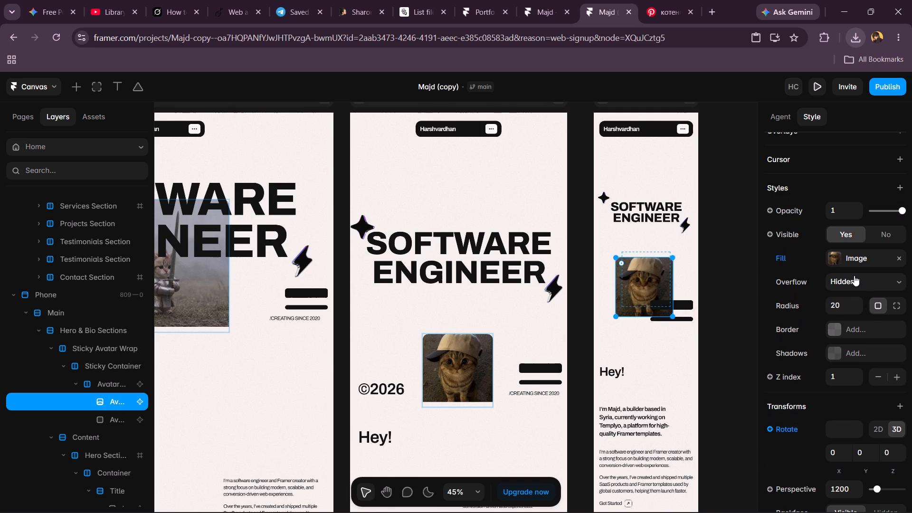
left_click(842, 259)
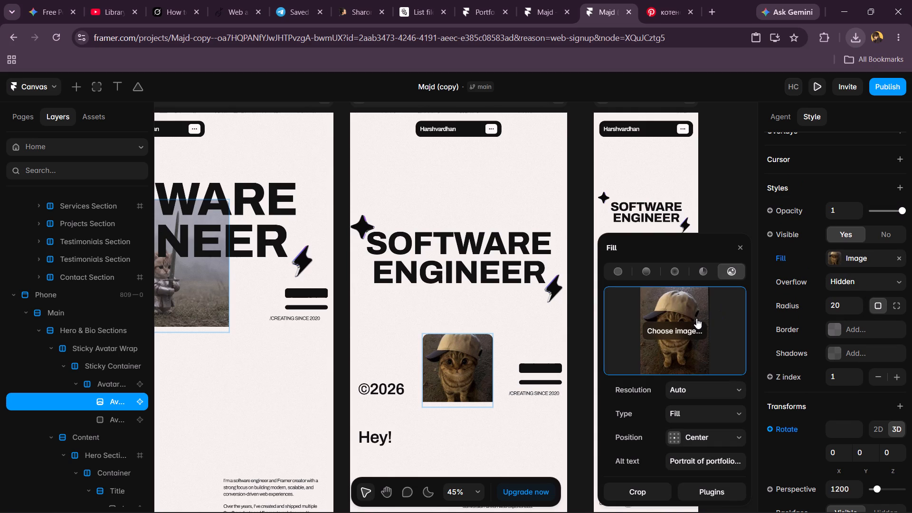
left_click(696, 318)
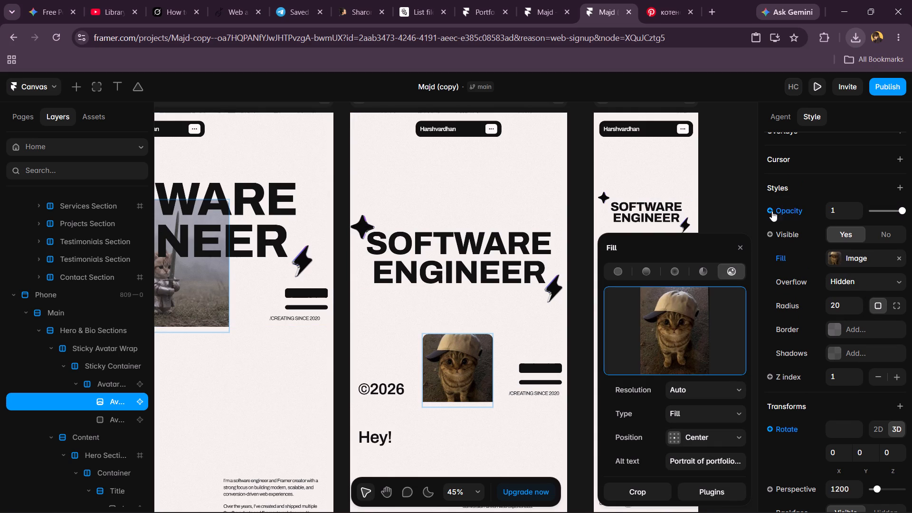
left_click(854, 38)
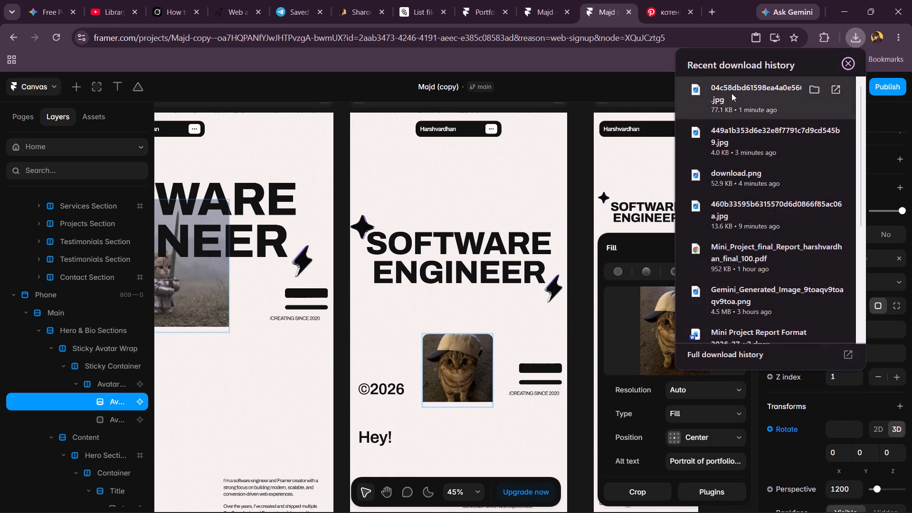
left_click_drag(731, 93, 655, 314)
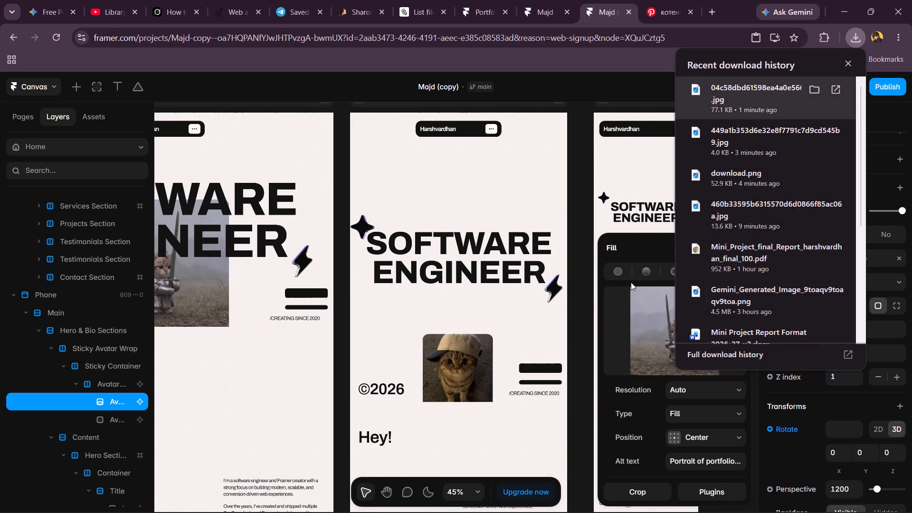
left_click(628, 218)
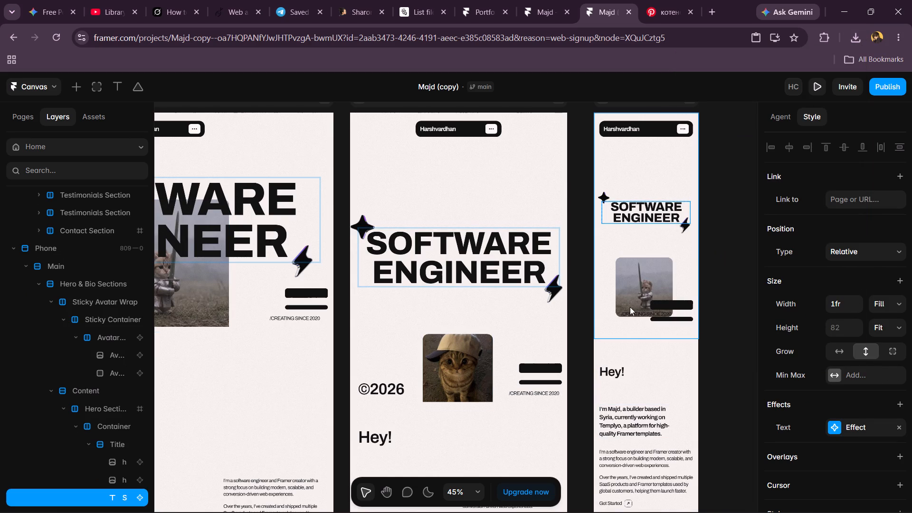
Set the relative width of the armoured kitten avatar image in the Phone layout to 131%.
left_click(640, 284)
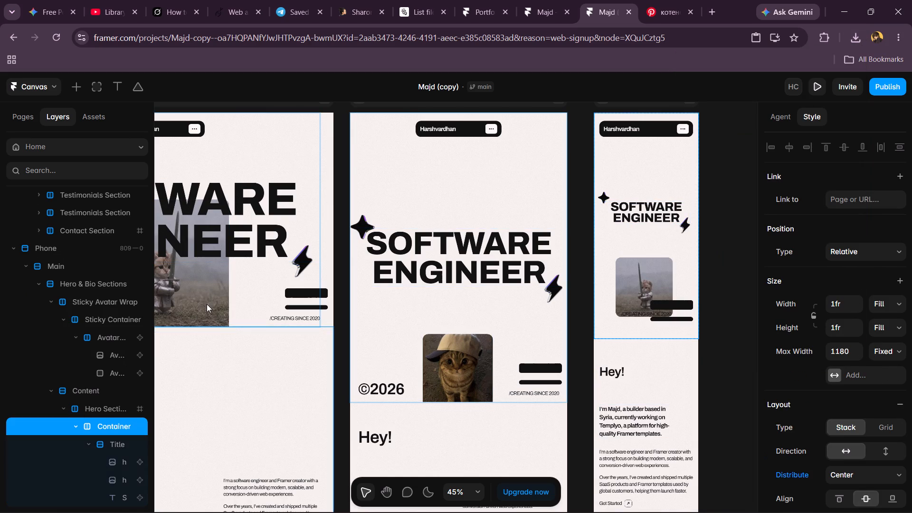
left_click(109, 349)
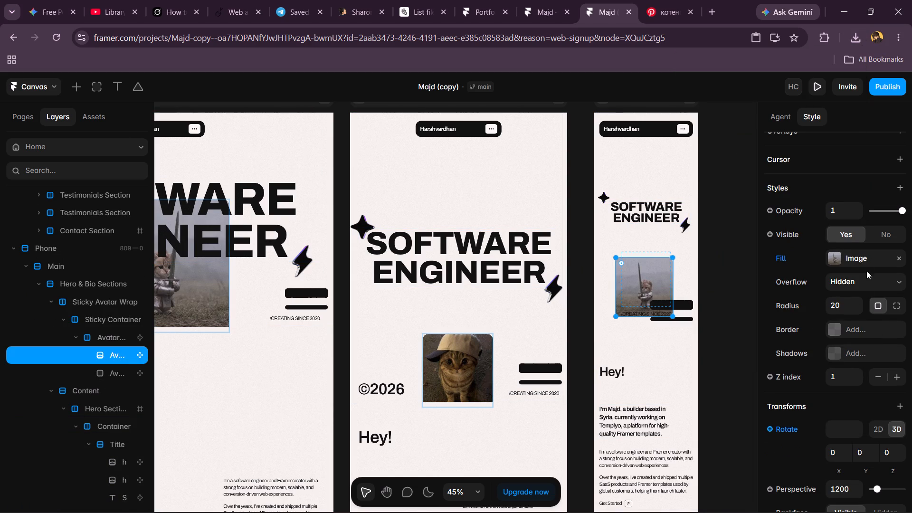
scroll(862, 320, "up", 3)
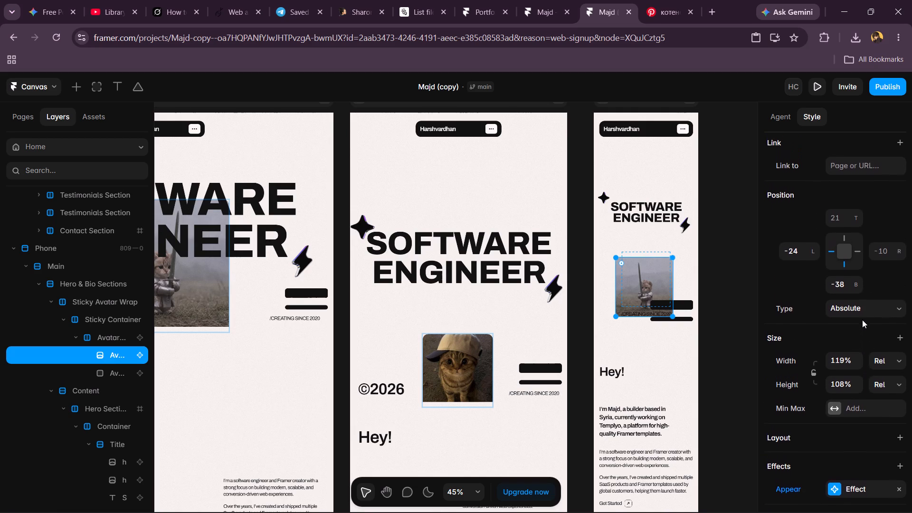
left_click(890, 364)
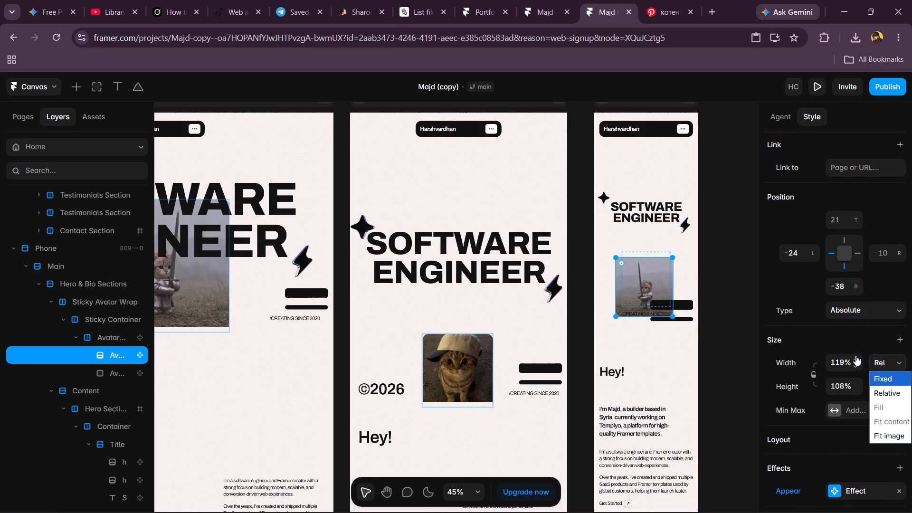
left_click(851, 362)
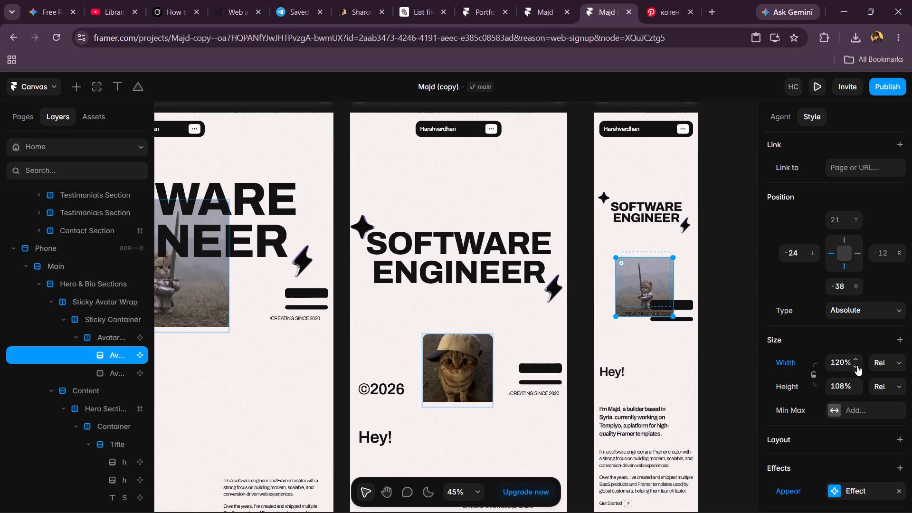
triple_click(857, 365)
double_click(857, 365)
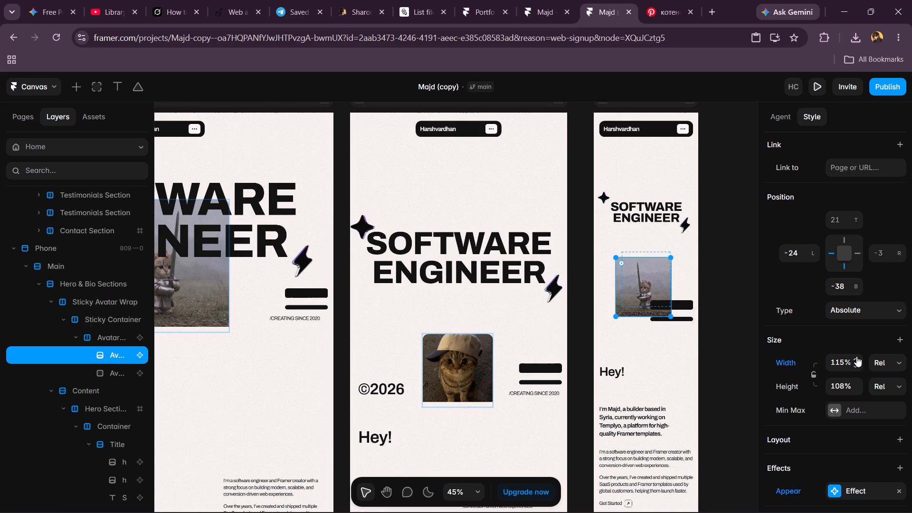
triple_click(856, 356)
triple_click(856, 356)
triple_click(856, 356)
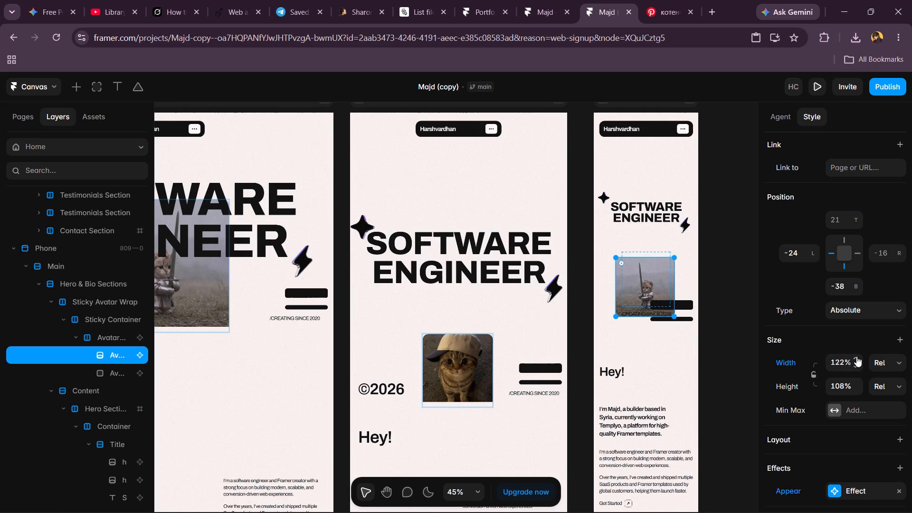
triple_click(856, 356)
triple_click(856, 356)
left_click(856, 356)
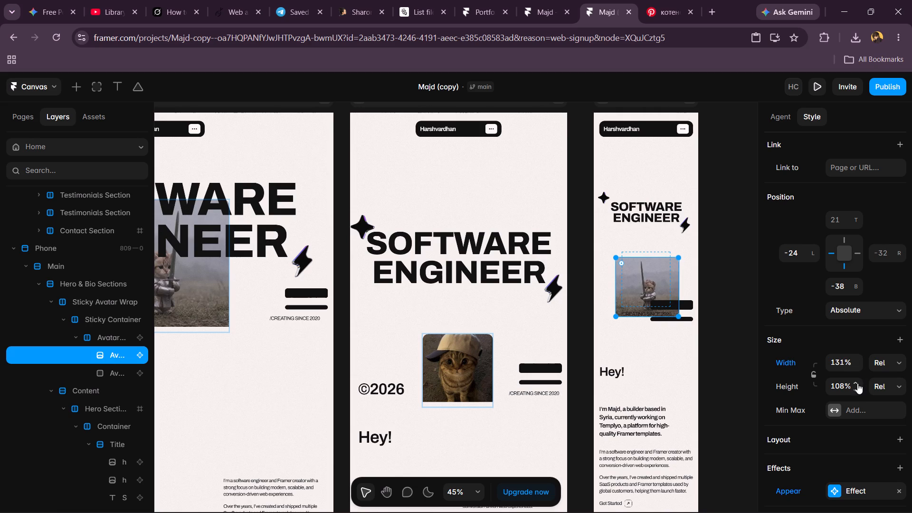
Set the relative height of the Phone layout's kitten avatar image to 115%.
triple_click(858, 384)
triple_click(858, 384)
double_click(858, 384)
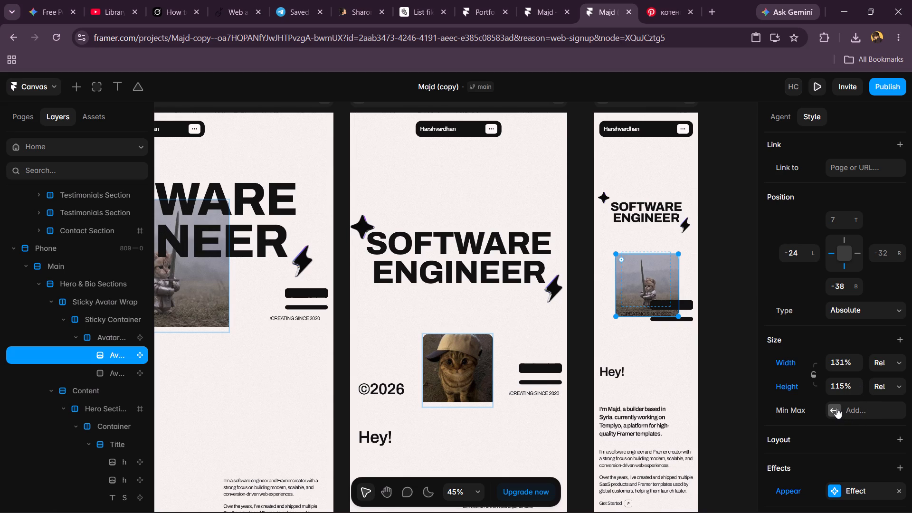
left_click_drag(836, 408, 820, 404)
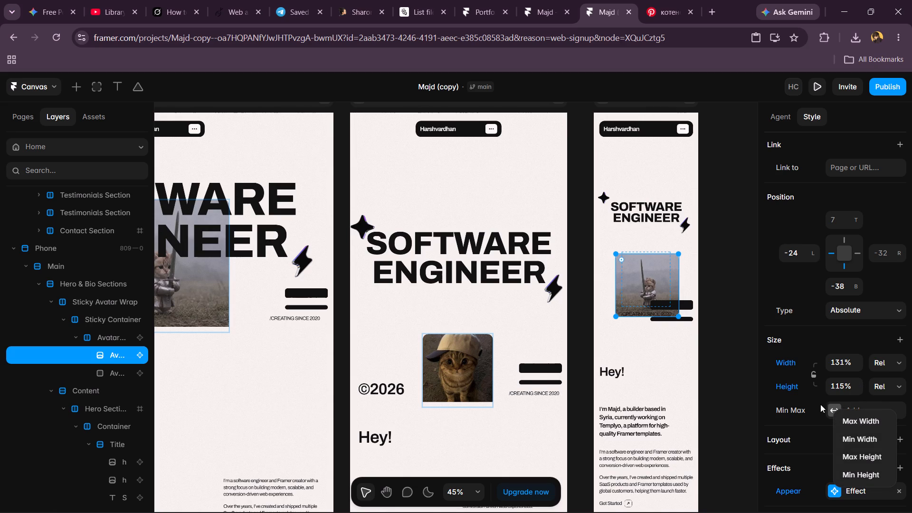
left_click_drag(820, 404, 817, 400)
Set the corner radius of the Phone layout's kitten avatar image to 24.
scroll(813, 348, "up", 1)
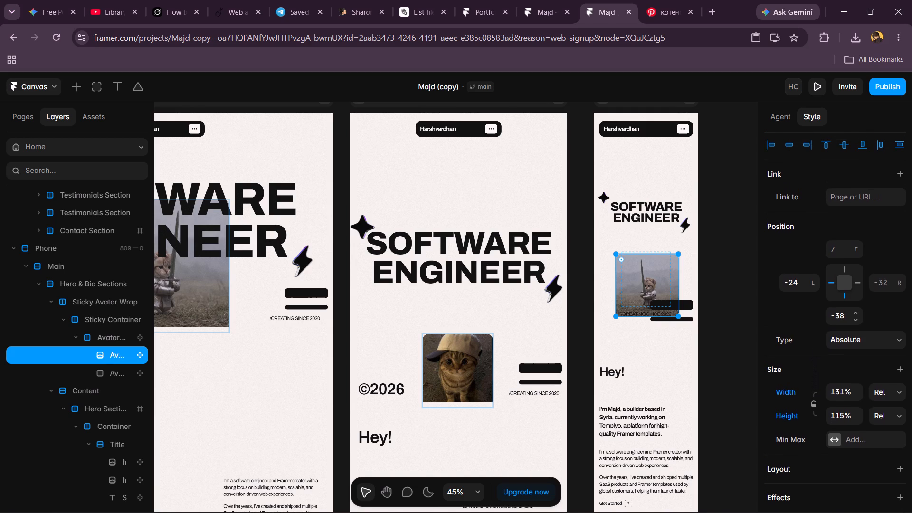
scroll(816, 264, "up", 1)
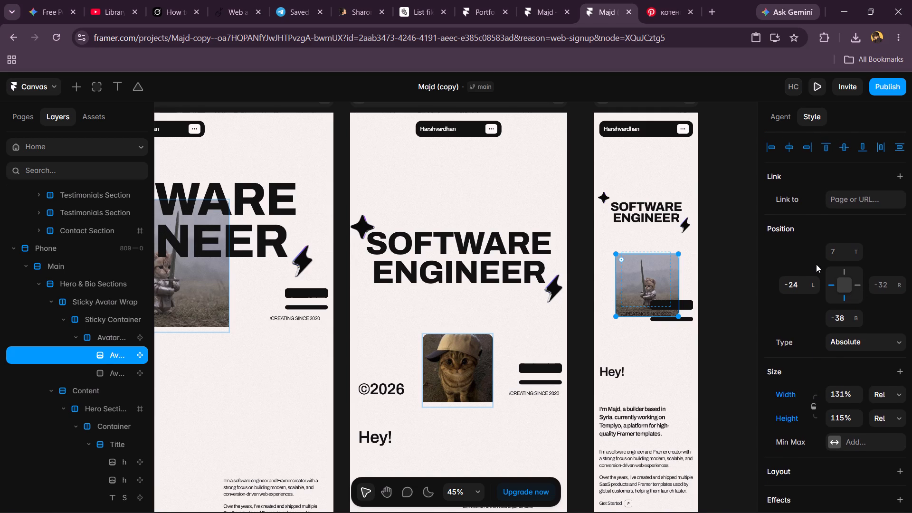
scroll(816, 264, "down", 4)
scroll(826, 399, "down", 1)
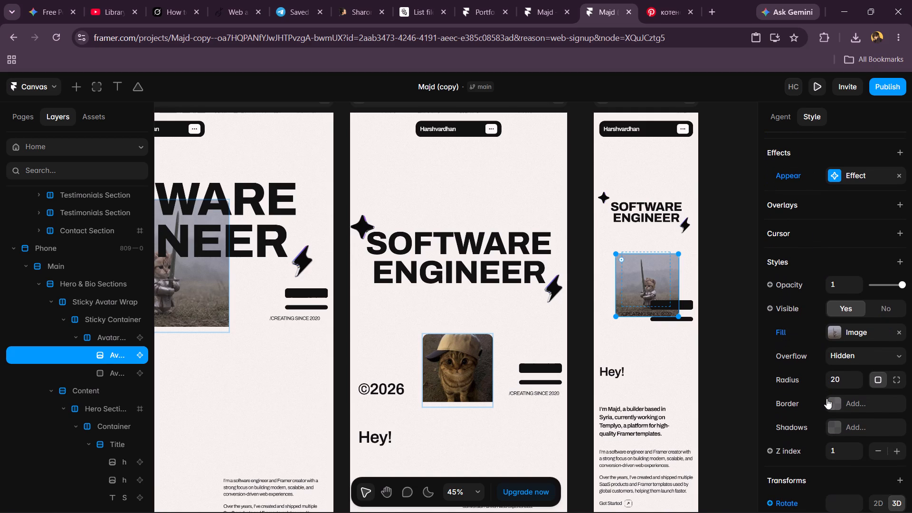
left_click(855, 375)
left_click(855, 375)
left_click(855, 375)
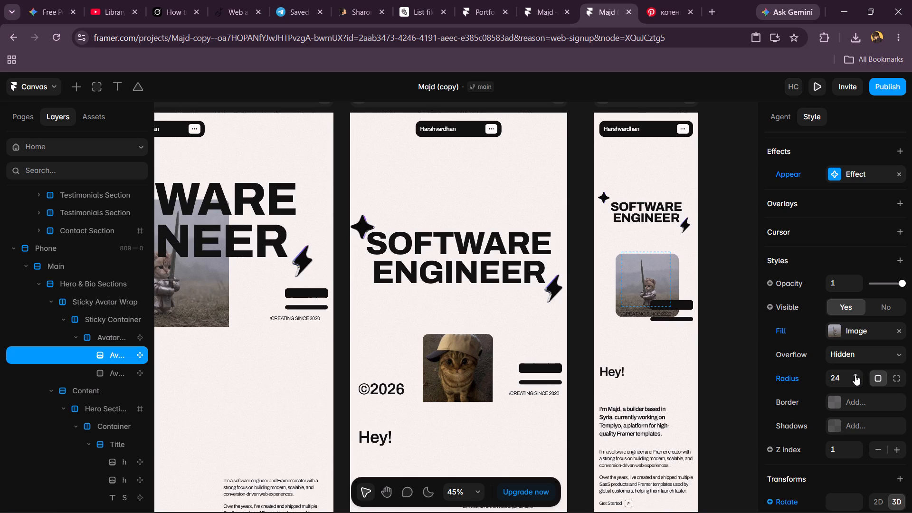
left_click(855, 375)
triple_click(857, 381)
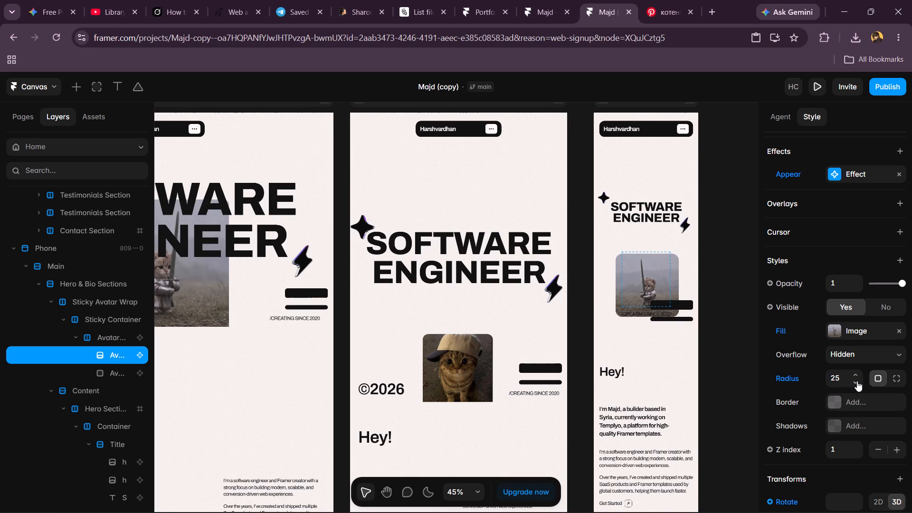
left_click(857, 381)
triple_click(857, 381)
double_click(857, 381)
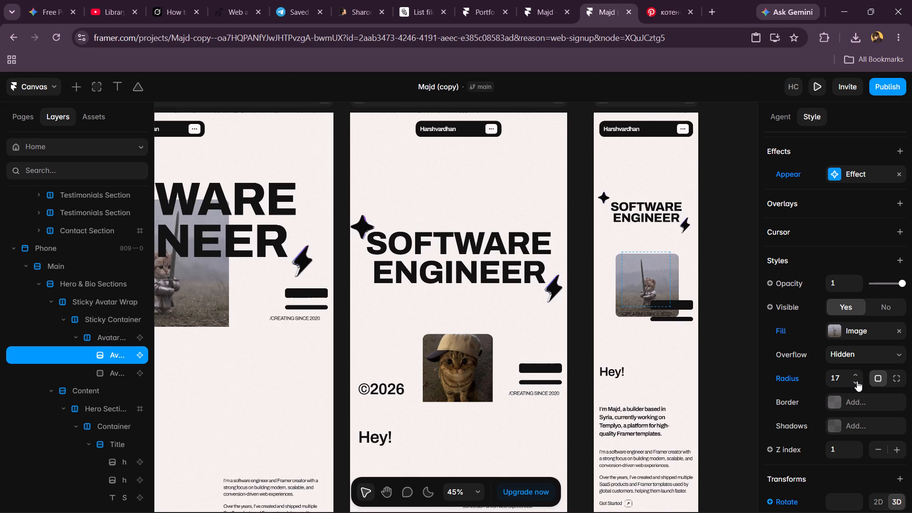
triple_click(856, 374)
triple_click(856, 374)
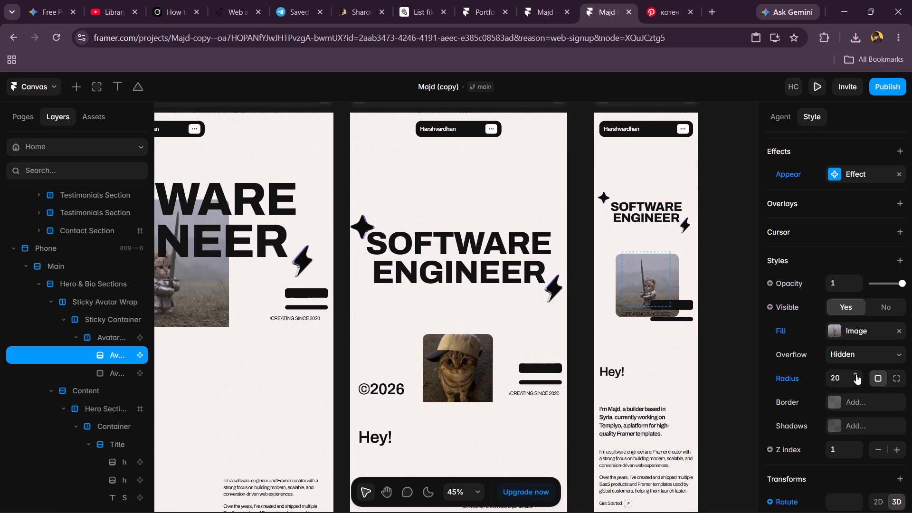
left_click(856, 374)
Adjust the 3D perspective of the Phone layout's kitten avatar image to about 1161.
scroll(845, 410, "down", 2)
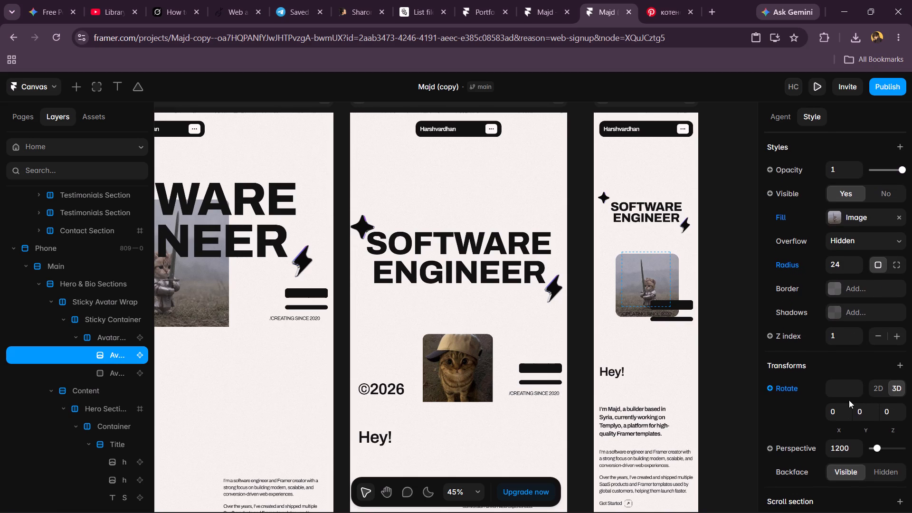
scroll(849, 400, "down", 1)
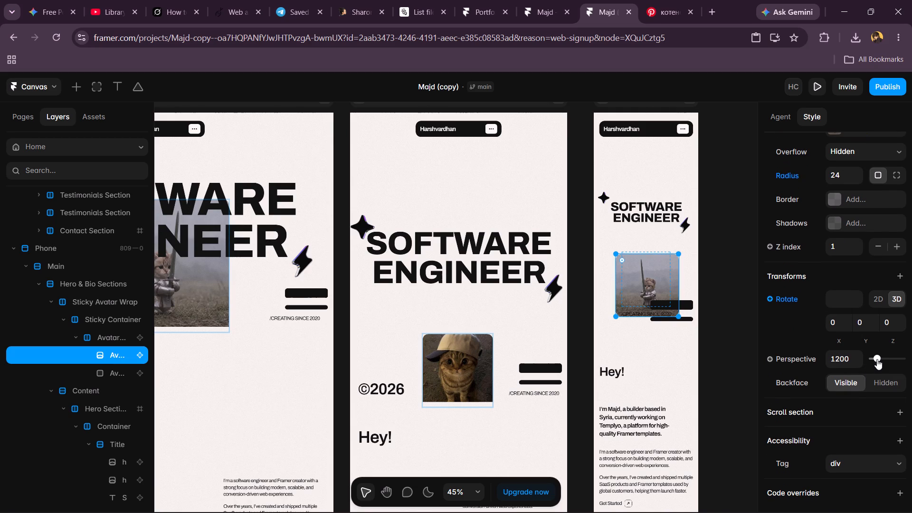
left_click(877, 359)
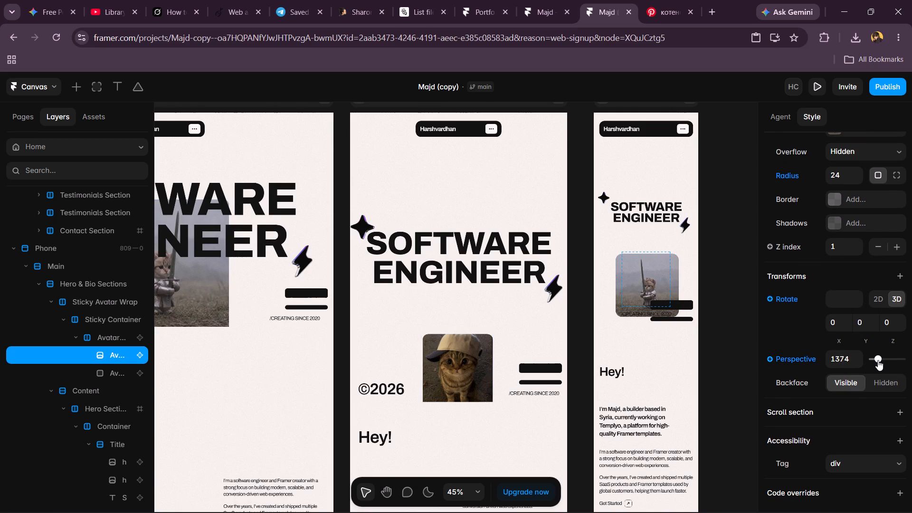
scroll(858, 465, "down", 2)
Preview the Phone layout, examine the hero avatar and the bio section below it, and return to the canvas.
scroll(833, 341, "up", 6)
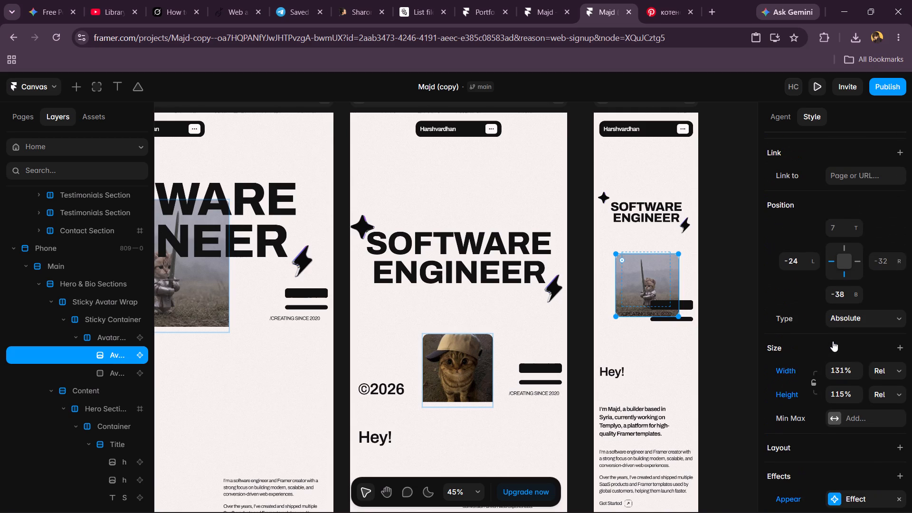
scroll(833, 341, "up", 1)
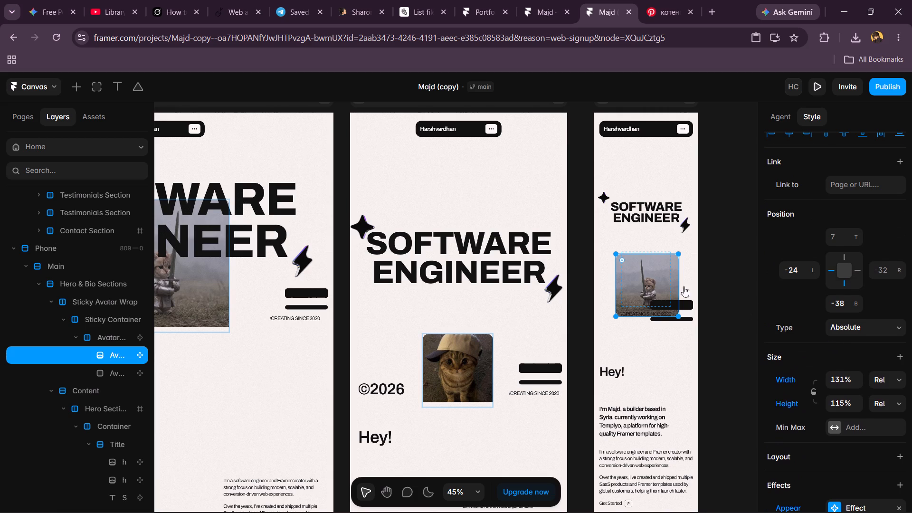
left_click(818, 83)
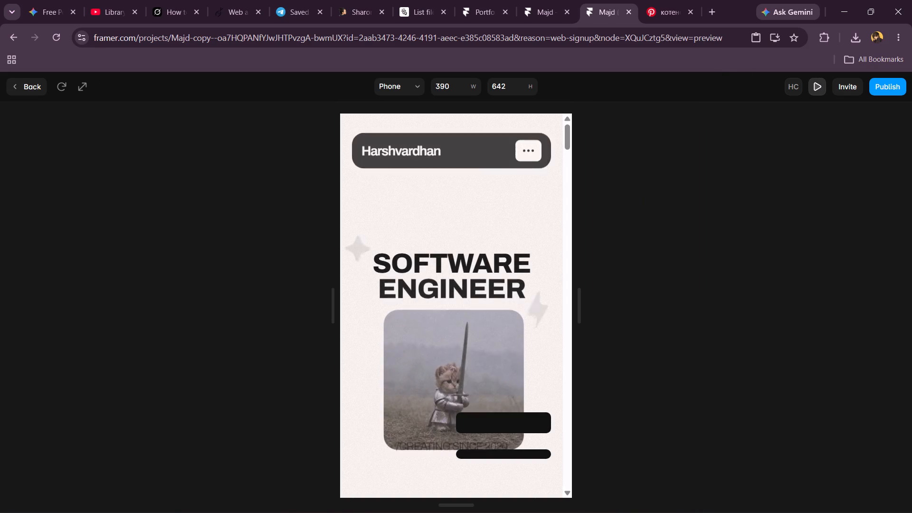
scroll(493, 303, "down", 3)
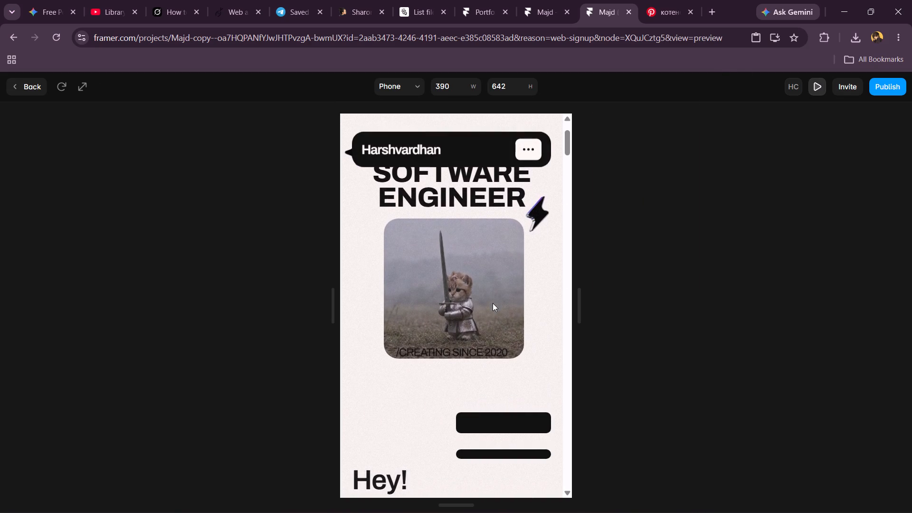
scroll(493, 303, "down", 1)
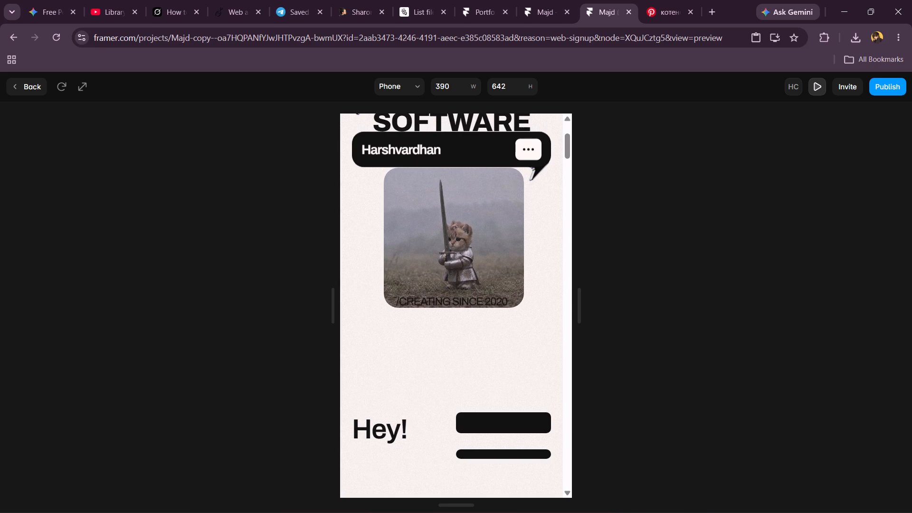
scroll(459, 304, "up", 5)
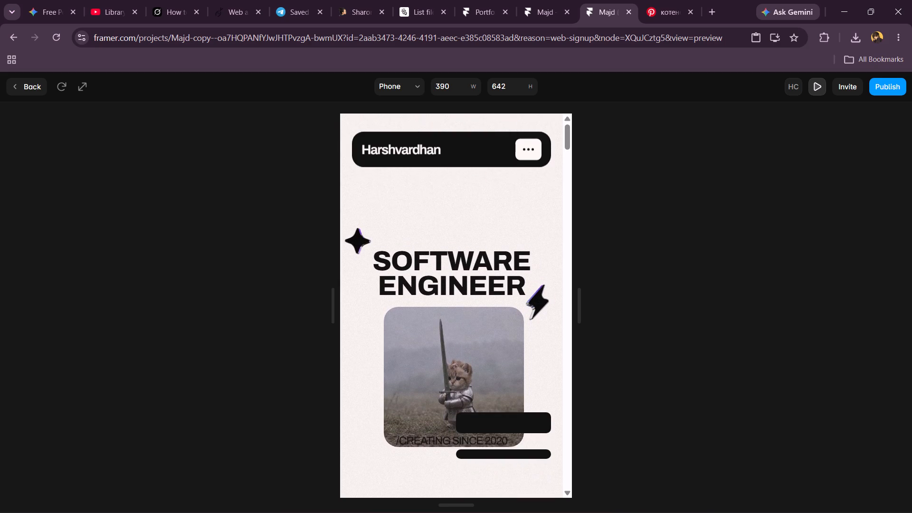
scroll(459, 304, "down", 7)
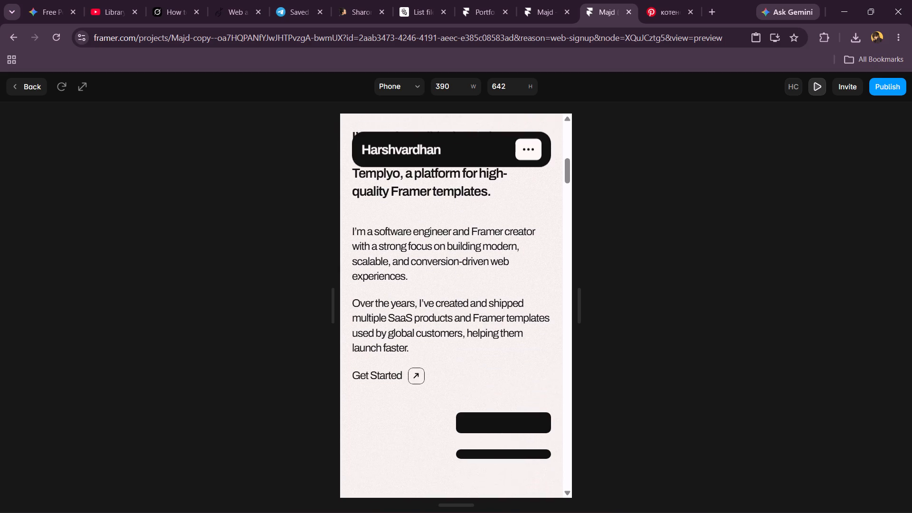
scroll(459, 304, "down", 3)
scroll(459, 304, "up", 11)
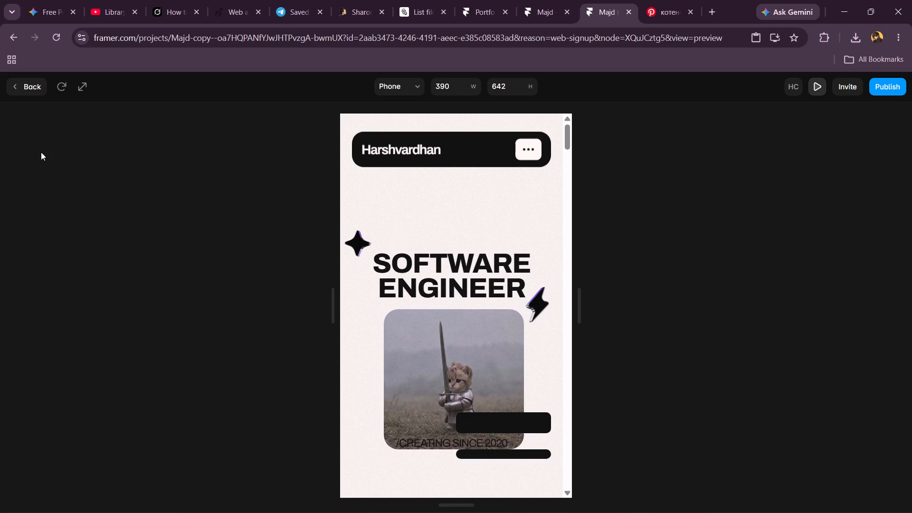
left_click(15, 85)
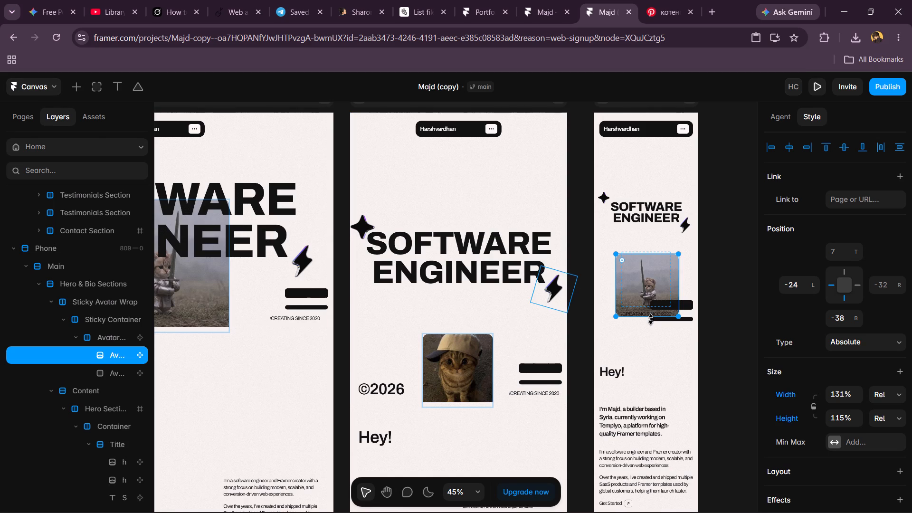
Change the year in the Desktop hero's "/CREATING SINCE" line to 2025.
left_click(660, 311)
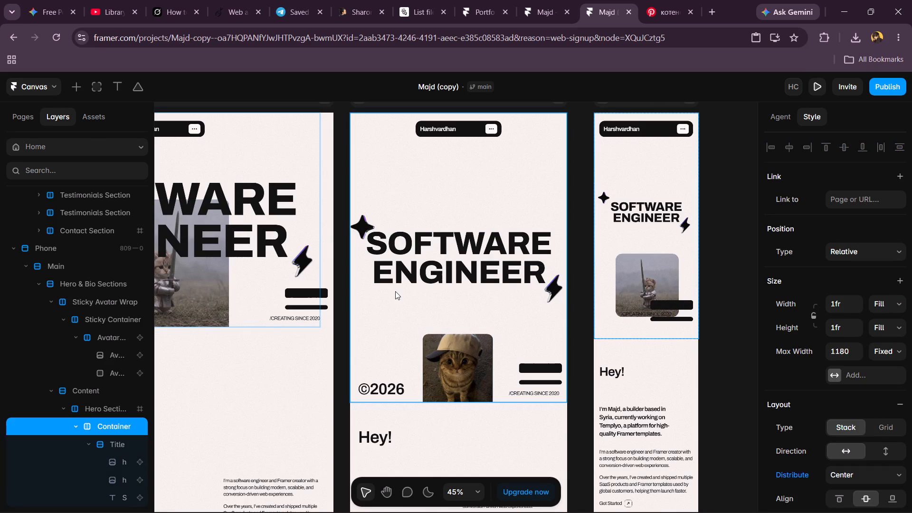
scroll(395, 291, "right", 6)
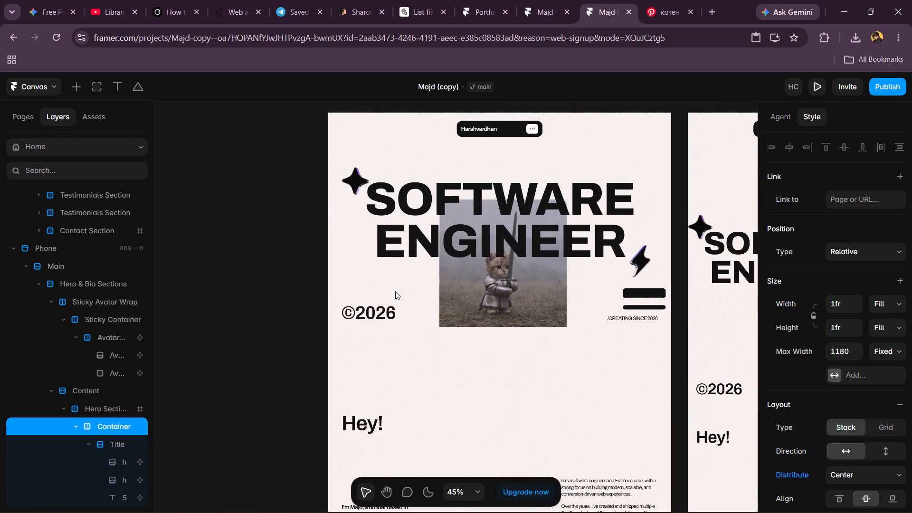
scroll(395, 291, "left", 2)
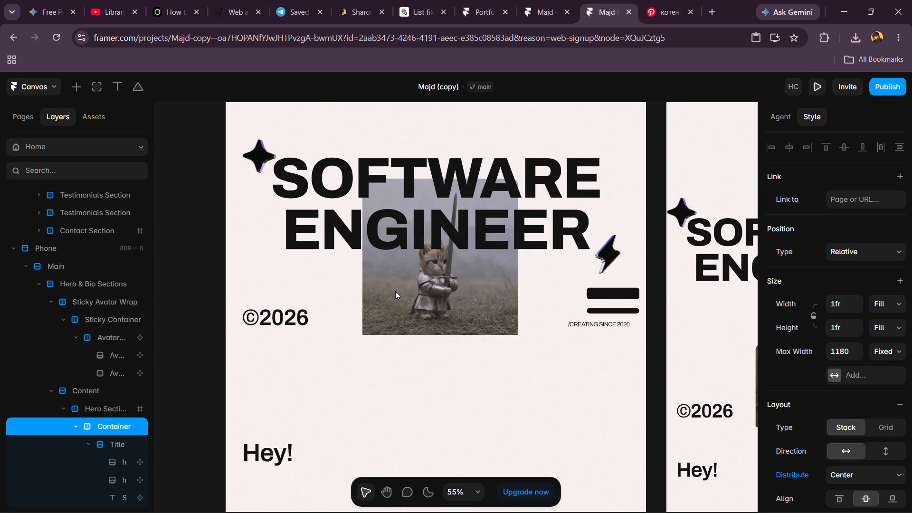
scroll(395, 291, "left", 1)
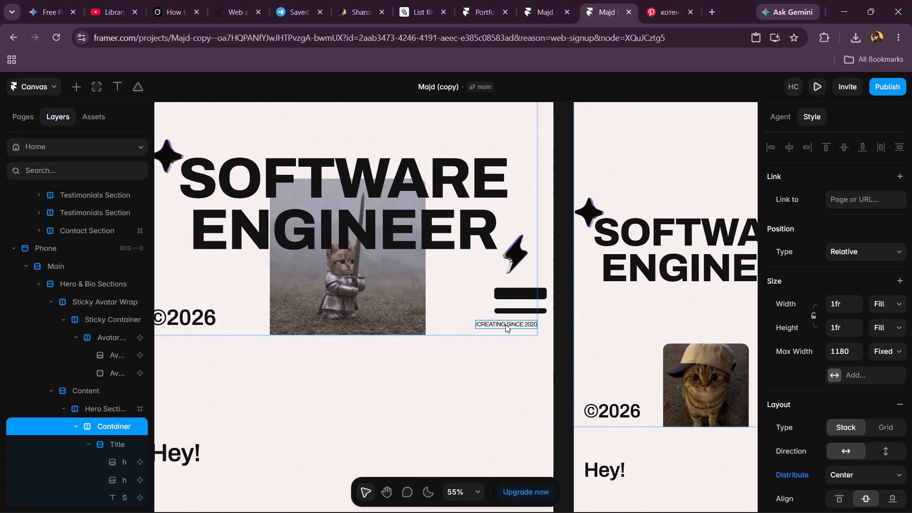
left_click(505, 324)
double_click(505, 324)
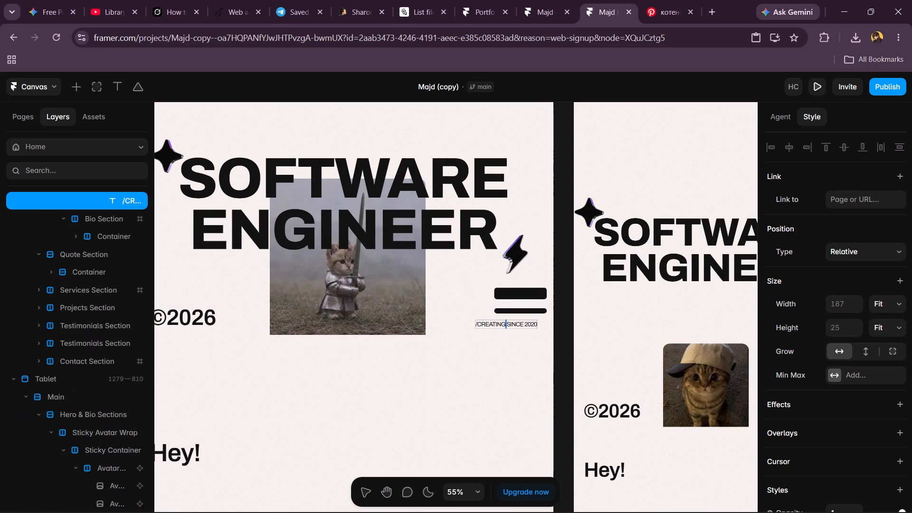
key("Right")
key("Right")
key("Right")
key("Right")
key("Right")
key("Right")
key("Right")
key("Right")
key("Right")
key("Right")
key("Right")
key("BackSpace")
key("5")
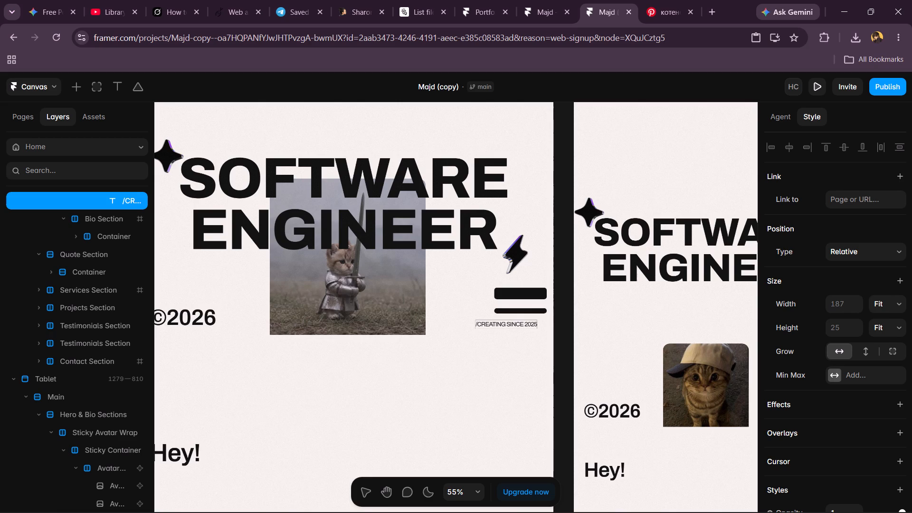
left_click(450, 374)
left_click(450, 374)
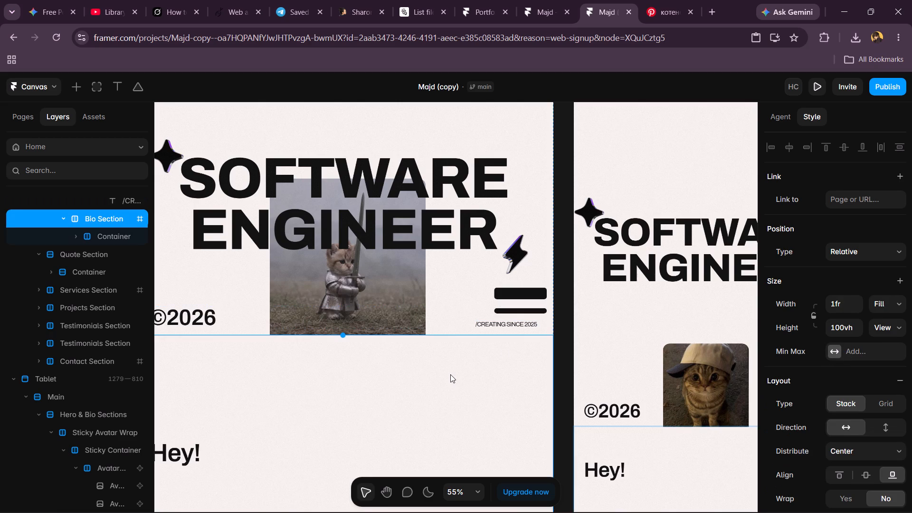
Replace the name "Majd" in the Desktop bio introduction below "Hey!" with the portfolio owner's first name.
scroll(458, 389, "down", 2)
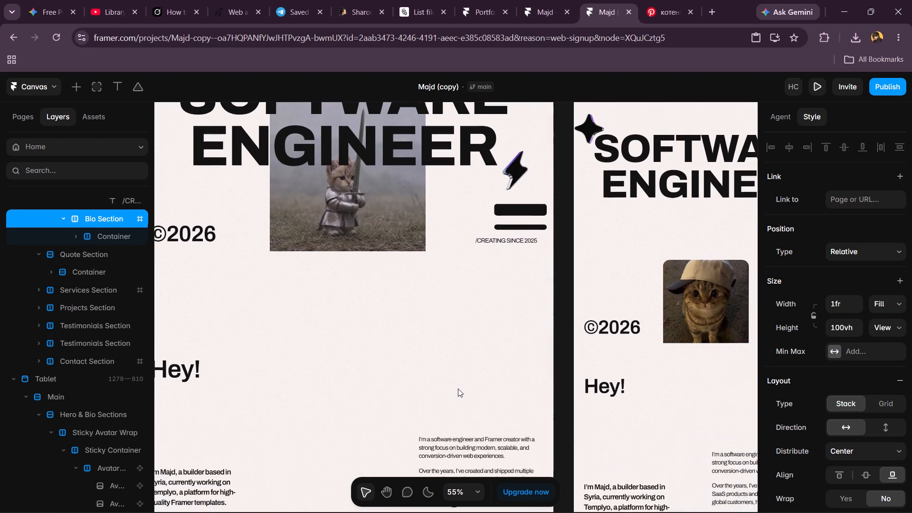
scroll(458, 389, "down", 3)
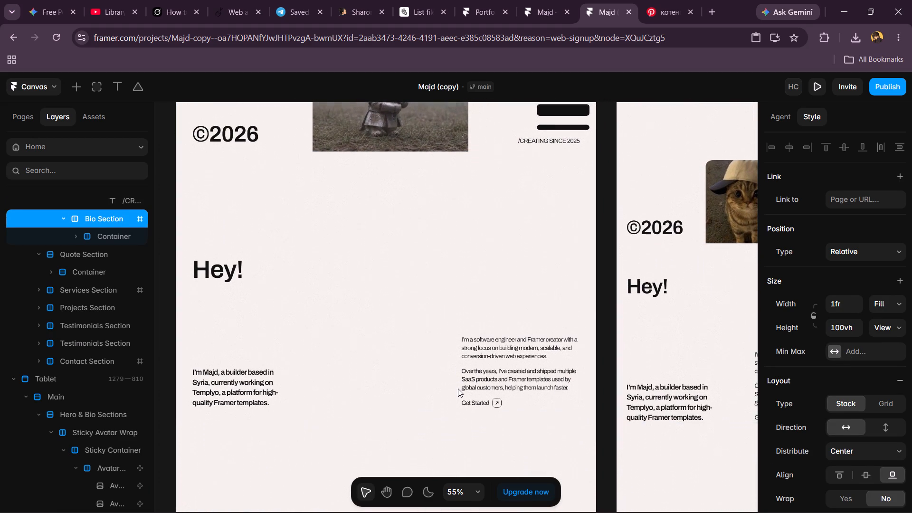
scroll(458, 389, "down", 1)
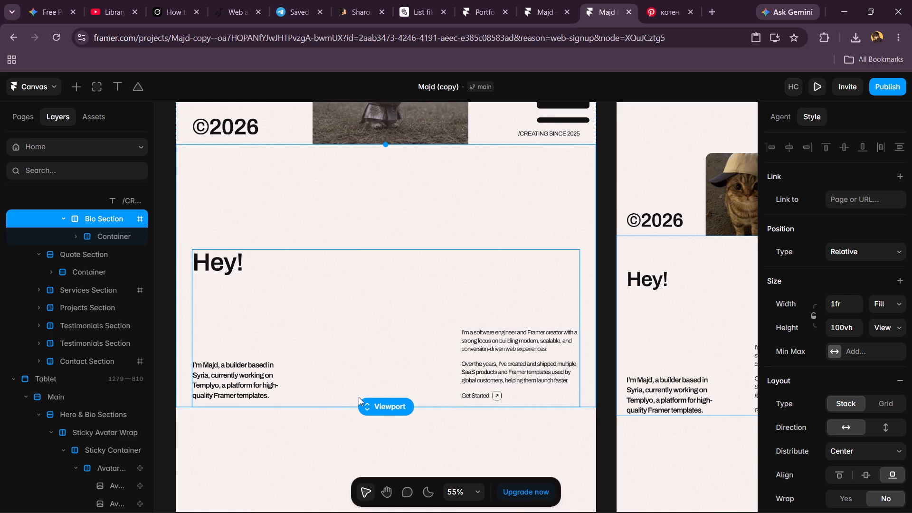
scroll(359, 397, "down", 1)
double_click(210, 307)
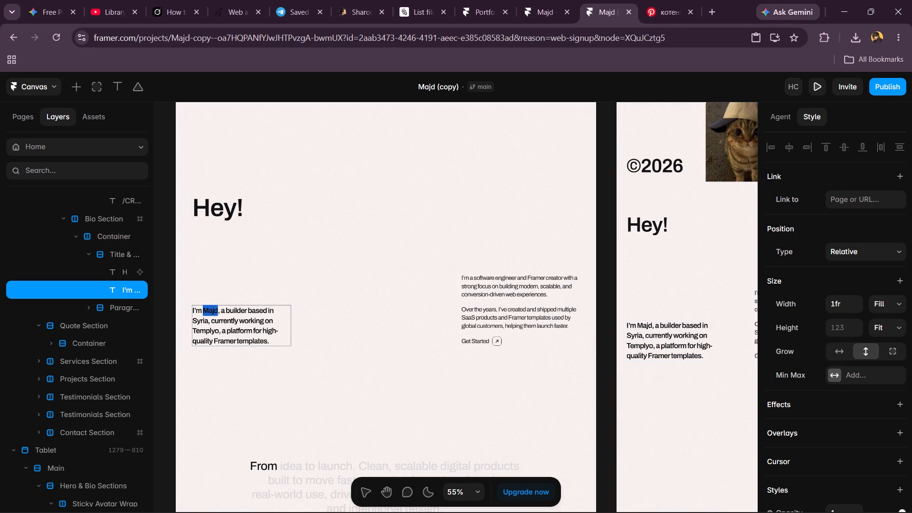
key("shift+h")
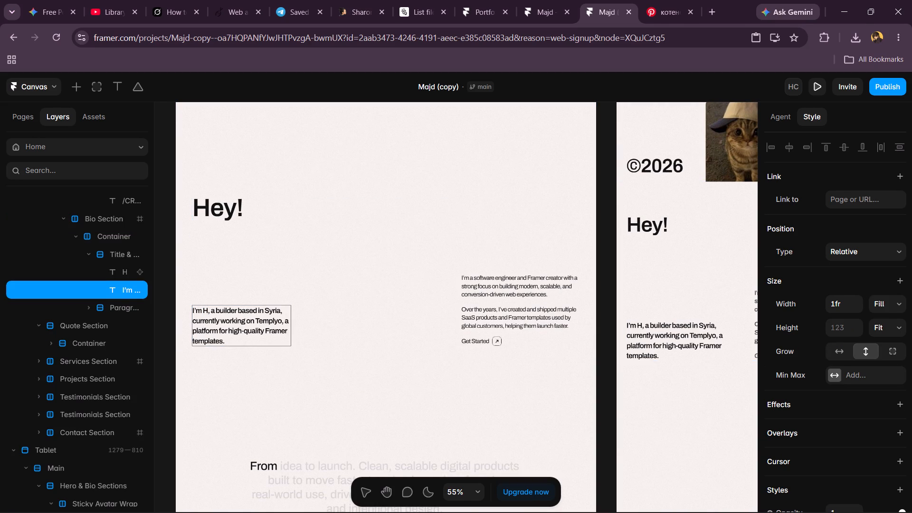
type("arshvar")
type("dhan")
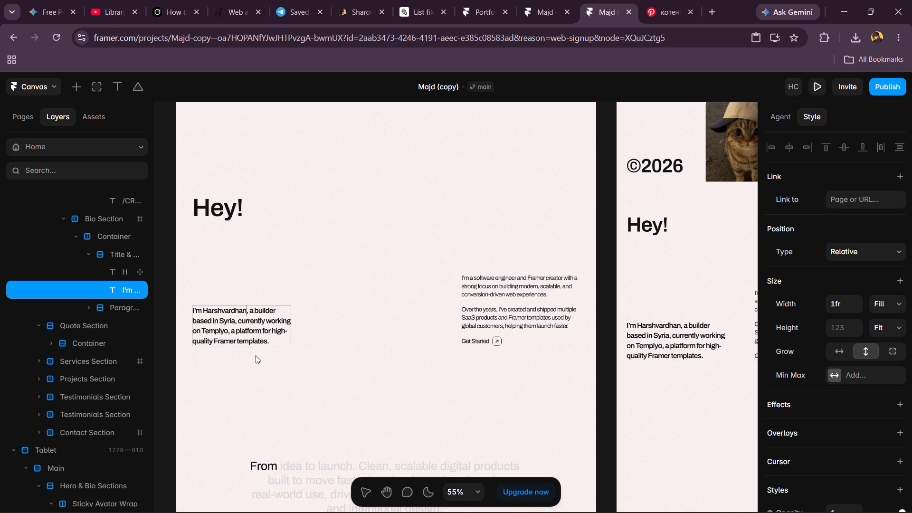
Look through the remaining Desktop sections, from the quote, Services and Featured Projects down to the contact form and footer.
scroll(256, 360, "down", 6)
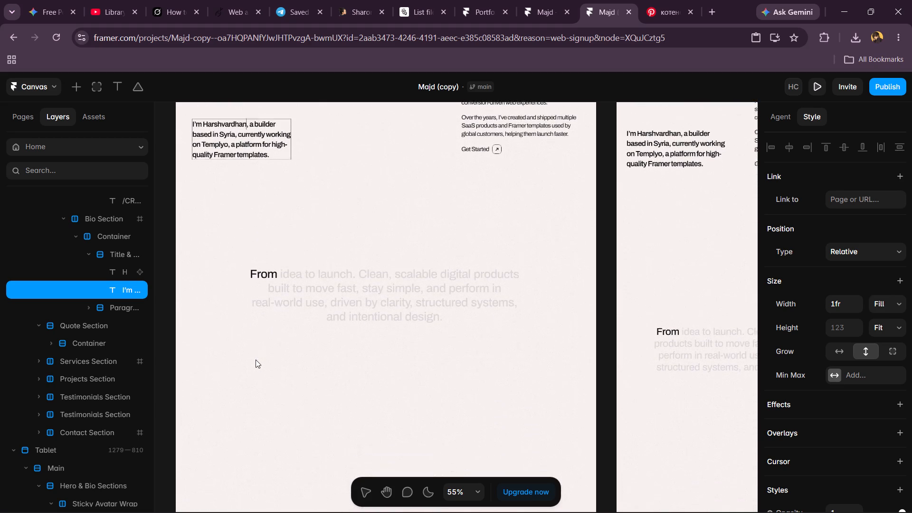
scroll(256, 360, "down", 1)
scroll(414, 297, "down", 2)
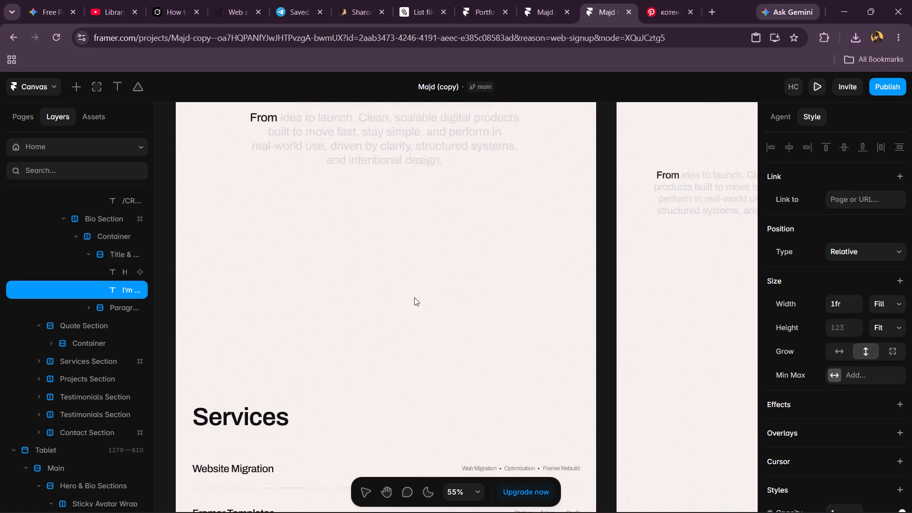
scroll(414, 297, "down", 2)
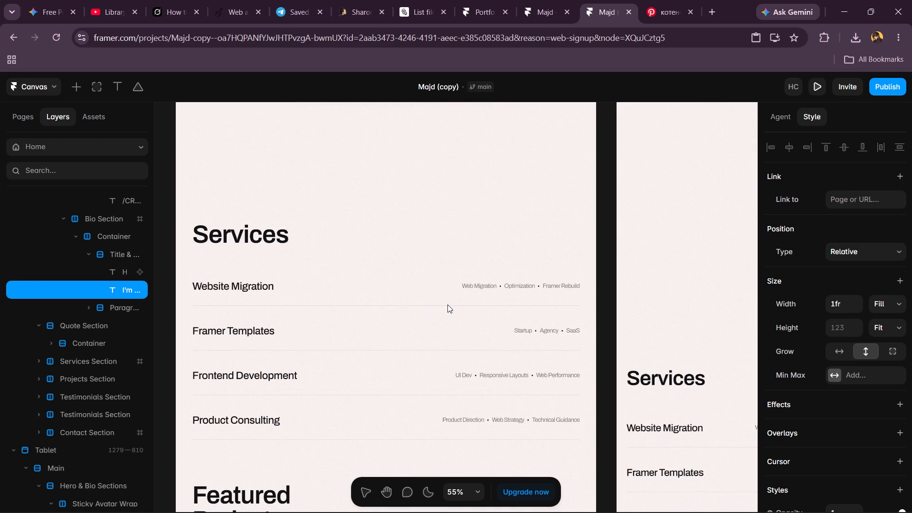
scroll(447, 304, "down", 4)
scroll(314, 336, "down", 1)
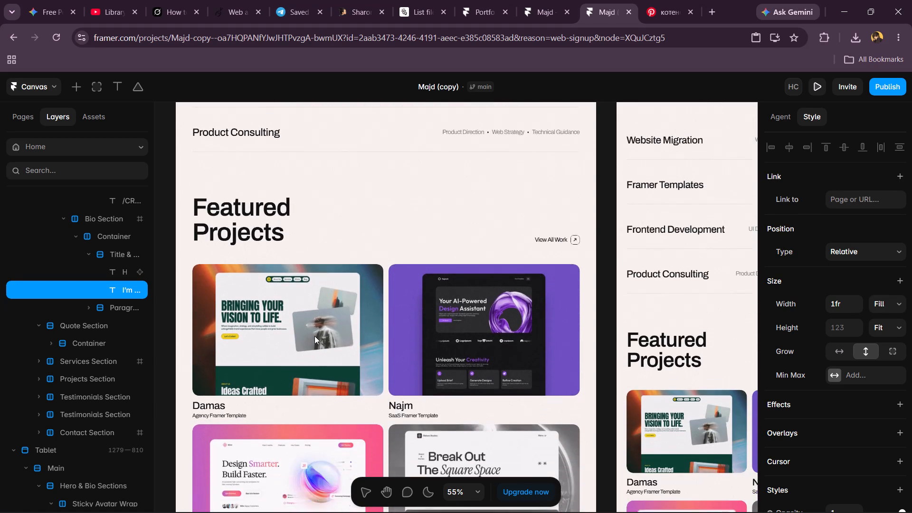
scroll(314, 336, "down", 5)
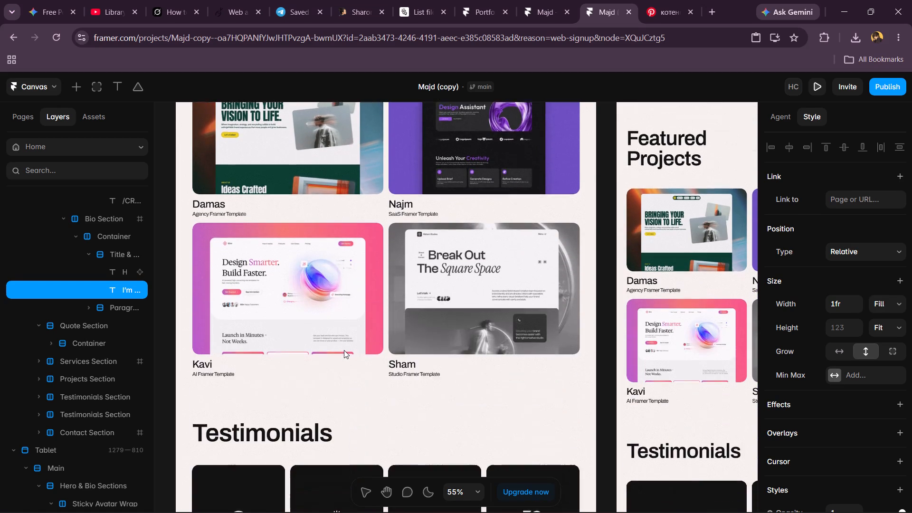
scroll(344, 350, "down", 6)
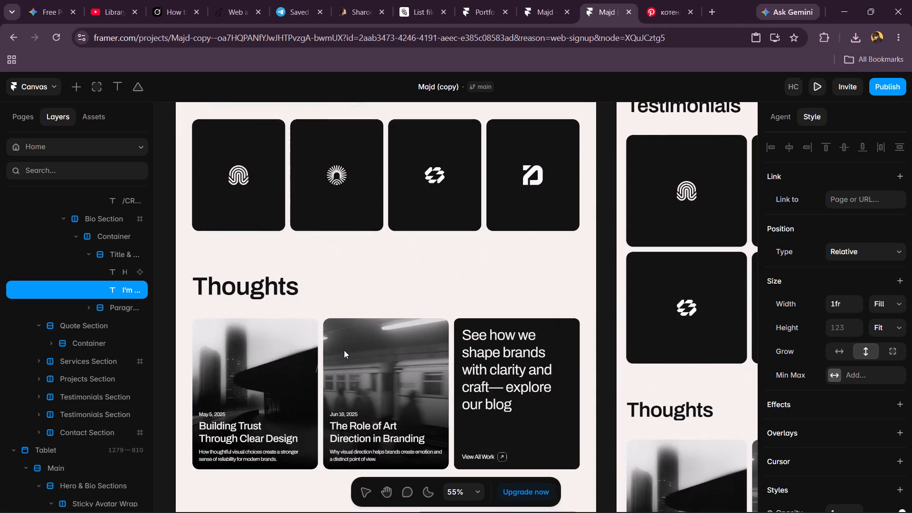
scroll(344, 350, "down", 1)
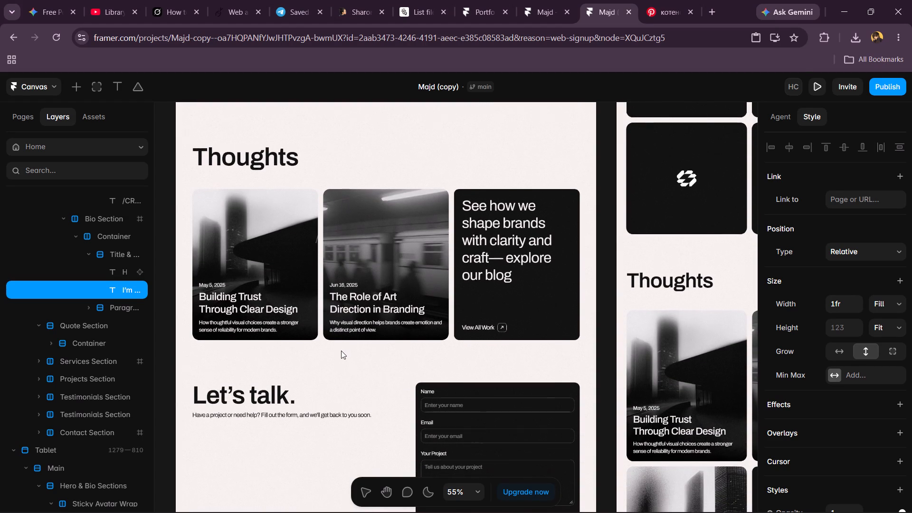
scroll(341, 351, "down", 3)
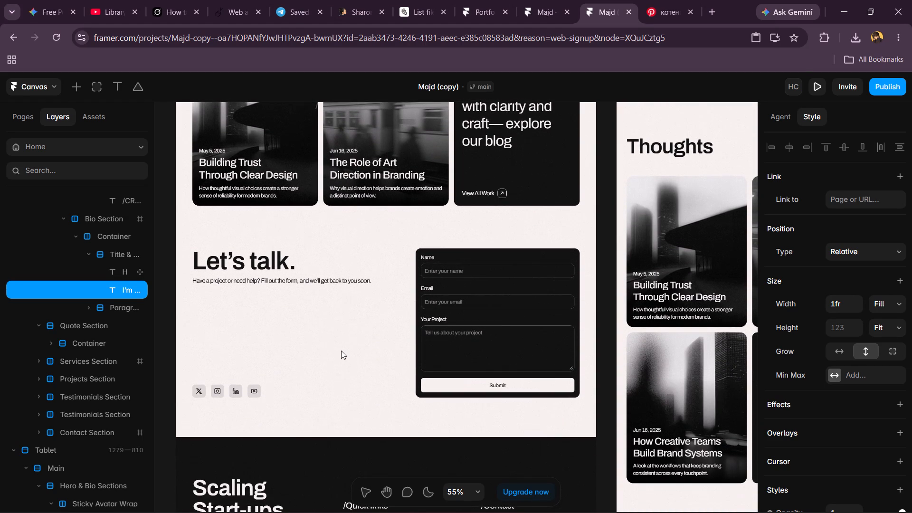
scroll(341, 351, "down", 1)
scroll(393, 419, "down", 1)
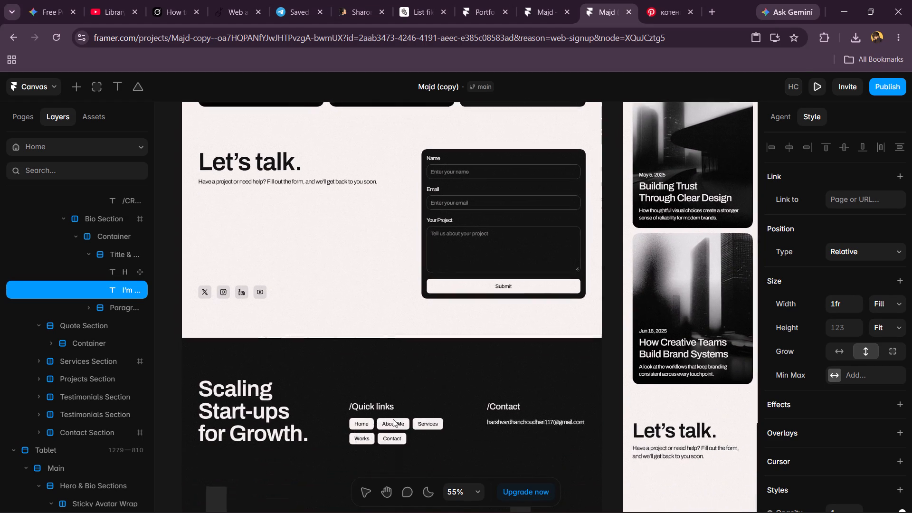
scroll(393, 419, "down", 1)
Examine the X social icon's component and the title and social icon layers of the Desktop Contact Section.
left_click(206, 280)
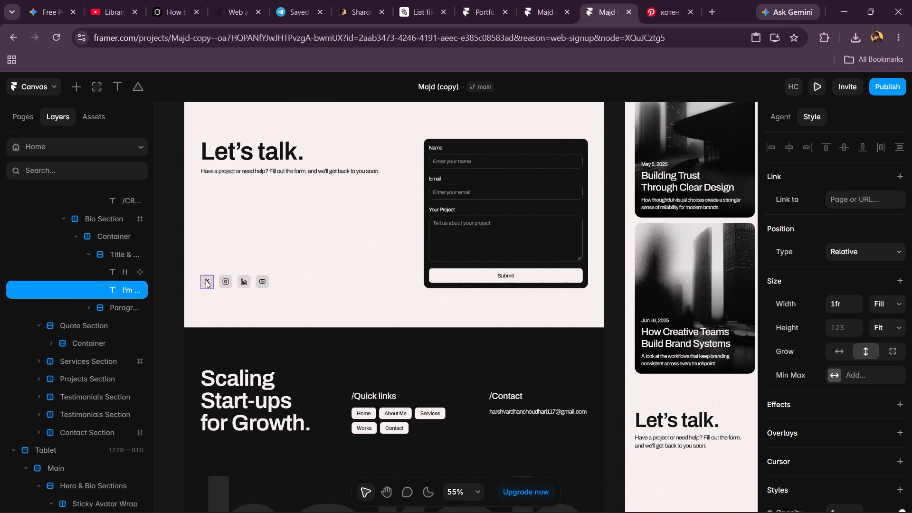
double_click(206, 280)
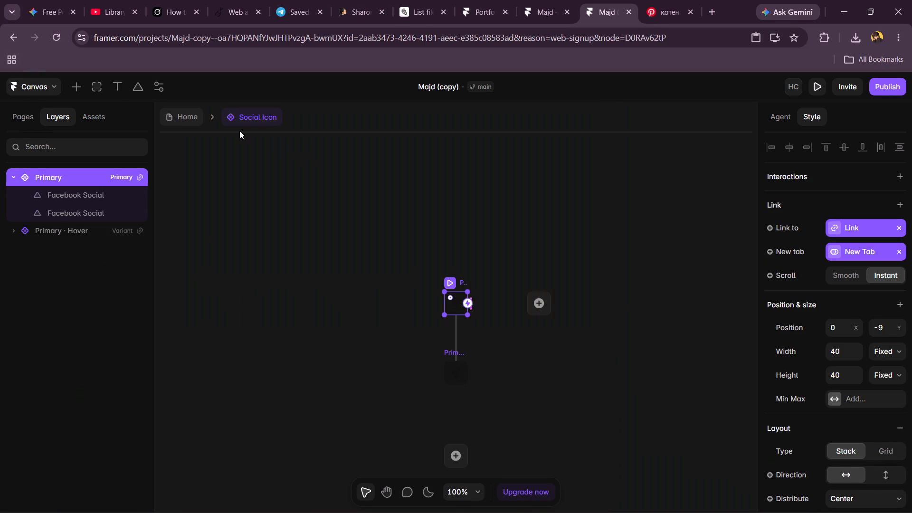
left_click(187, 113)
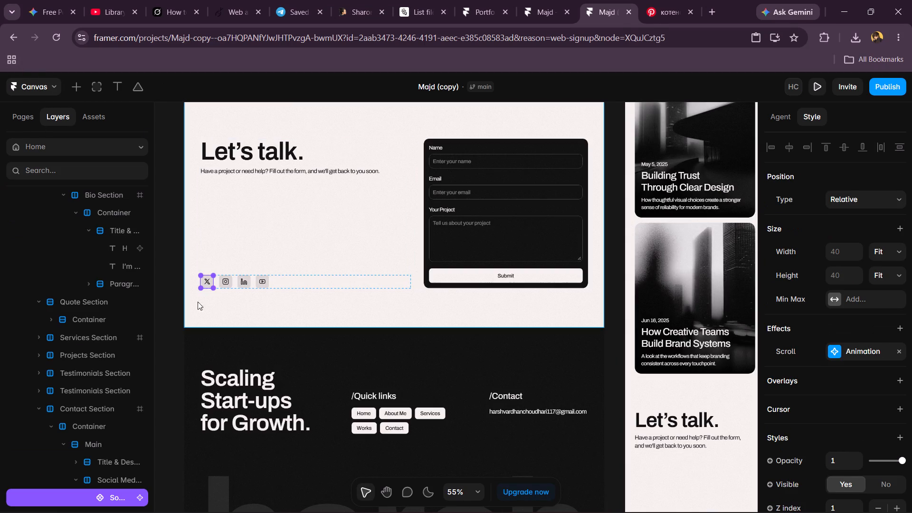
scroll(102, 390, "down", 2)
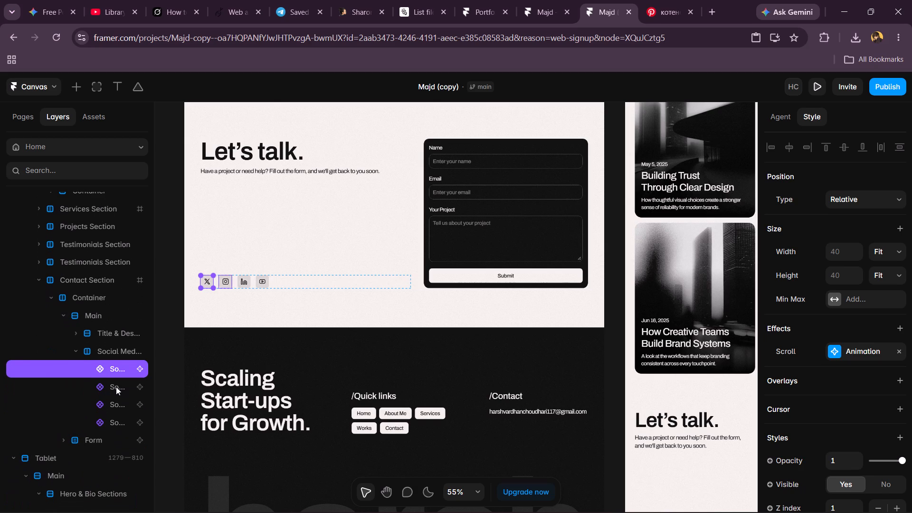
left_click(116, 387)
left_click(114, 349)
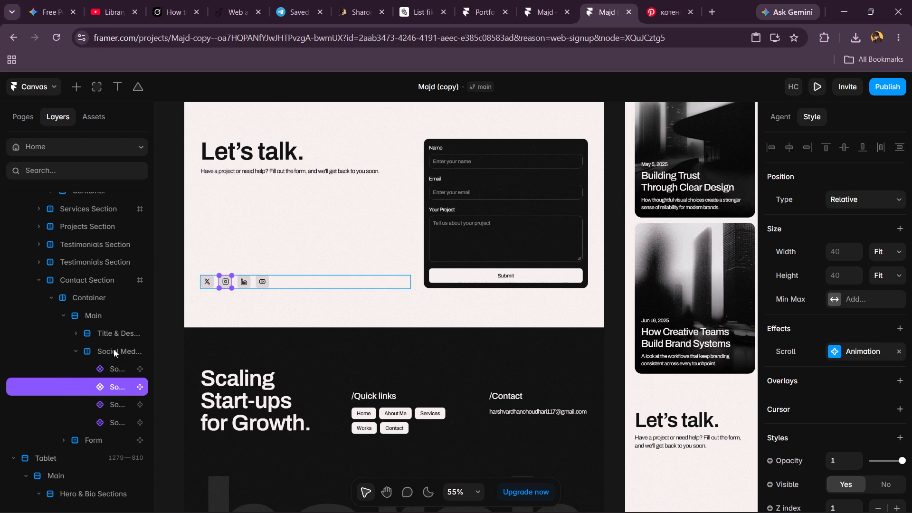
left_click(112, 335)
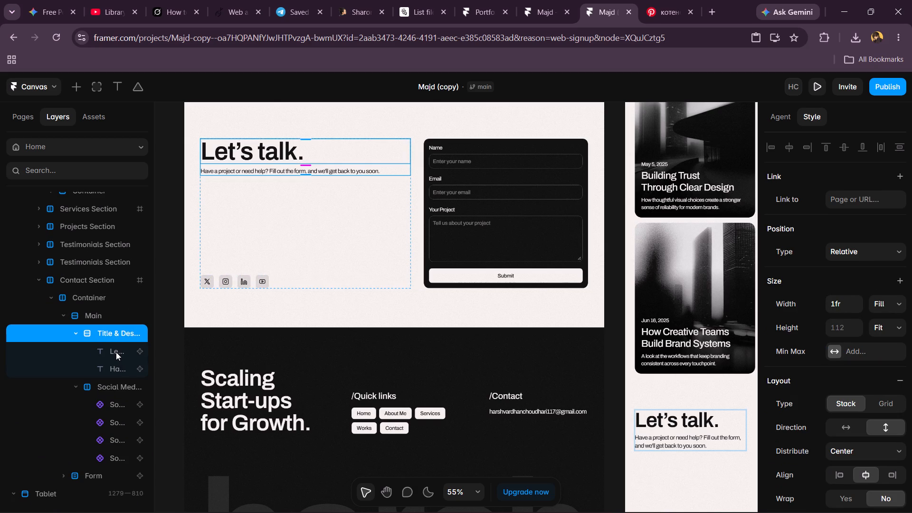
left_click(115, 356)
left_click(119, 407)
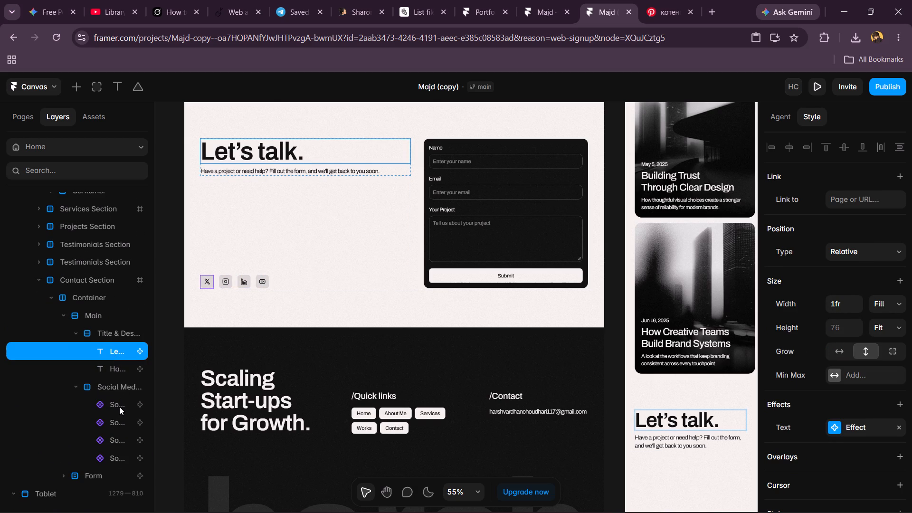
scroll(119, 407, "down", 1)
scroll(283, 434, "down", 1)
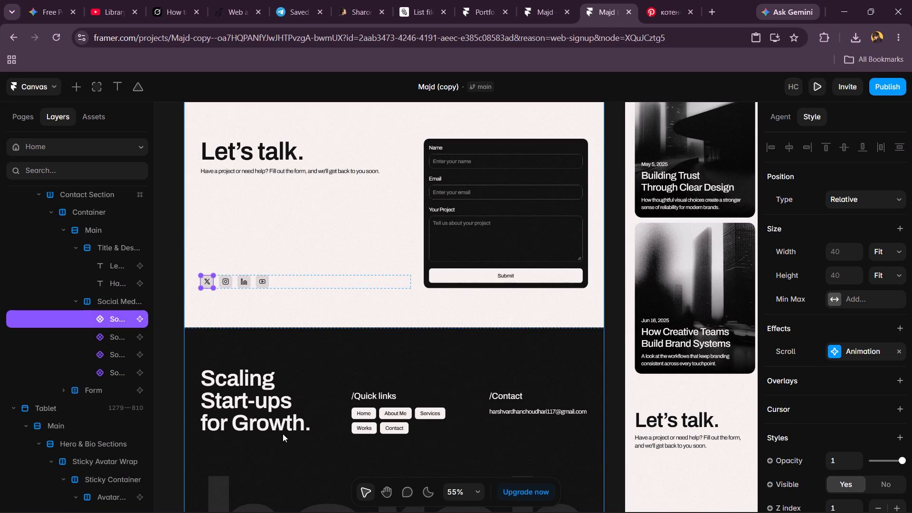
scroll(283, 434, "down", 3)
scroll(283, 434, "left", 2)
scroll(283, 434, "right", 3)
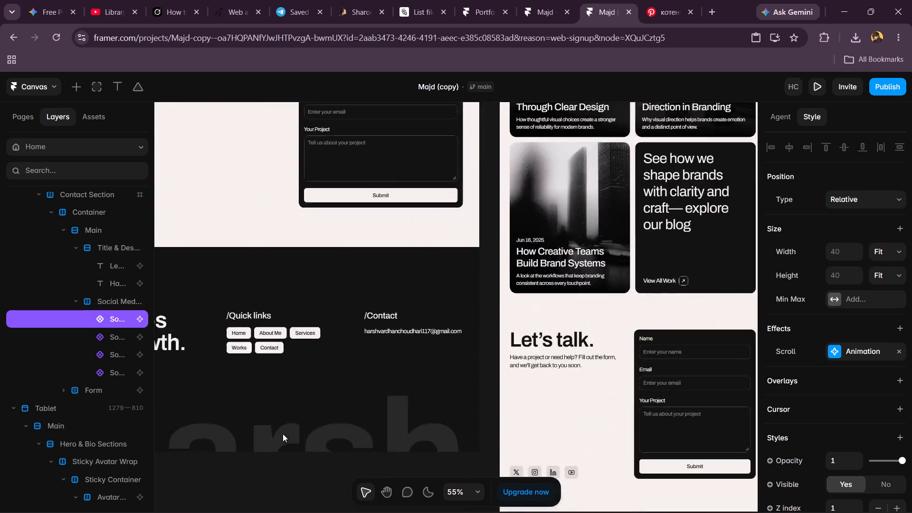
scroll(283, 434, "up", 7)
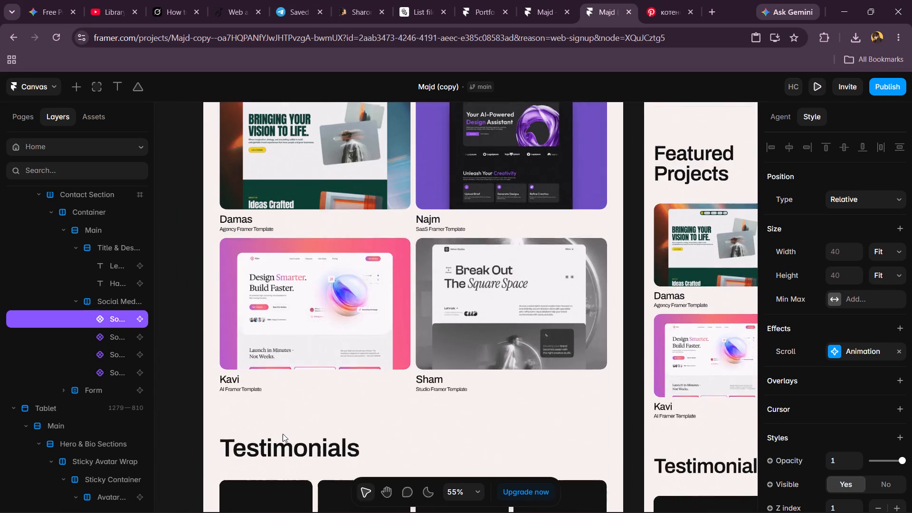
Look through the Desktop, Tablet and Phone layouts on the canvas, from the bio to the contact form and footer.
scroll(283, 434, "up", 1)
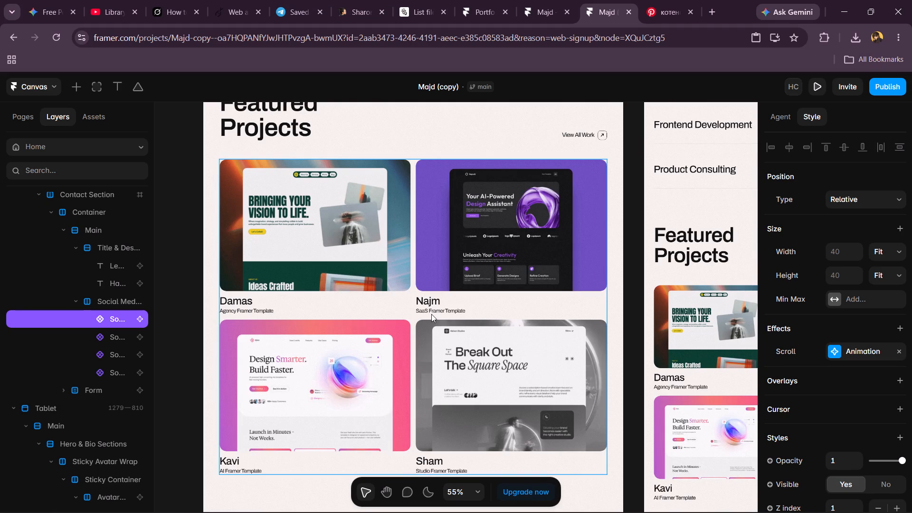
scroll(431, 314, "up", 6)
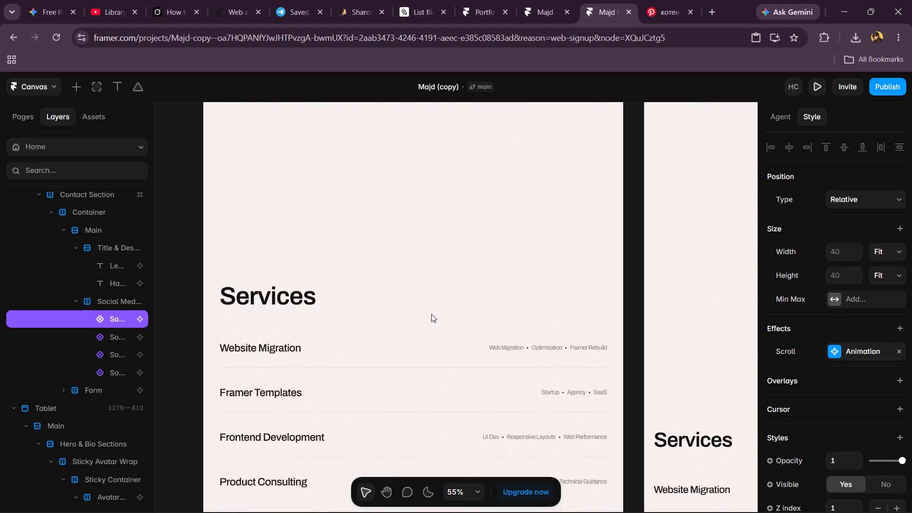
scroll(431, 314, "left", 4)
scroll(431, 314, "right", 2)
scroll(431, 314, "up", 3)
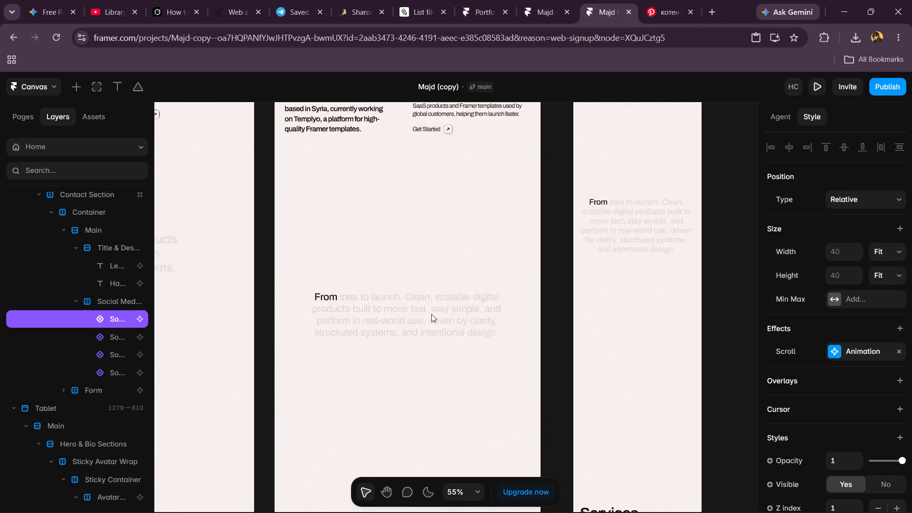
scroll(431, 314, "up", 2)
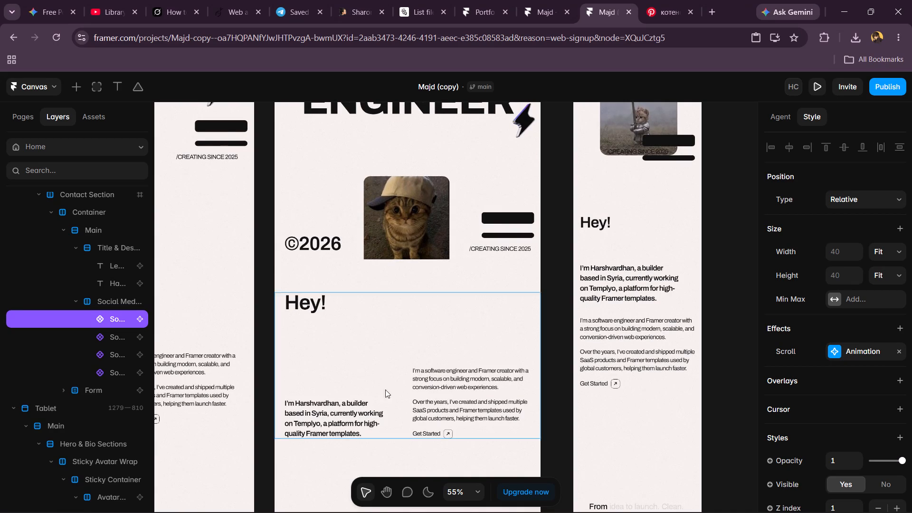
scroll(389, 398, "down", 1)
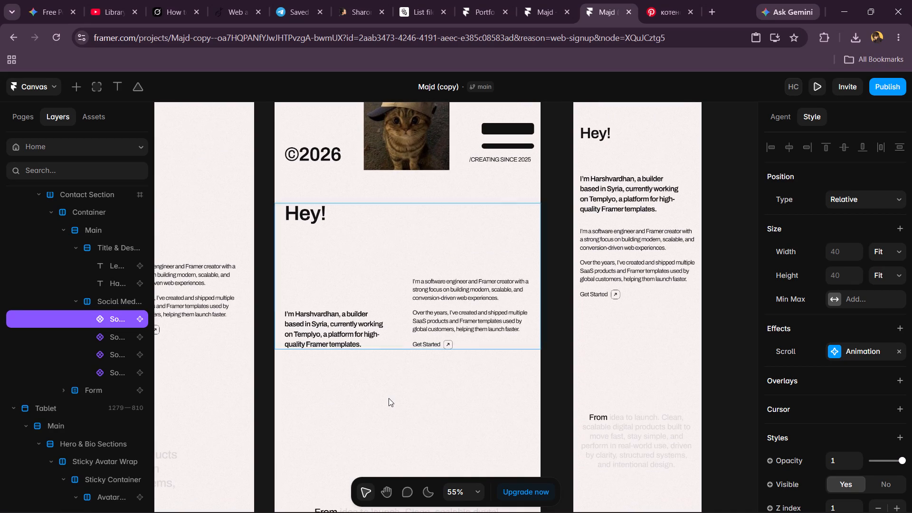
scroll(389, 398, "left", 1)
scroll(389, 398, "down", 5)
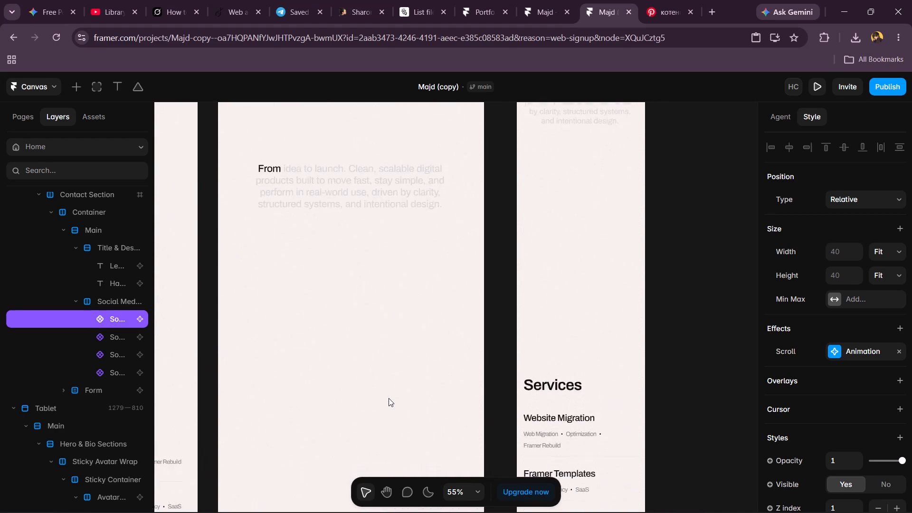
scroll(389, 398, "down", 4)
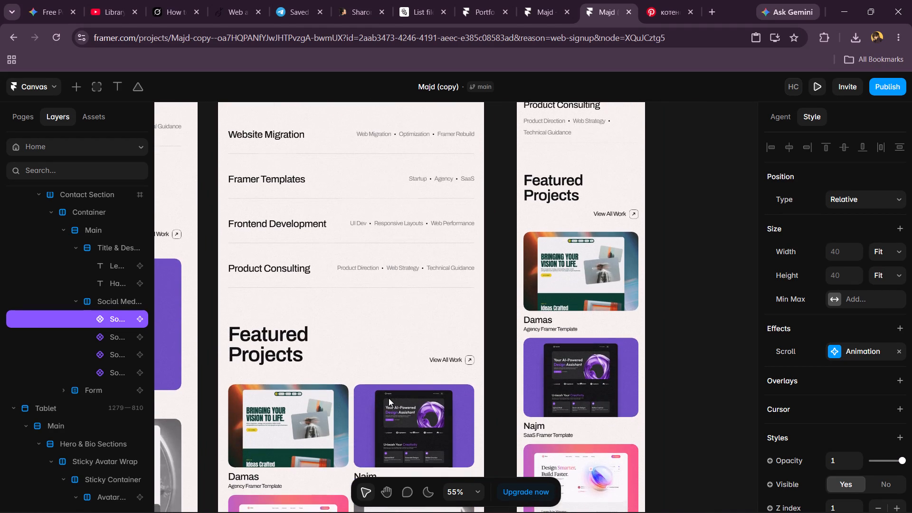
scroll(389, 398, "down", 5)
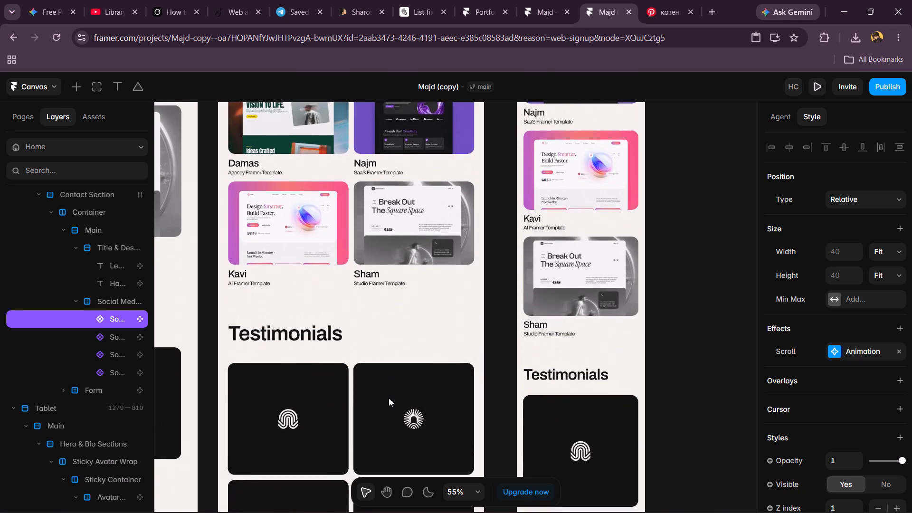
scroll(389, 398, "down", 5)
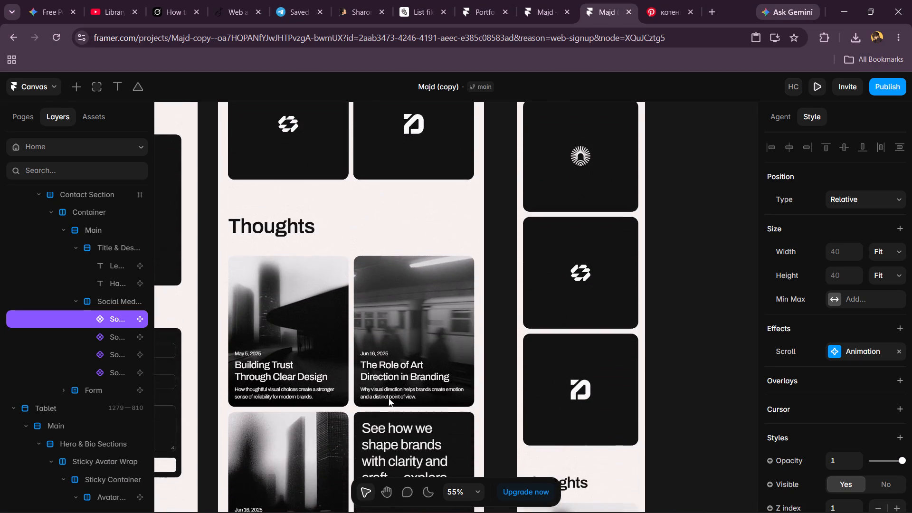
scroll(389, 398, "down", 1)
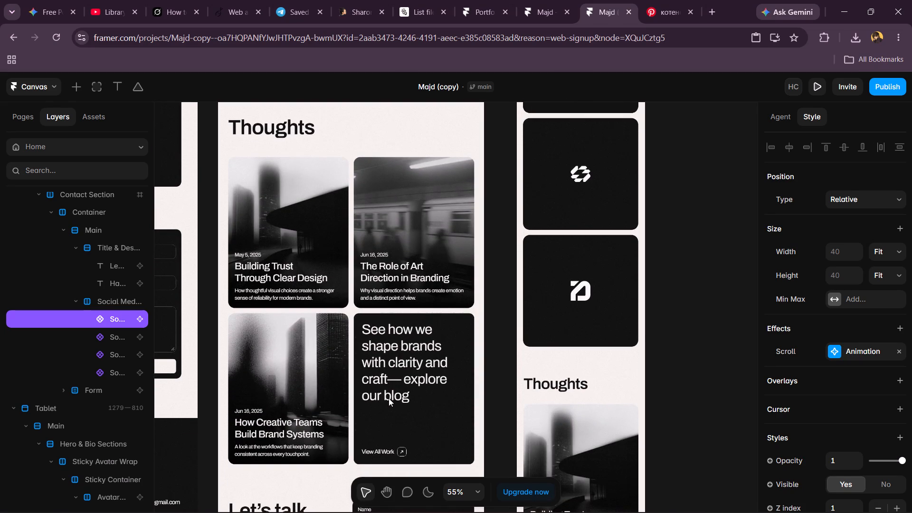
scroll(389, 398, "down", 5)
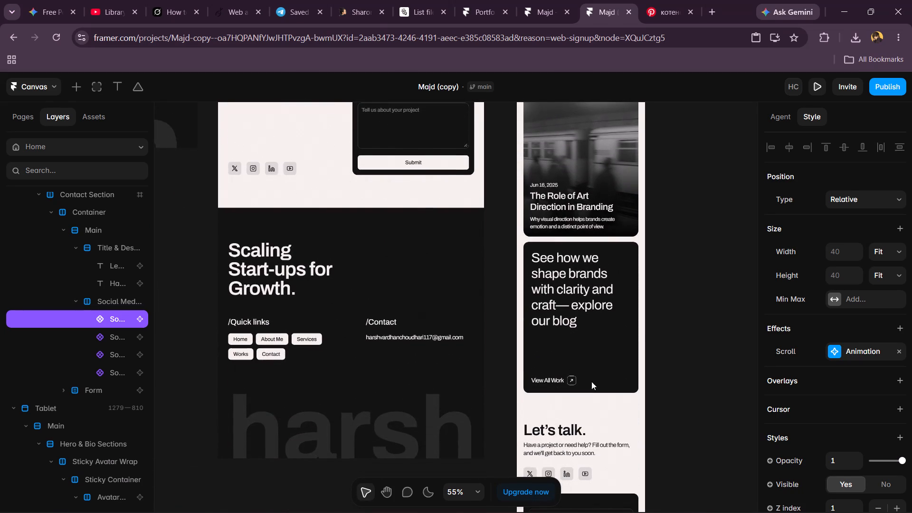
scroll(434, 287, "right", 4)
scroll(434, 287, "up", 1)
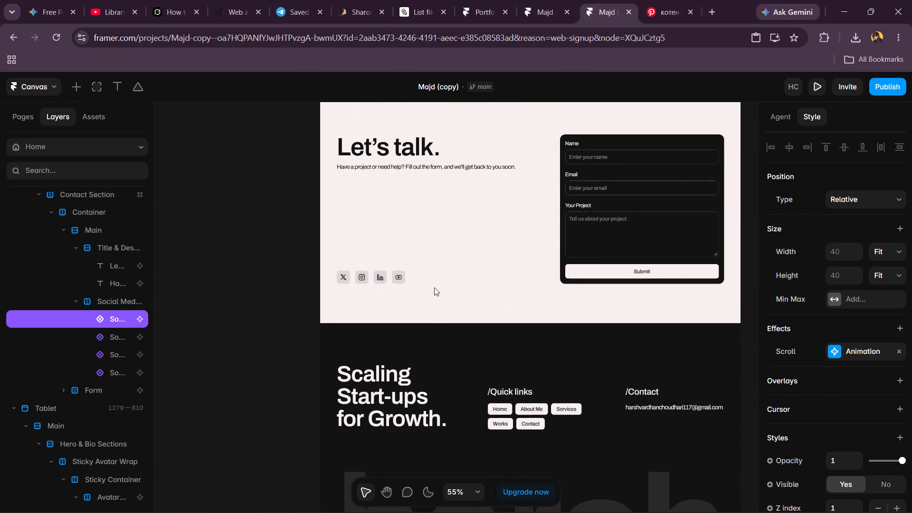
left_click(434, 287)
Preview the Desktop site and examine the hero and bio sections, including how the avatar image behaves on scroll.
left_click(820, 86)
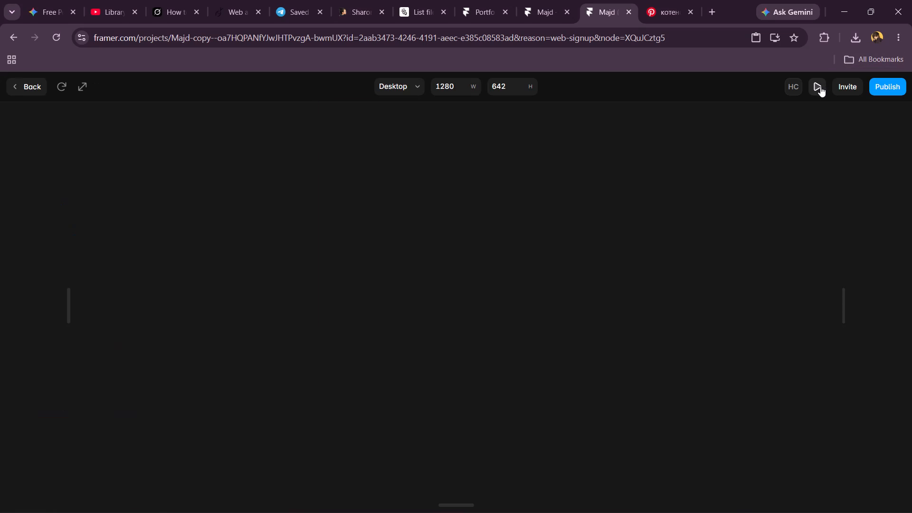
scroll(608, 203, "up", 2)
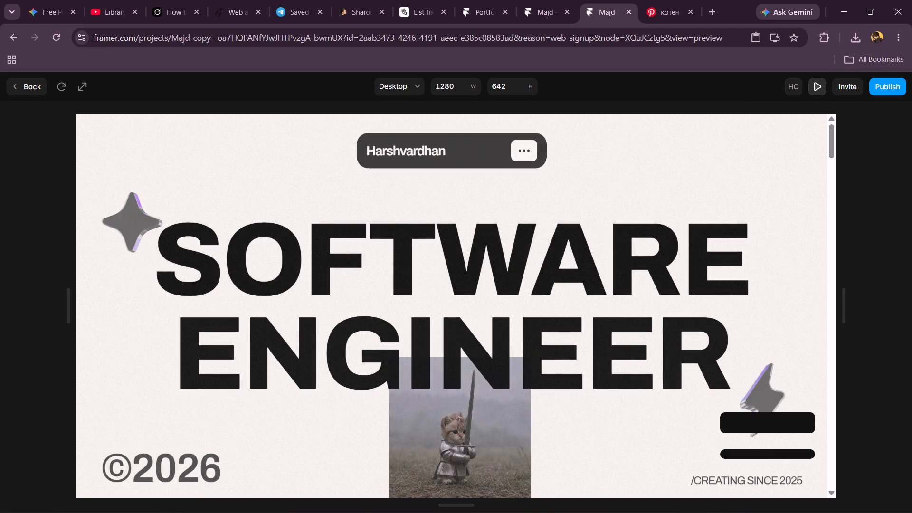
scroll(608, 203, "down", 4)
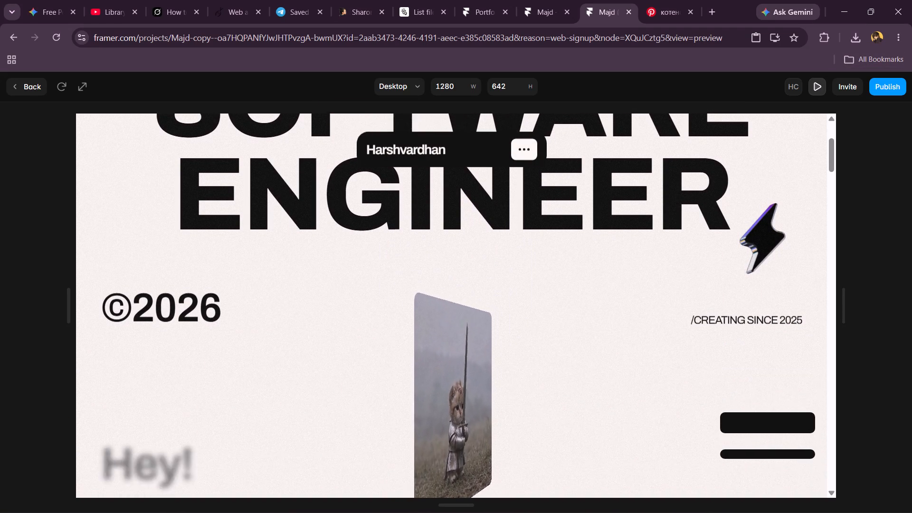
scroll(608, 203, "down", 2)
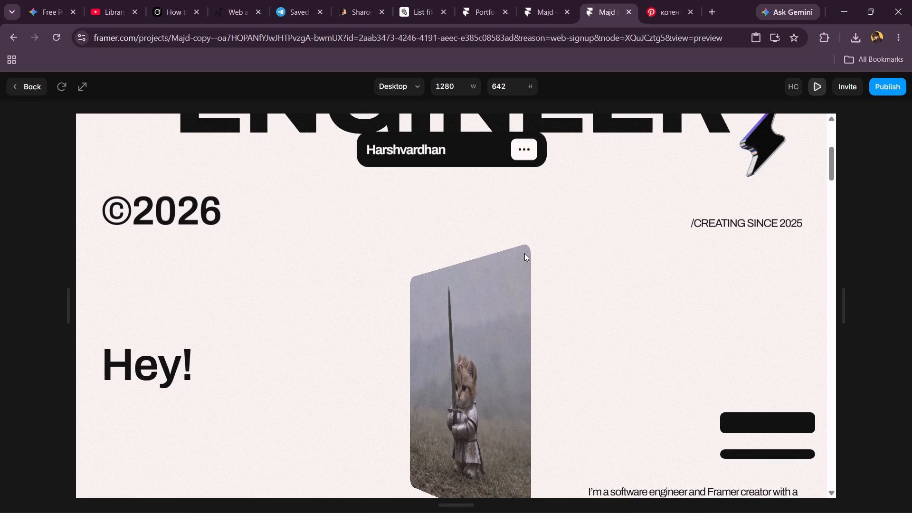
scroll(524, 253, "up", 5)
scroll(524, 253, "down", 3)
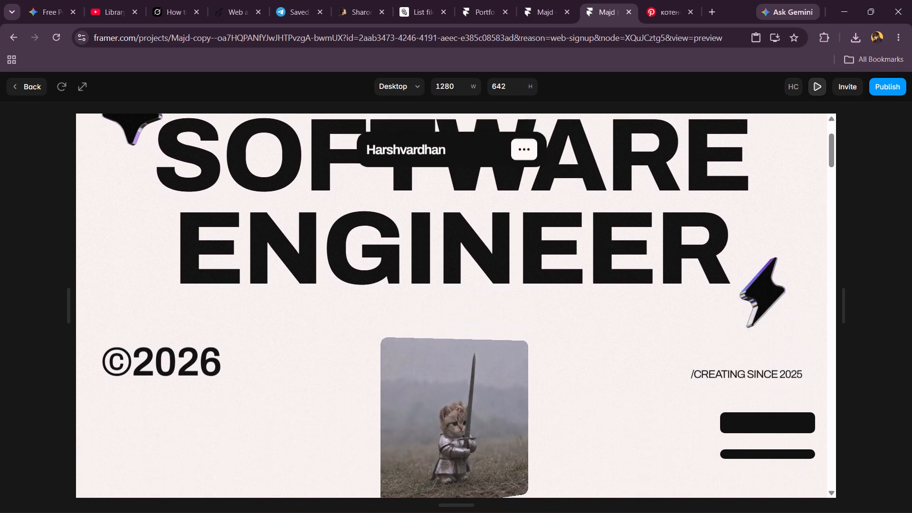
scroll(524, 253, "down", 4)
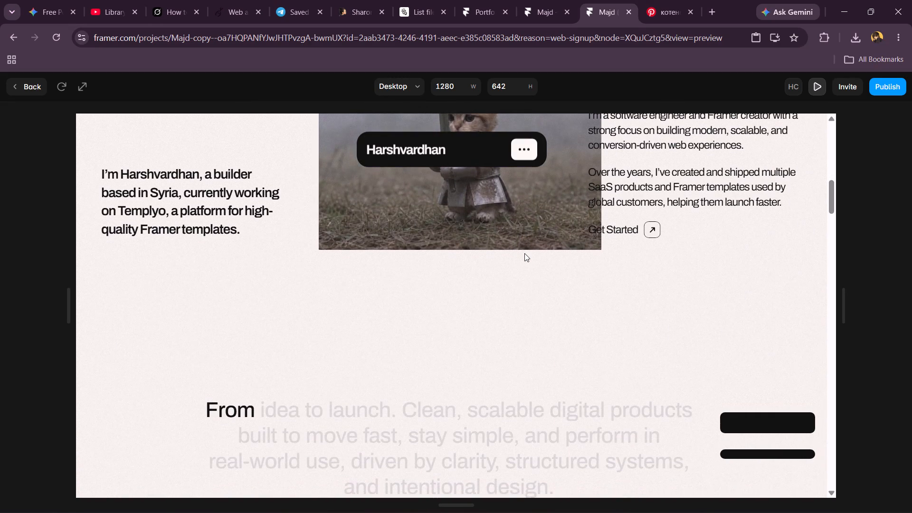
scroll(524, 253, "down", 1)
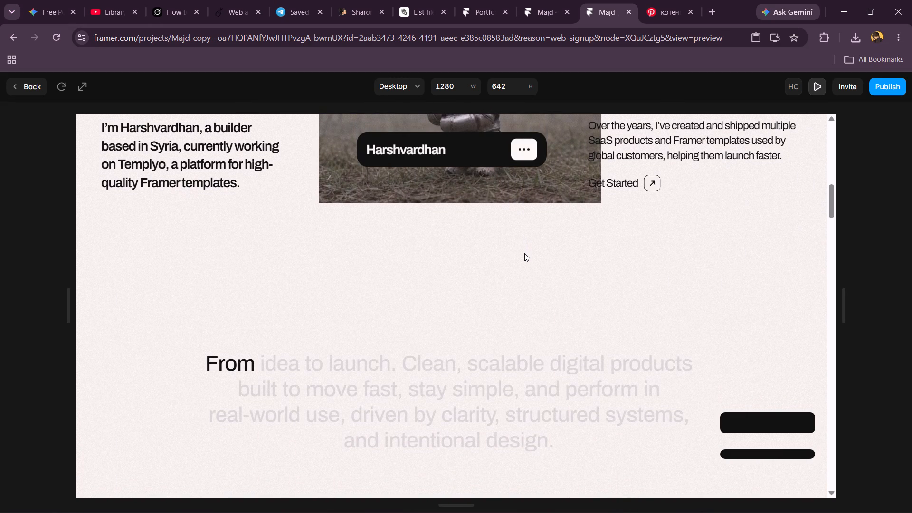
Look through the previewed quote and Services sections down to Featured Projects, trying the Website Migration entry.
scroll(524, 253, "down", 8)
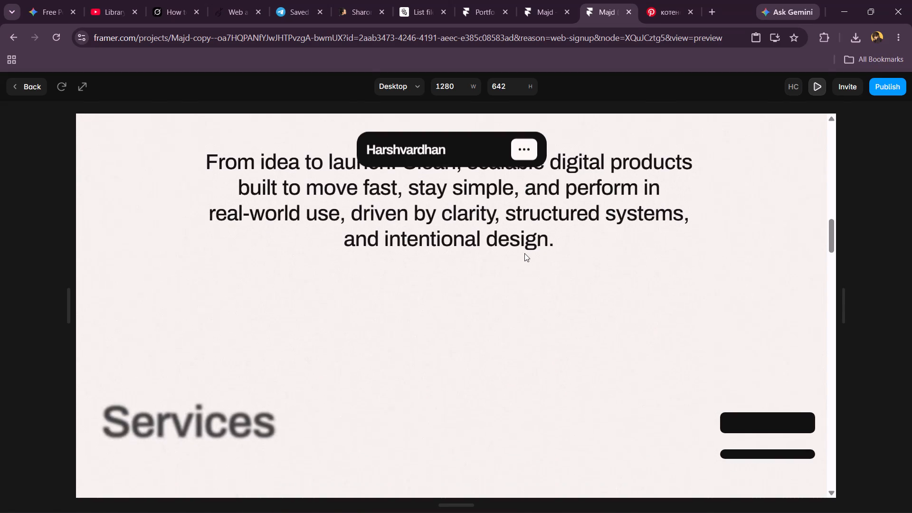
scroll(524, 253, "down", 3)
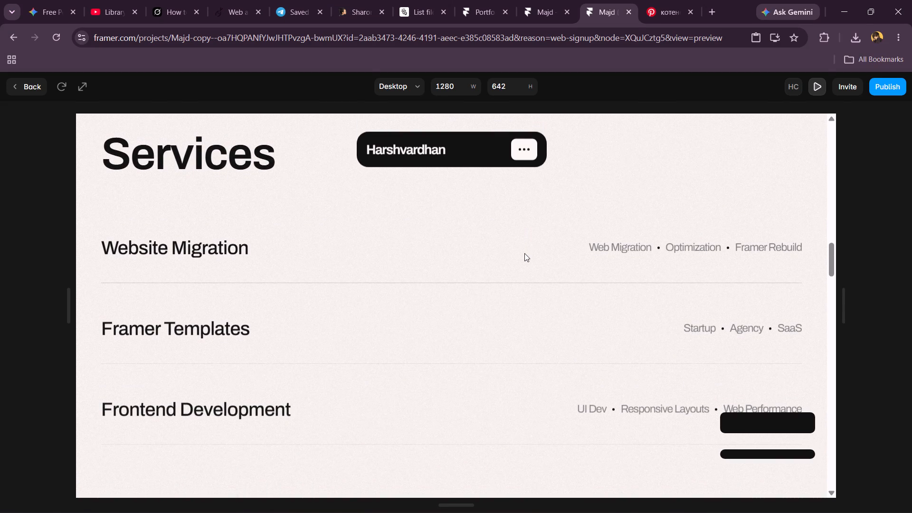
left_click(212, 252)
scroll(212, 252, "down", 2)
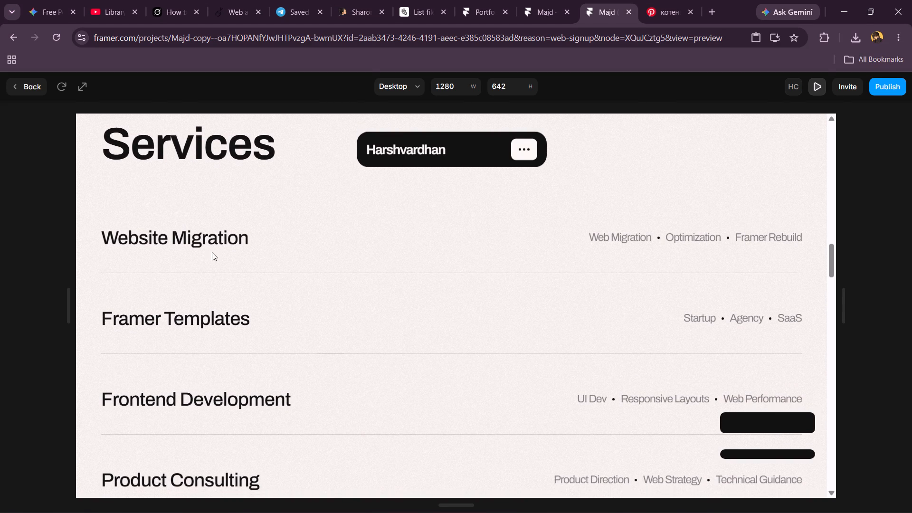
scroll(212, 252, "down", 1)
scroll(422, 305, "down", 3)
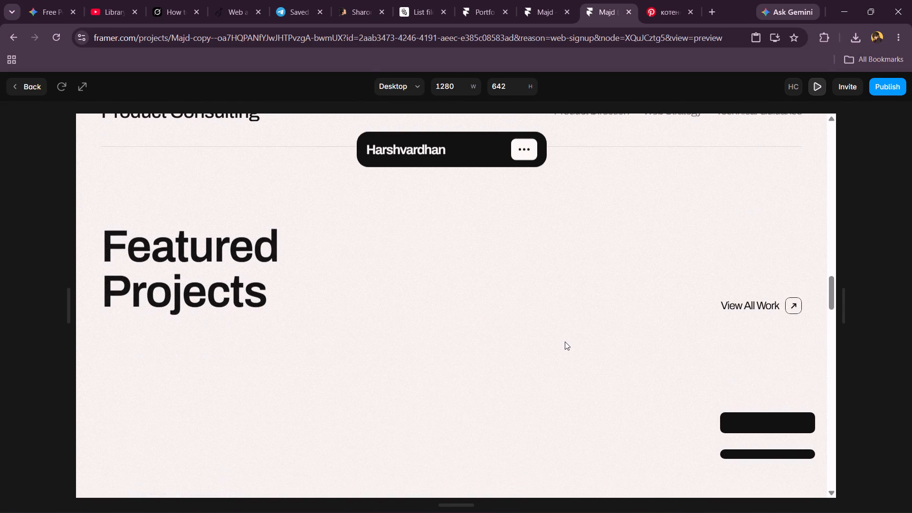
Follow View All Work from the previewed Featured Projects and look over the projects on the work page.
left_click(781, 303)
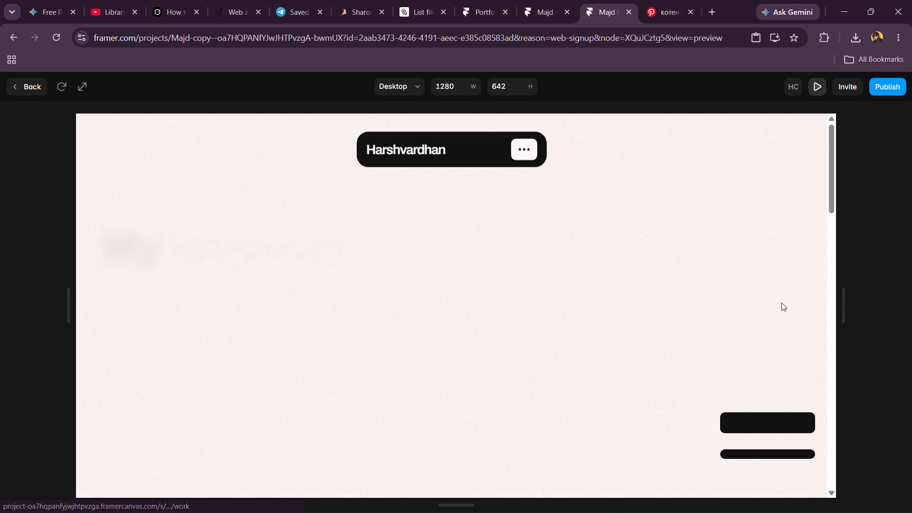
scroll(514, 311, "down", 2)
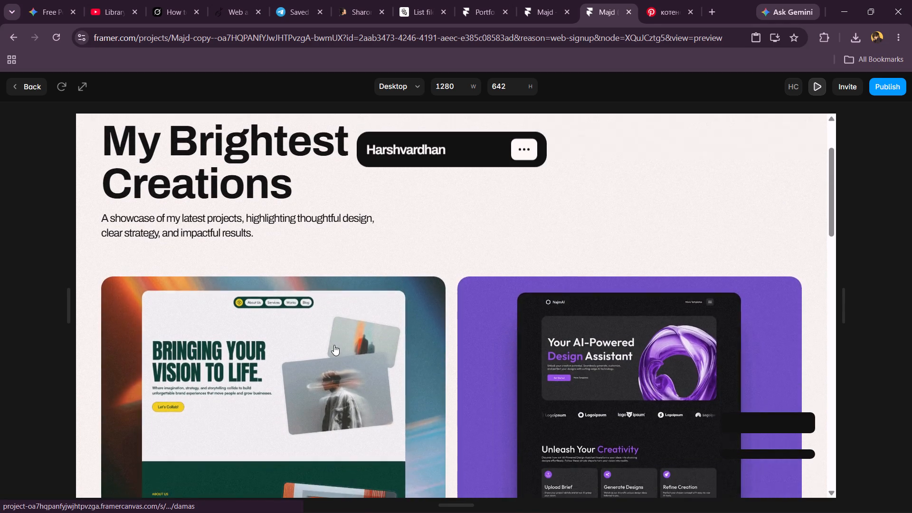
scroll(334, 345, "down", 1)
Open the Damas project page in the preview, examine its details and image, and try its Live Link.
left_click(334, 345)
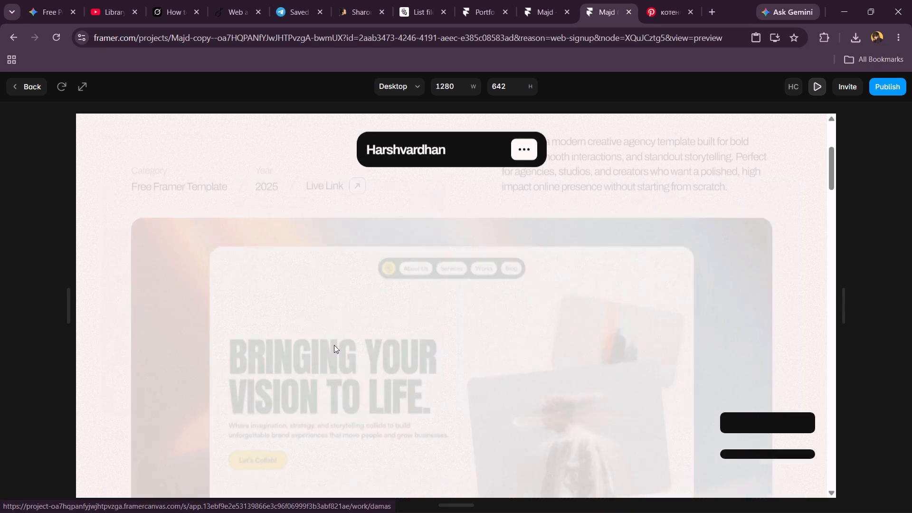
scroll(334, 345, "up", 1)
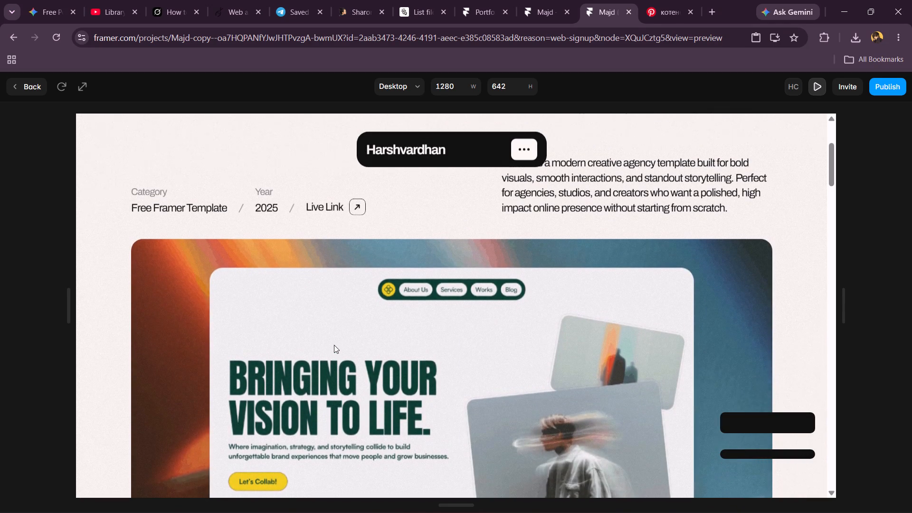
scroll(334, 345, "up", 1)
scroll(545, 247, "up", 3)
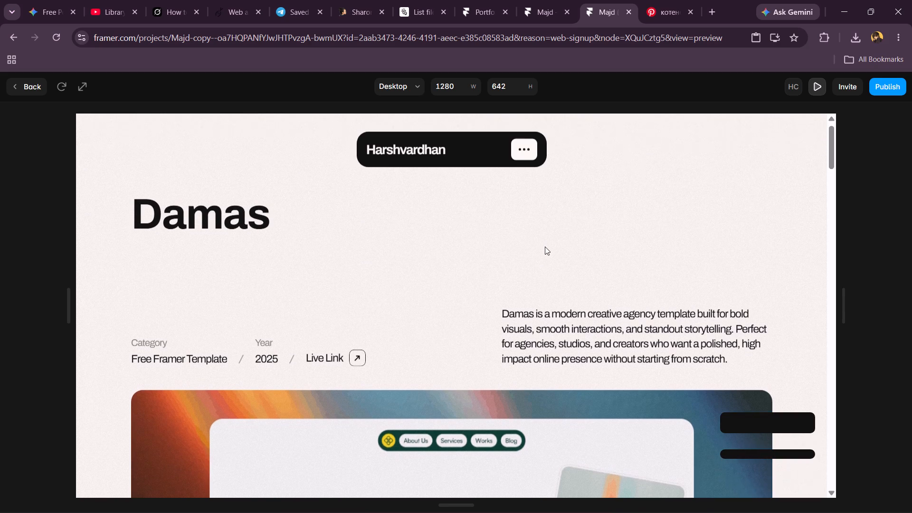
scroll(545, 247, "up", 4)
scroll(545, 247, "down", 4)
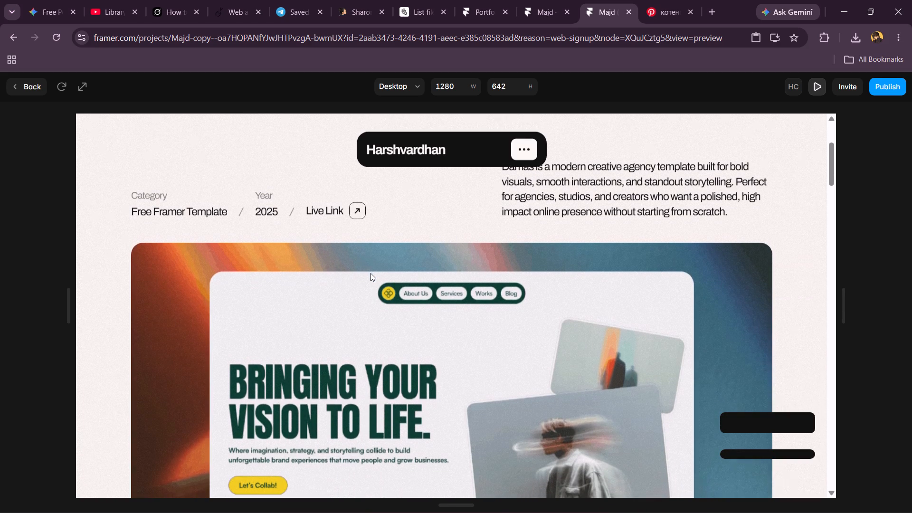
scroll(370, 273, "down", 2)
scroll(370, 273, "up", 1)
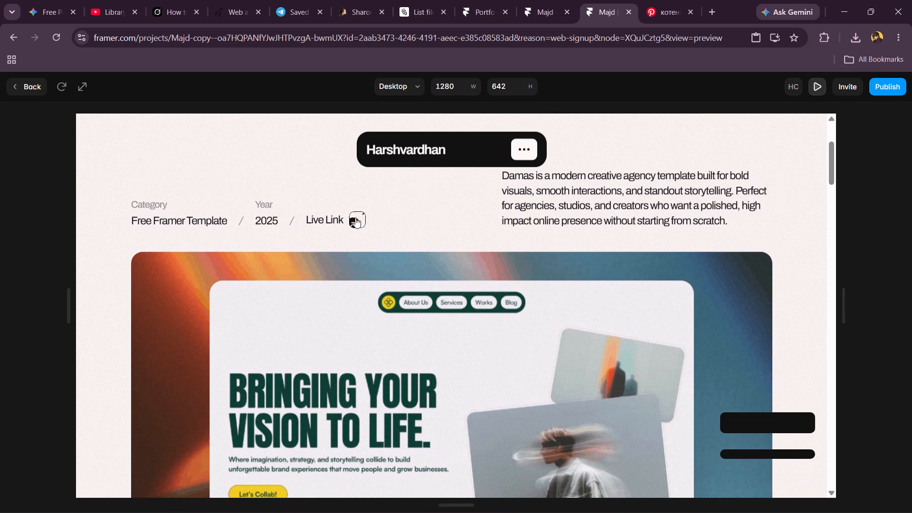
left_click(355, 221)
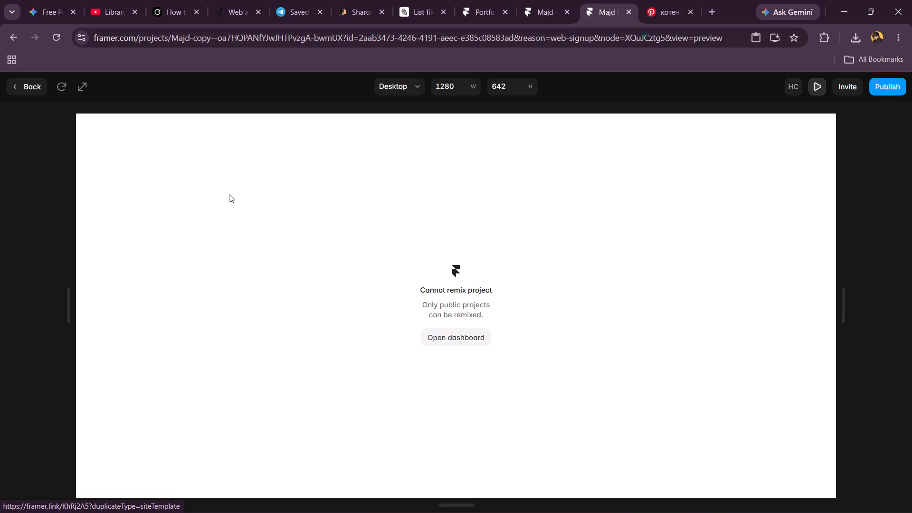
Return from the preview to the canvas and look over the Home page's sections across the Desktop, Tablet and Phone layouts.
left_click(19, 88)
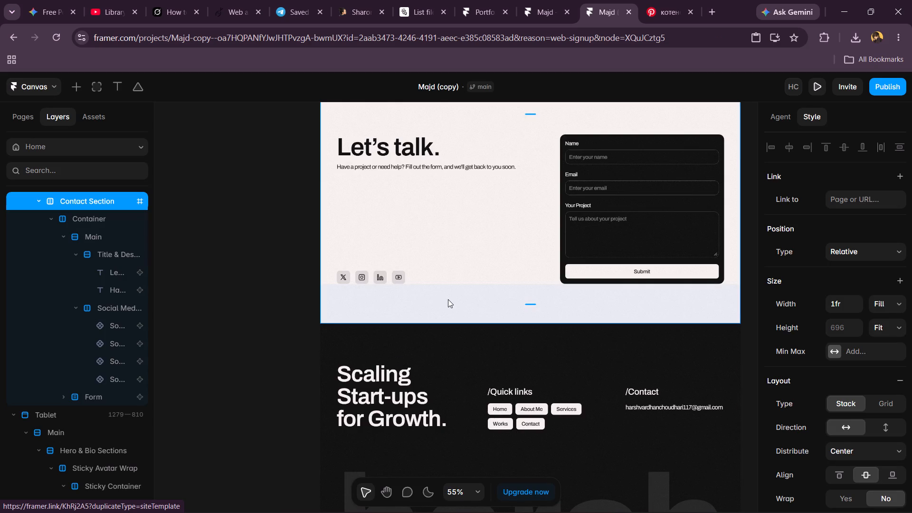
scroll(448, 299, "down", 11)
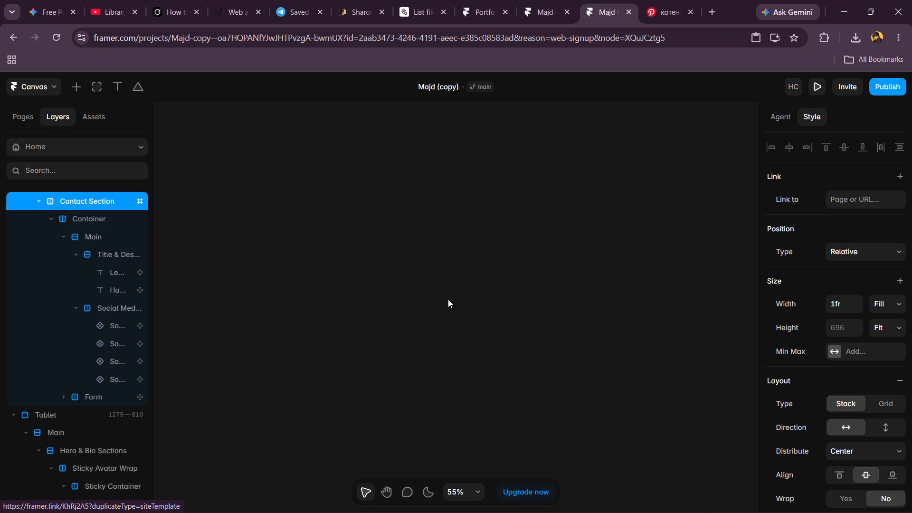
scroll(448, 299, "up", 14)
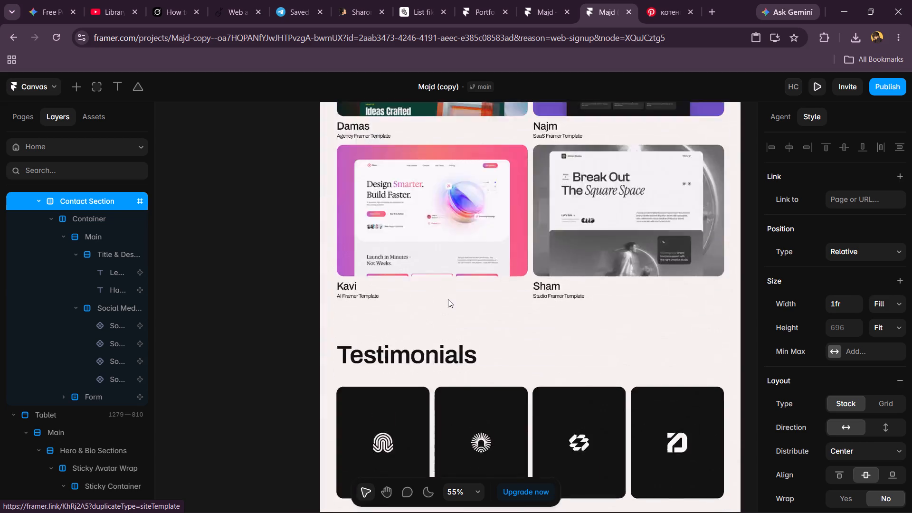
scroll(448, 299, "up", 1)
scroll(448, 299, "left", 1)
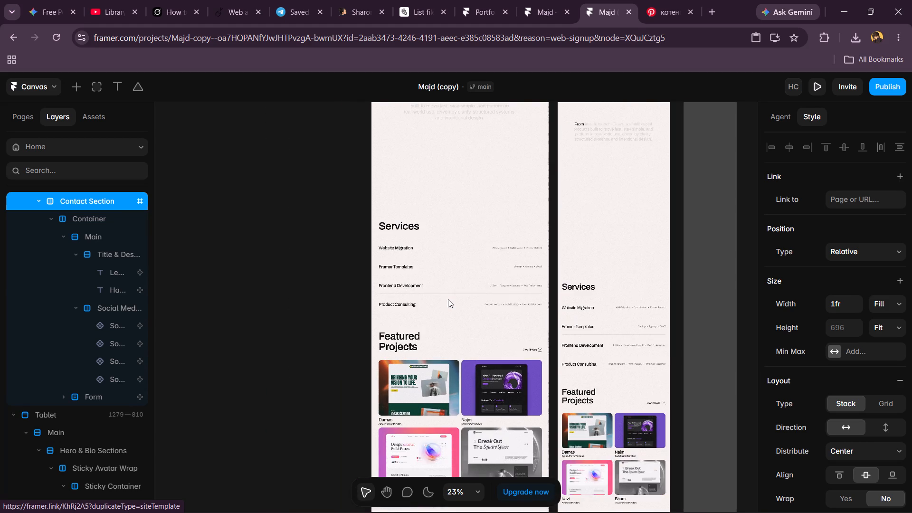
scroll(448, 299, "left", 2)
scroll(448, 299, "down", 5)
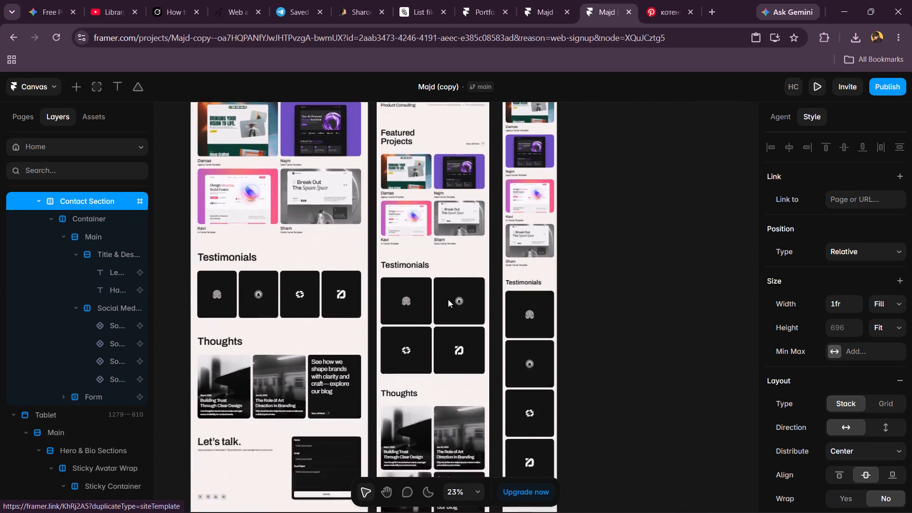
scroll(448, 299, "down", 5)
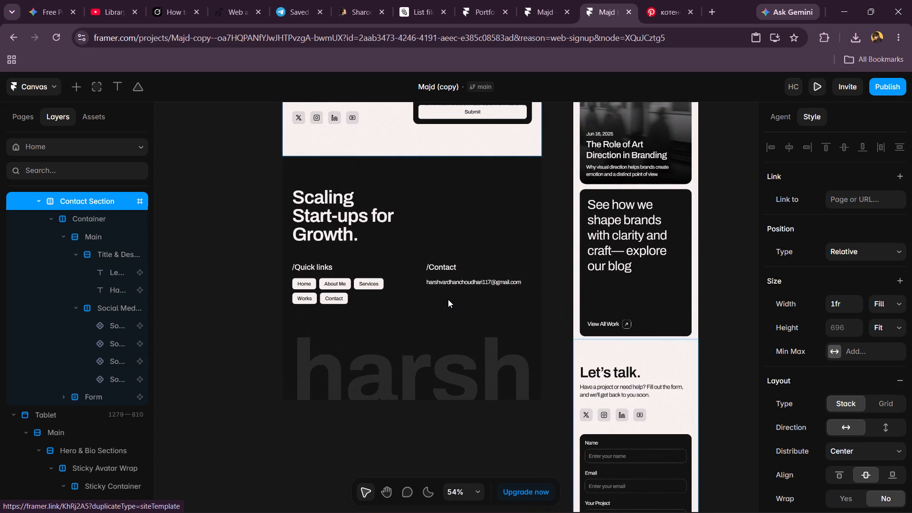
scroll(448, 299, "up", 6)
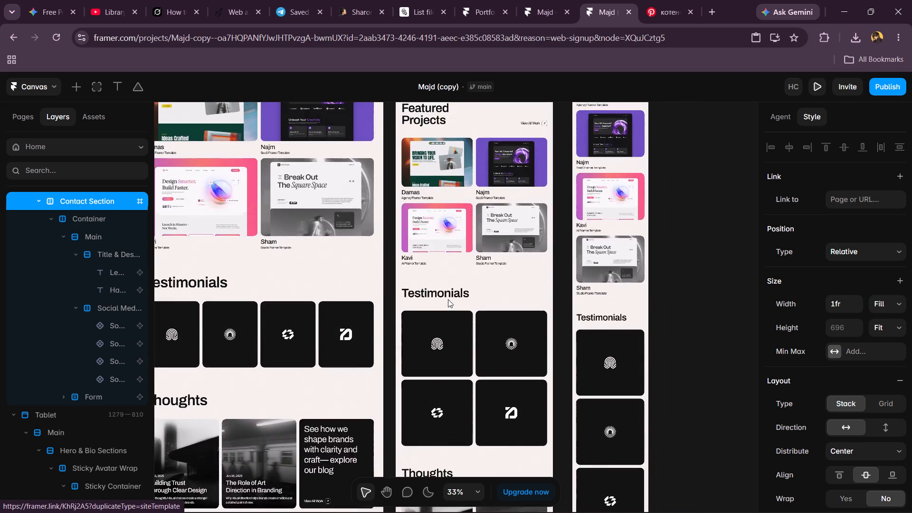
scroll(448, 299, "up", 5)
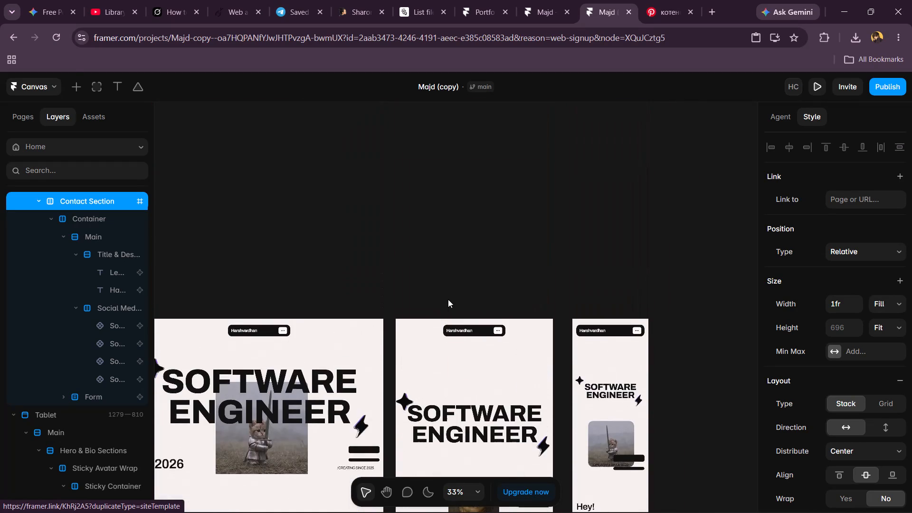
scroll(448, 299, "down", 2)
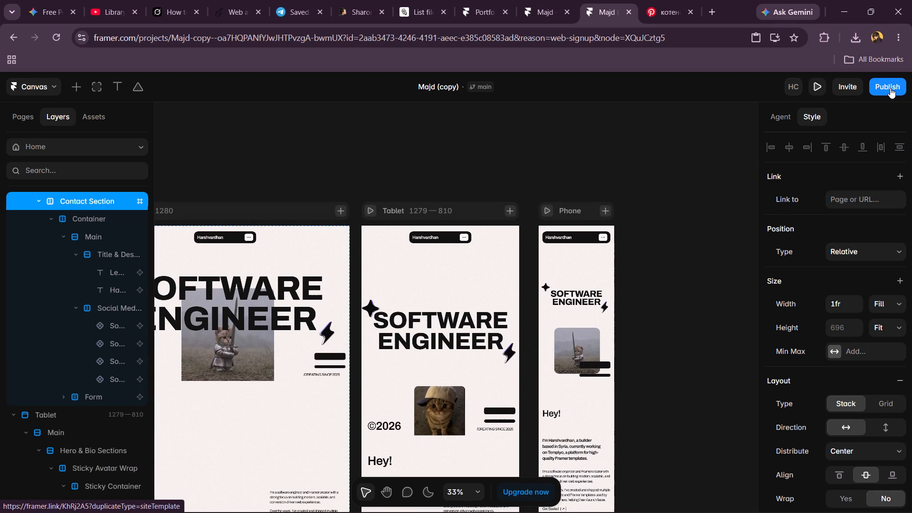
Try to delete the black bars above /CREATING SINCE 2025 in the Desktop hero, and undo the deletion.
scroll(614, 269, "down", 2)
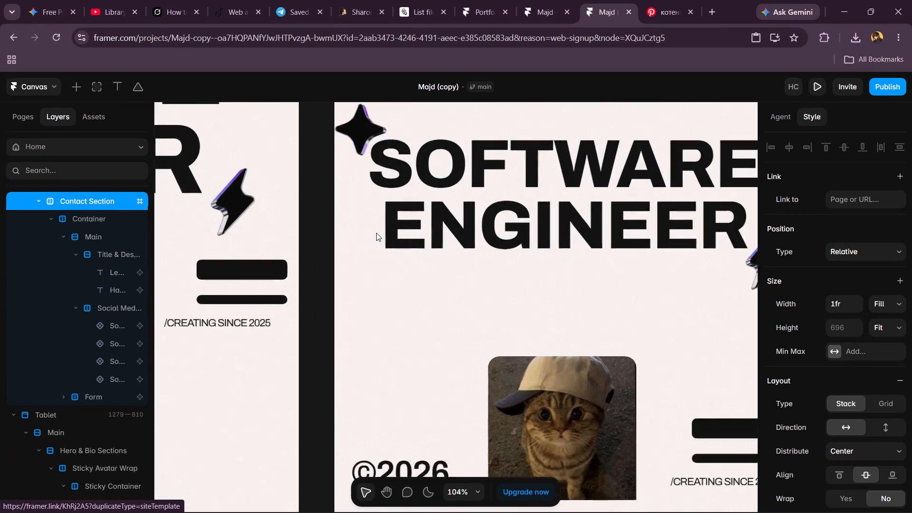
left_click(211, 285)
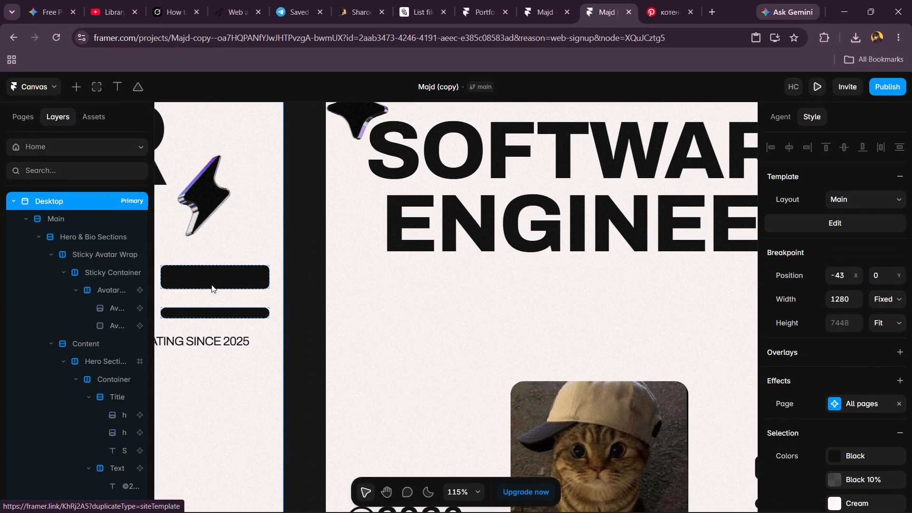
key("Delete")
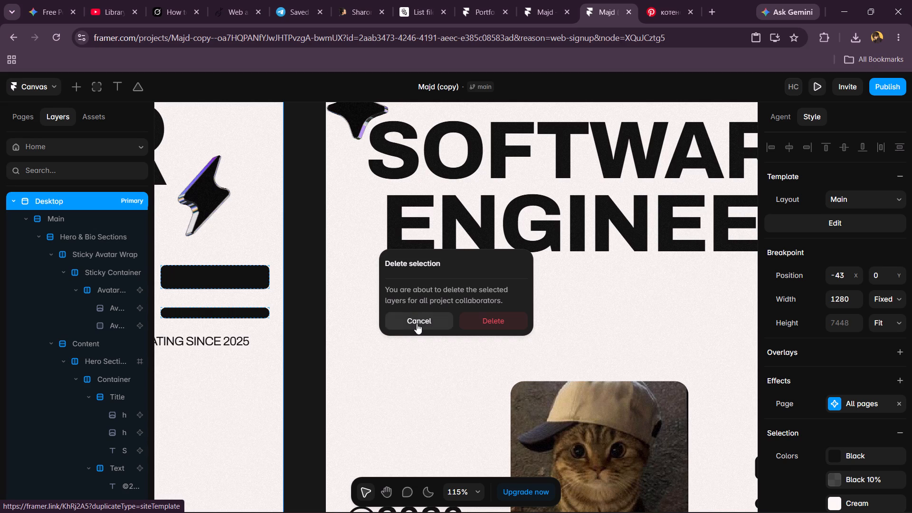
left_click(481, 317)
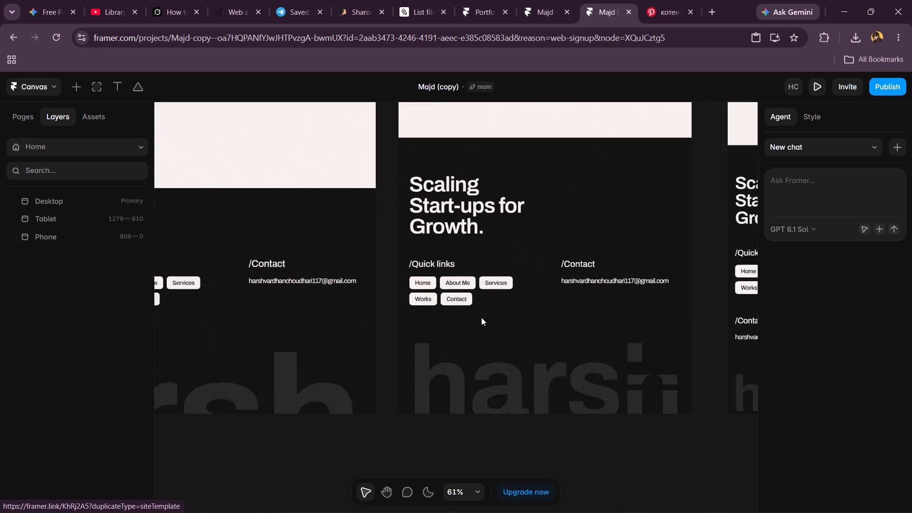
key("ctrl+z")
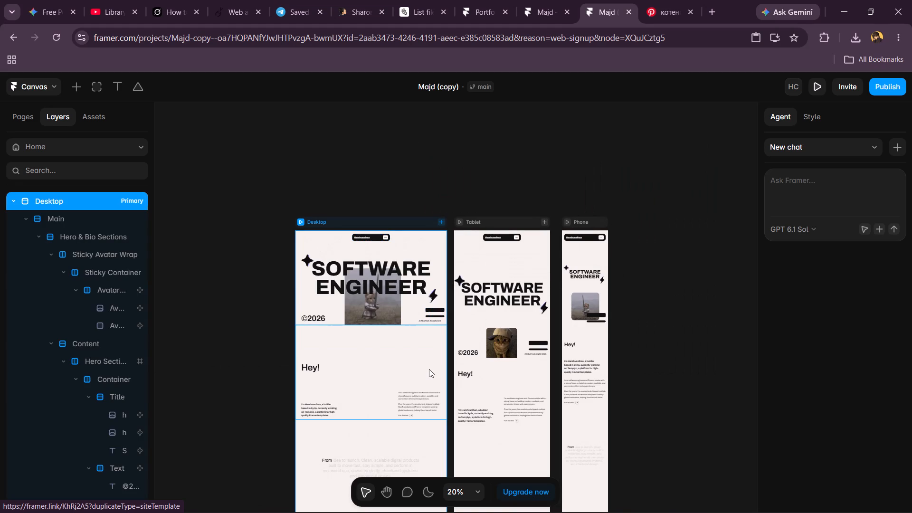
Check the Desktop layout's layers from Main through the hero Container to find which one holds the black bars.
left_click(418, 339)
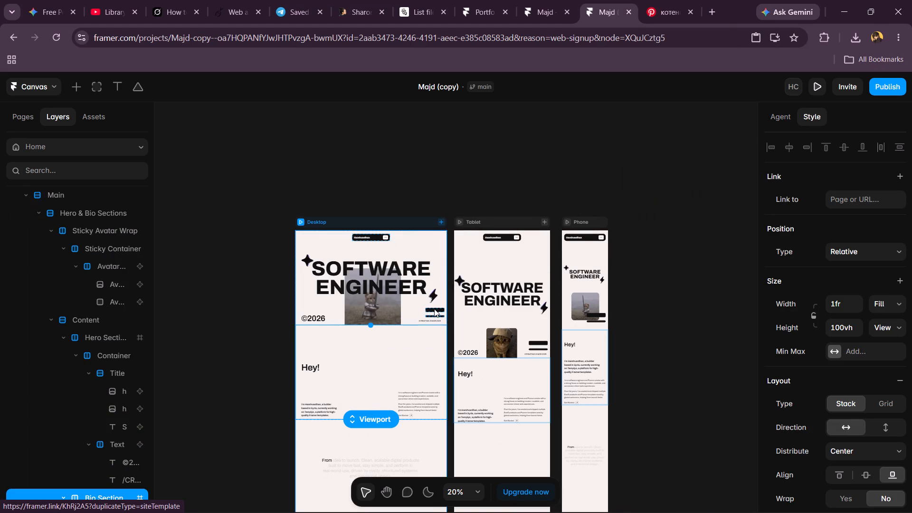
left_click(435, 311)
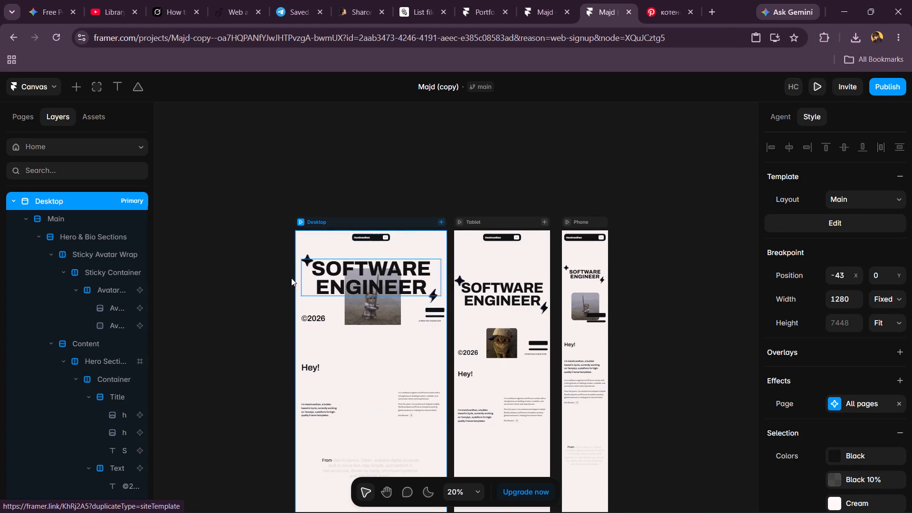
left_click(95, 219)
left_click(93, 239)
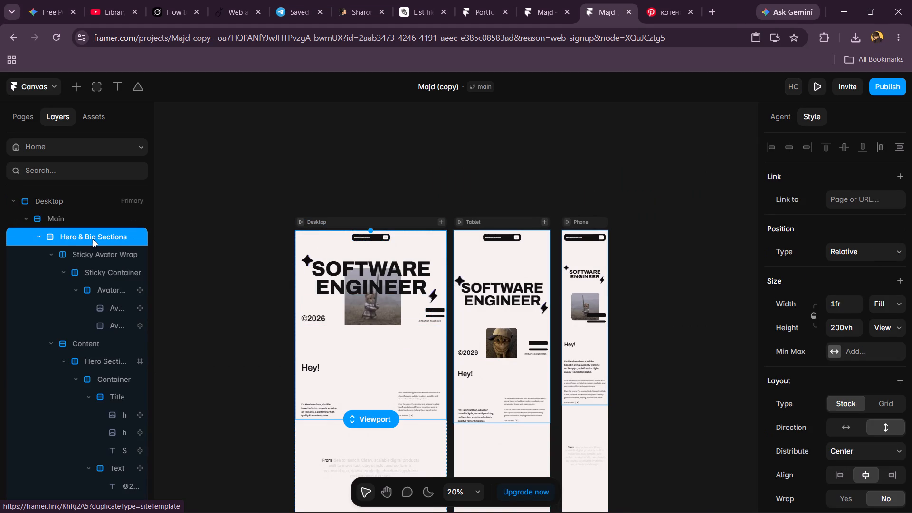
left_click(96, 249)
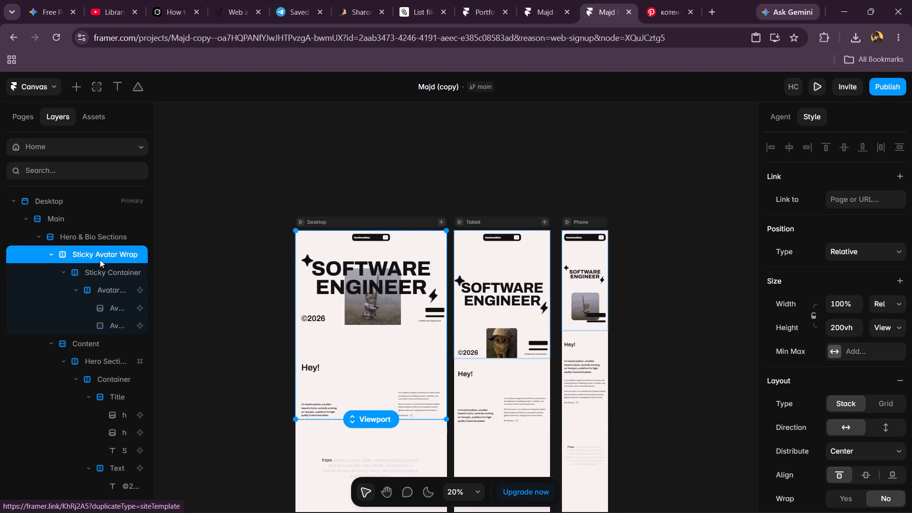
left_click(101, 269)
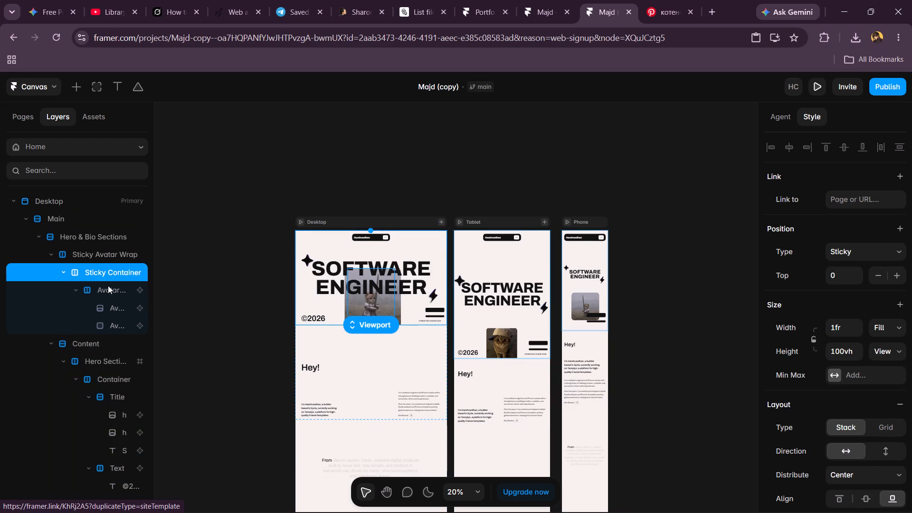
left_click(108, 285)
left_click(112, 307)
left_click(112, 328)
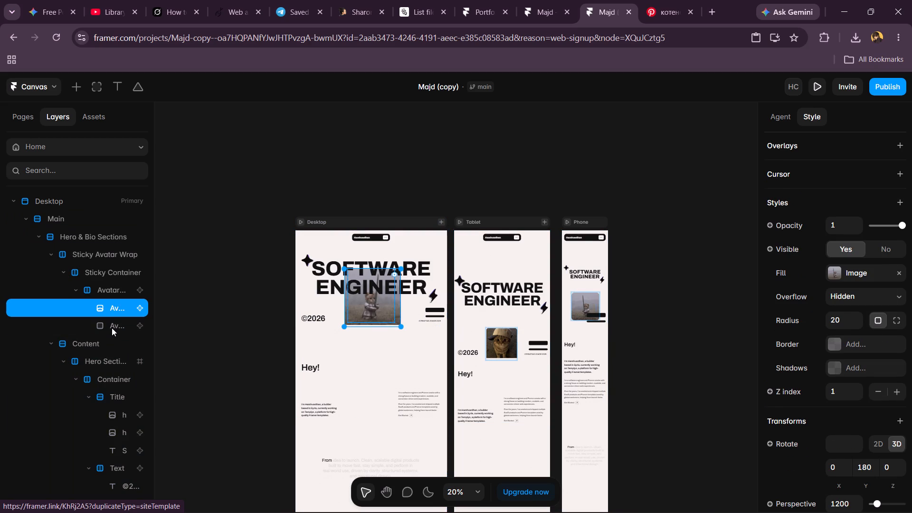
left_click(106, 337)
left_click(107, 358)
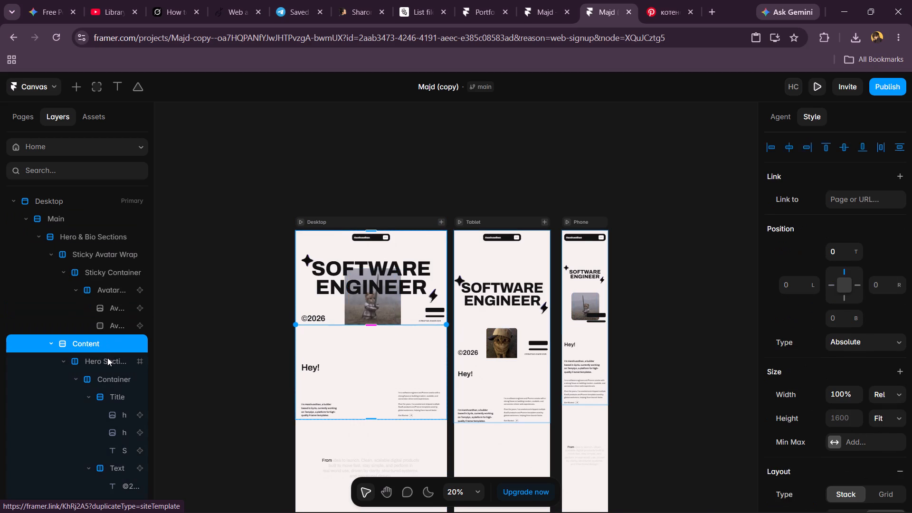
left_click(110, 375)
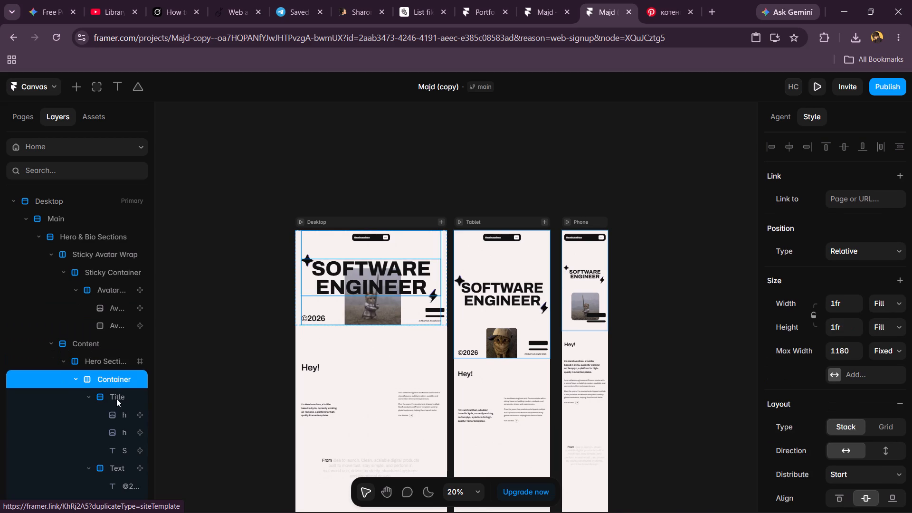
Replace the country Syria with India in the bold introduction under Hey! in the Desktop bio section.
scroll(319, 397, "down", 4)
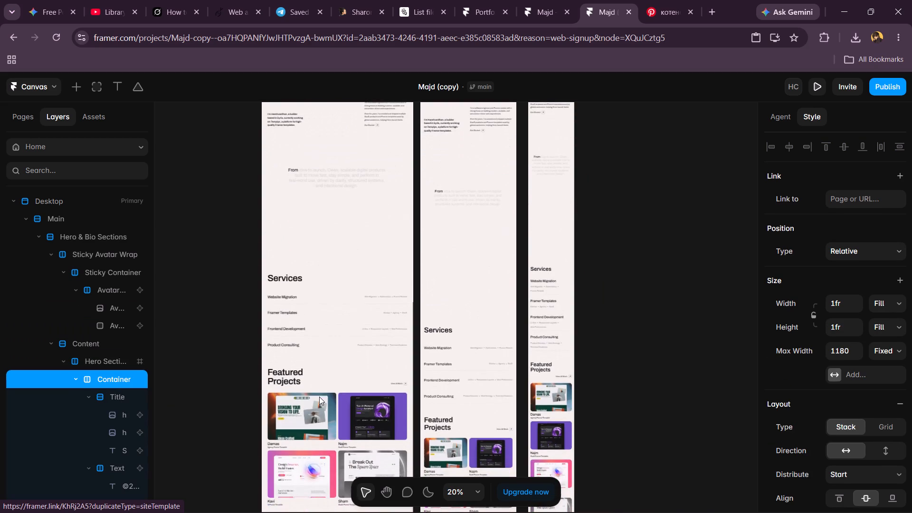
scroll(319, 397, "down", 3)
scroll(319, 397, "up", 7)
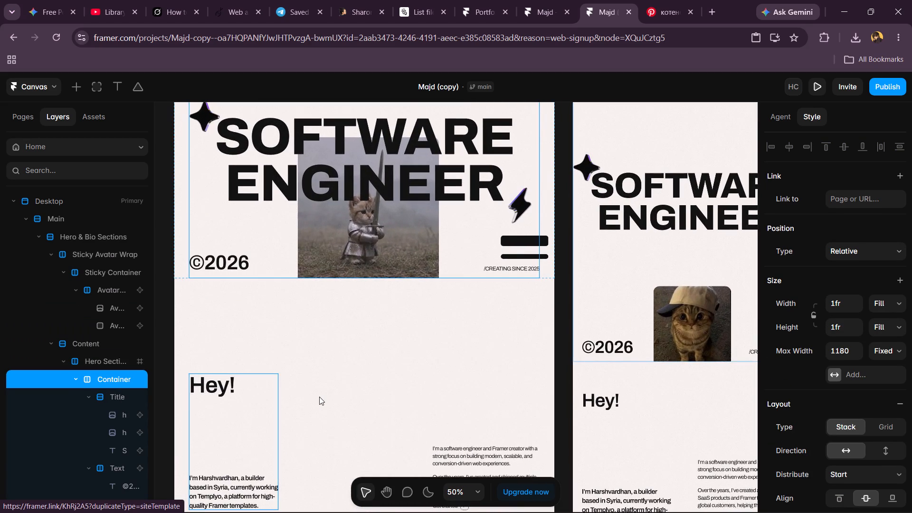
scroll(319, 397, "down", 1)
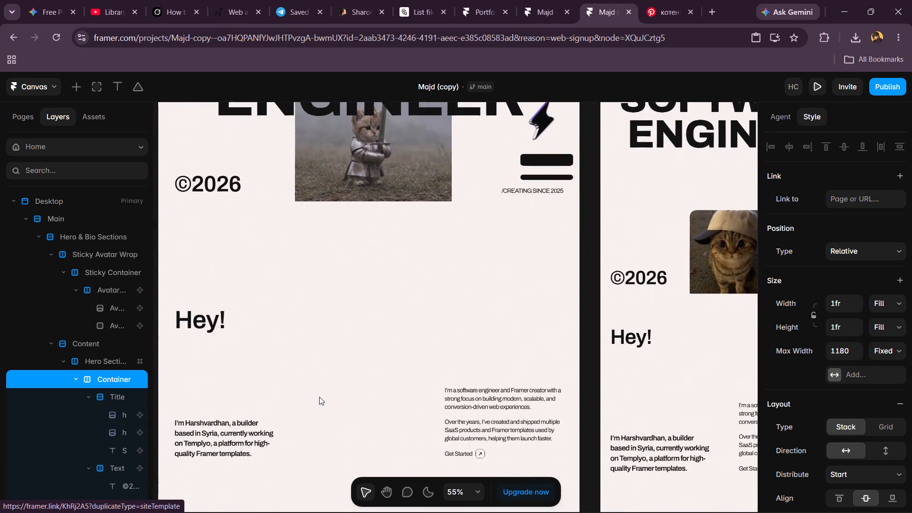
scroll(319, 397, "down", 1)
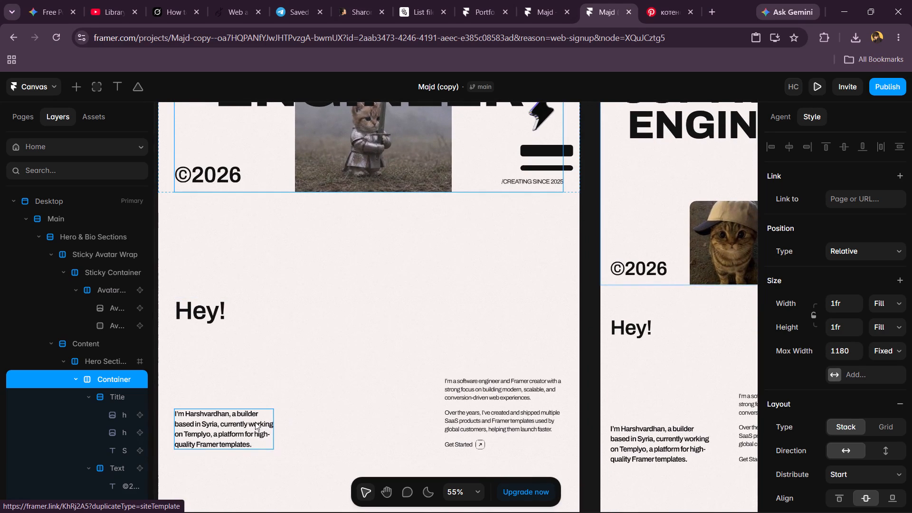
left_click(207, 422)
double_click(207, 422)
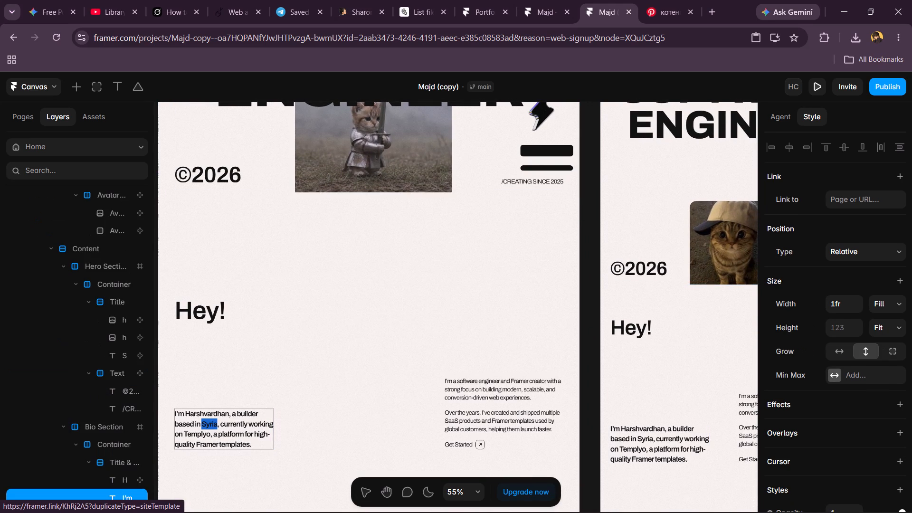
key("BackSpace")
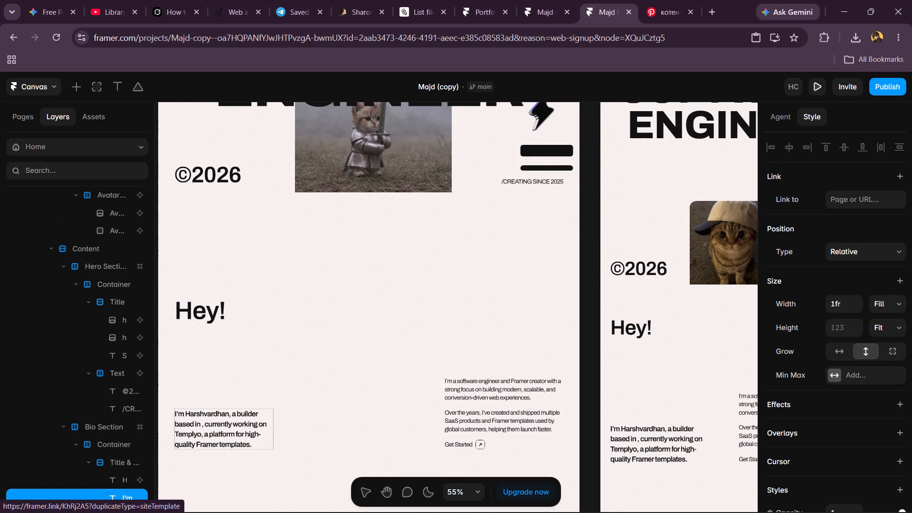
key("shift+i")
type("ndia")
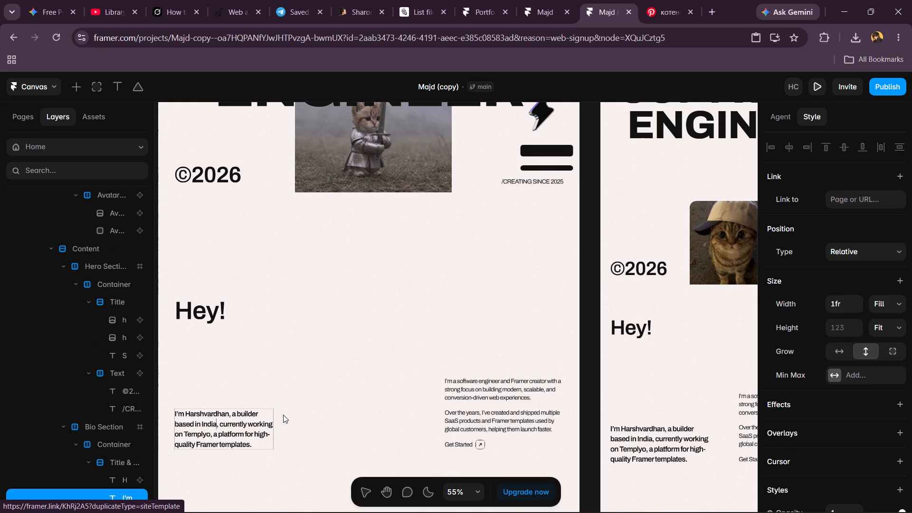
scroll(283, 415, "down", 1)
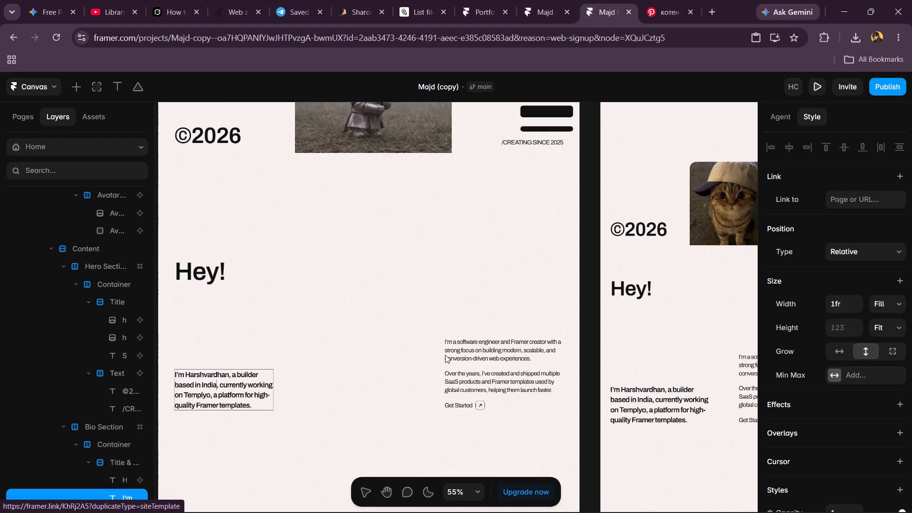
left_click(485, 325)
Look over the Tablet and Phone layouts from the bio introduction down through the quote to the Services section.
scroll(480, 331, "left", 2)
scroll(571, 353, "left", 3)
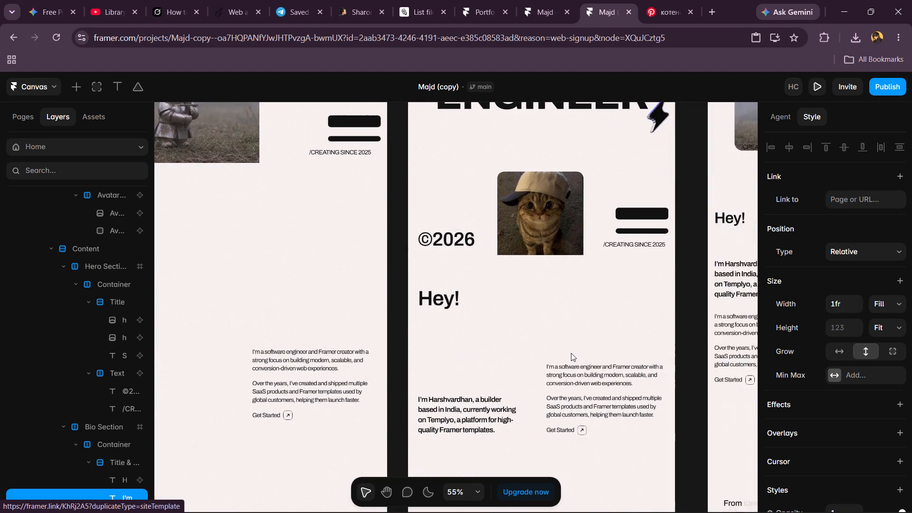
scroll(571, 353, "left", 2)
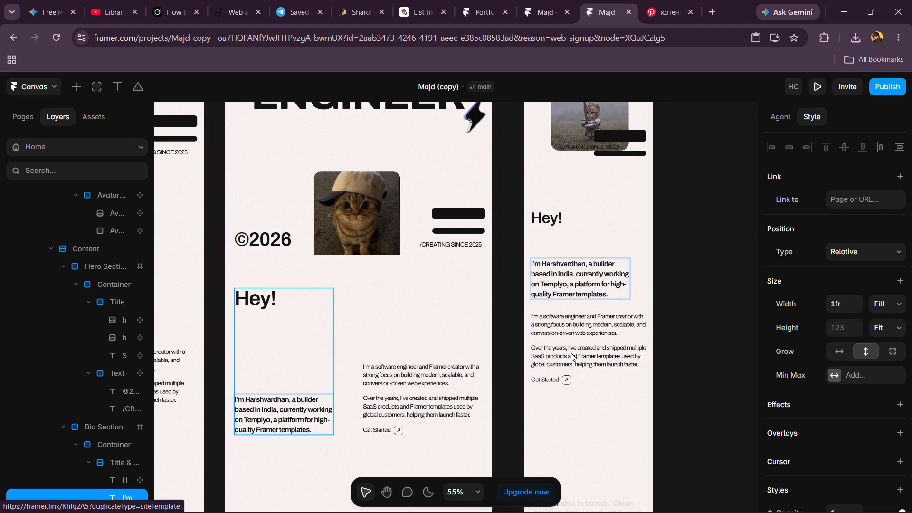
scroll(571, 353, "down", 3)
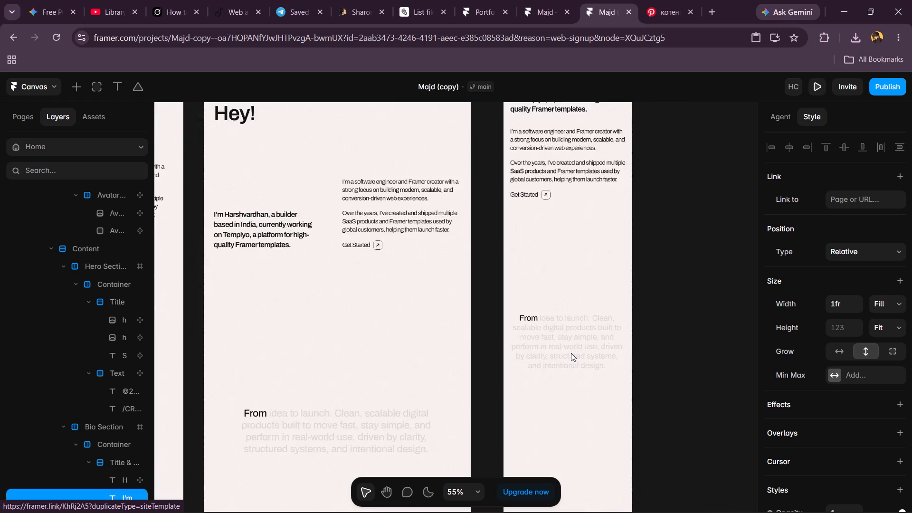
scroll(571, 353, "down", 6)
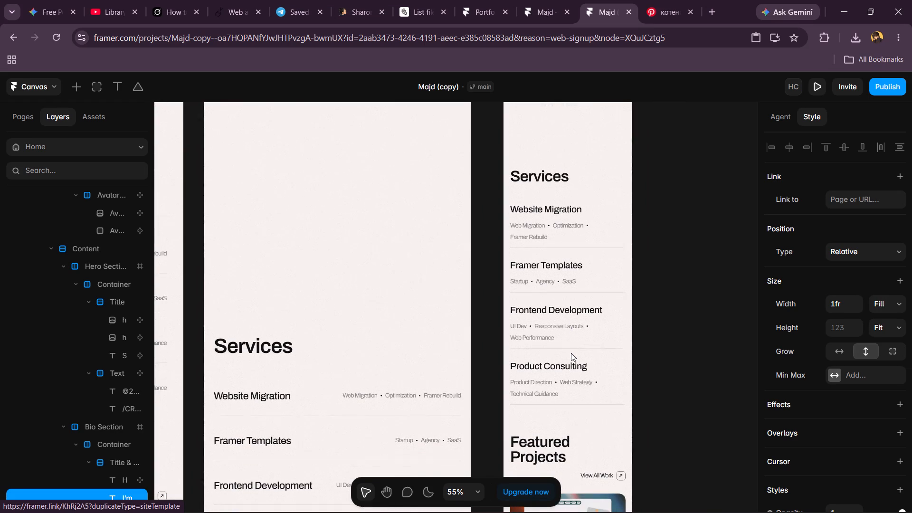
Look over the Tablet and Phone layouts from Services through Featured Projects, Thoughts and the contact form to the footer.
scroll(571, 353, "down", 5)
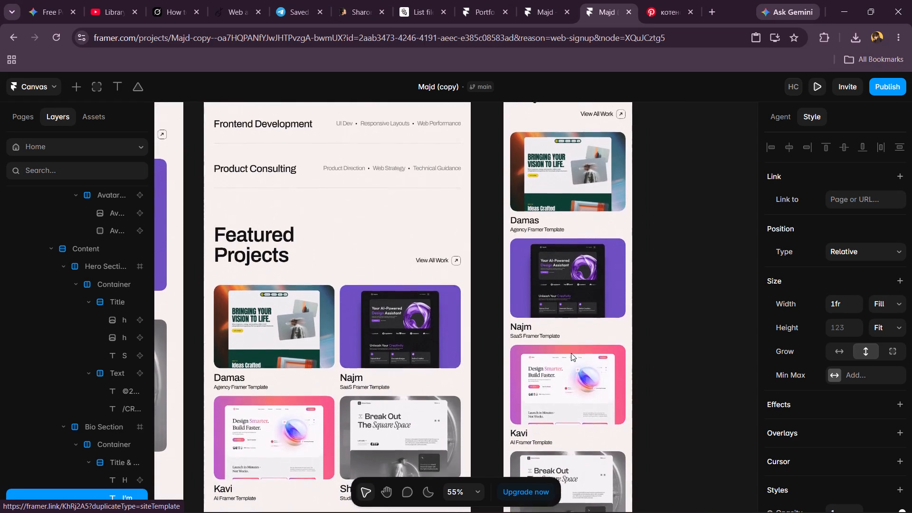
scroll(571, 353, "down", 9)
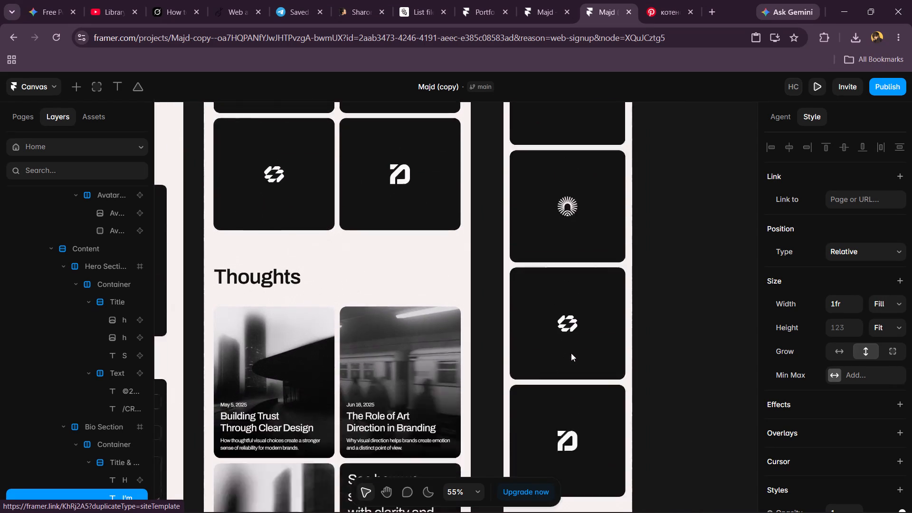
scroll(571, 353, "down", 6)
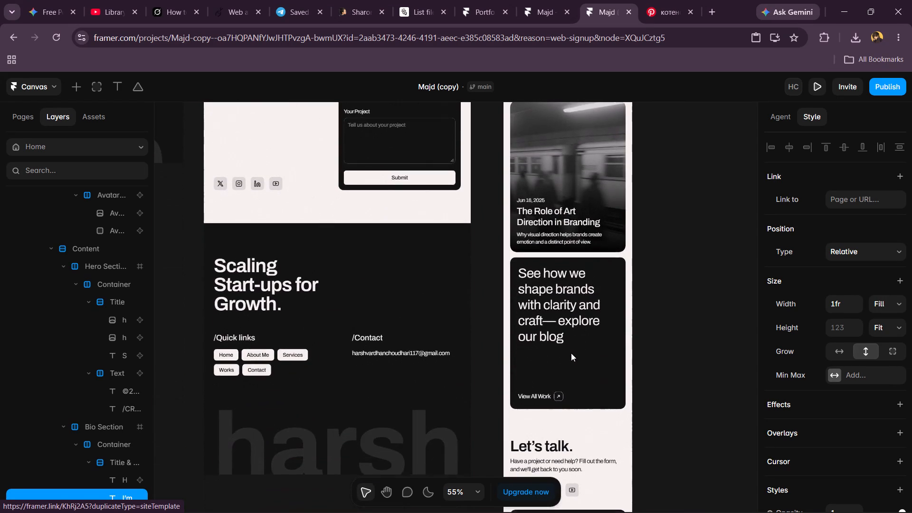
scroll(346, 400, "right", 1)
scroll(346, 400, "up", 5)
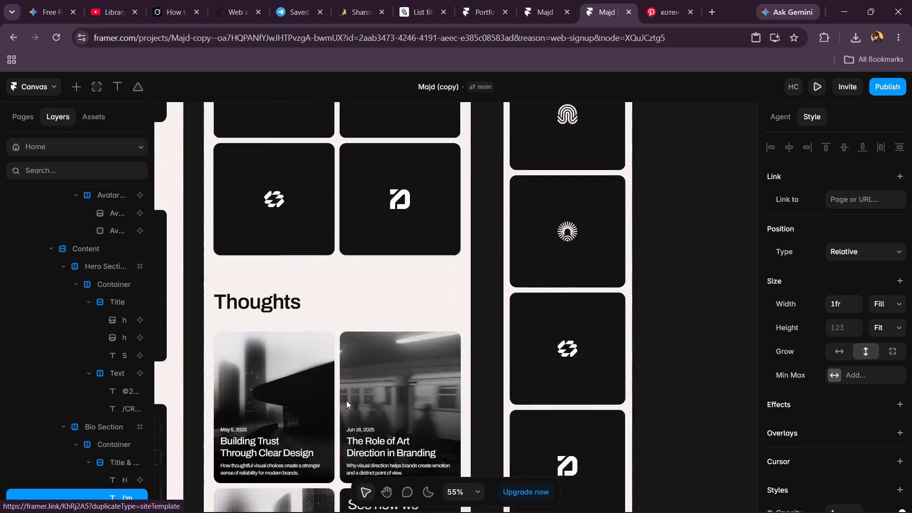
scroll(346, 400, "up", 8)
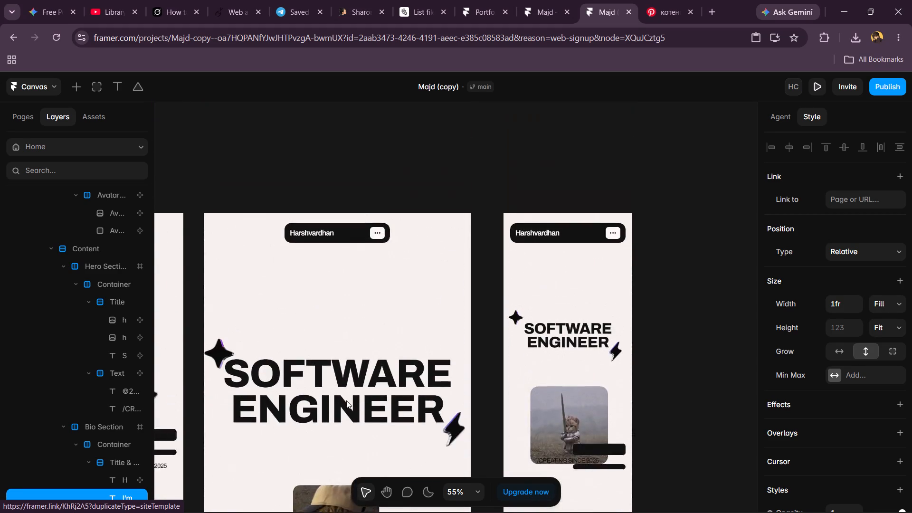
Open the Main layout template for editing from the black bars above /CREATING SINCE 2025 in the Tablet hero.
scroll(346, 400, "down", 3)
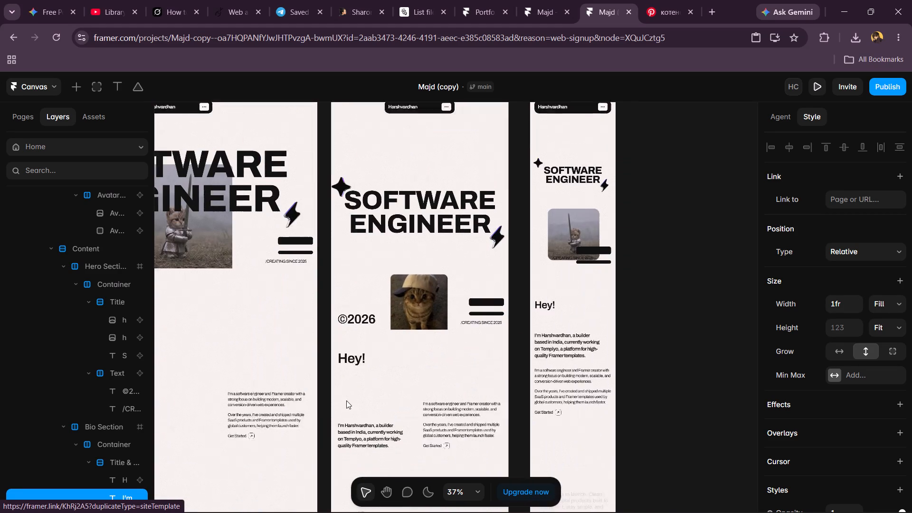
scroll(346, 400, "down", 1)
scroll(549, 226, "right", 1)
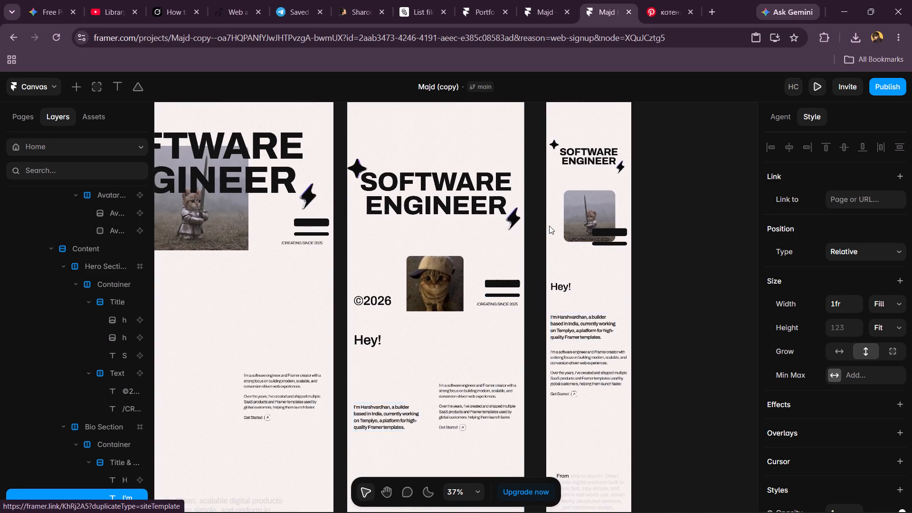
scroll(549, 226, "right", 1)
left_click(566, 282)
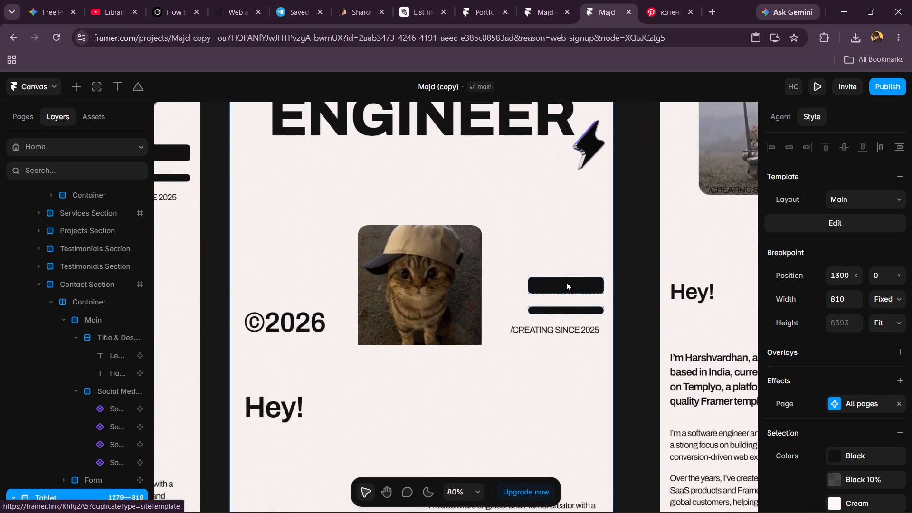
left_click(567, 289)
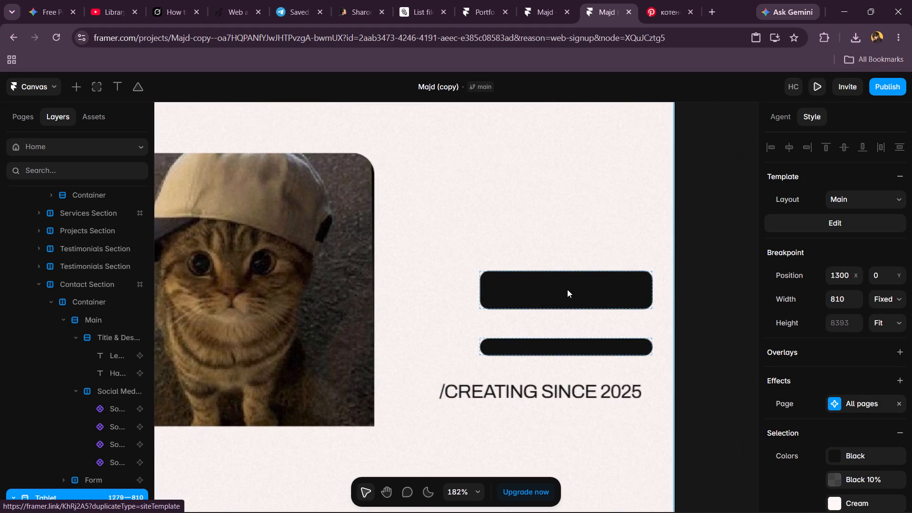
double_click(567, 289)
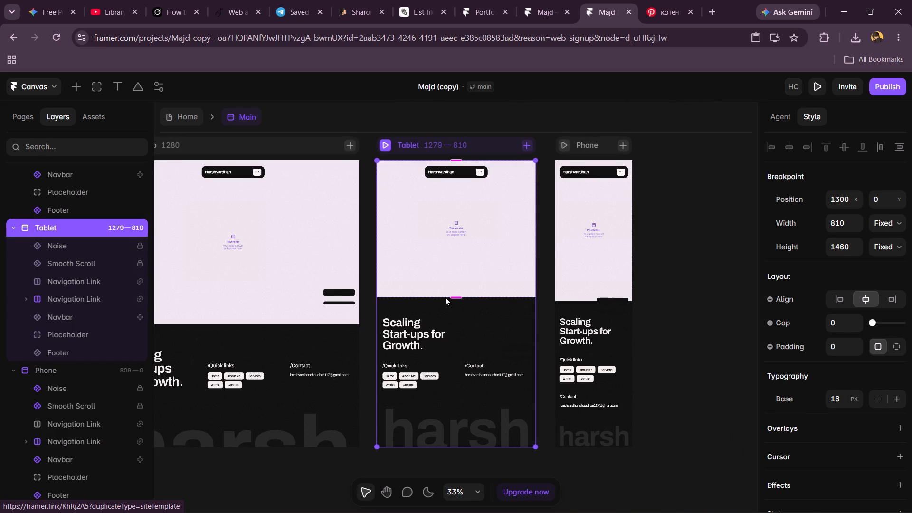
Hide the upper, thicker black bar, a Navigation Link, in the Desktop layout of the Main template.
double_click(336, 292)
double_click(336, 292)
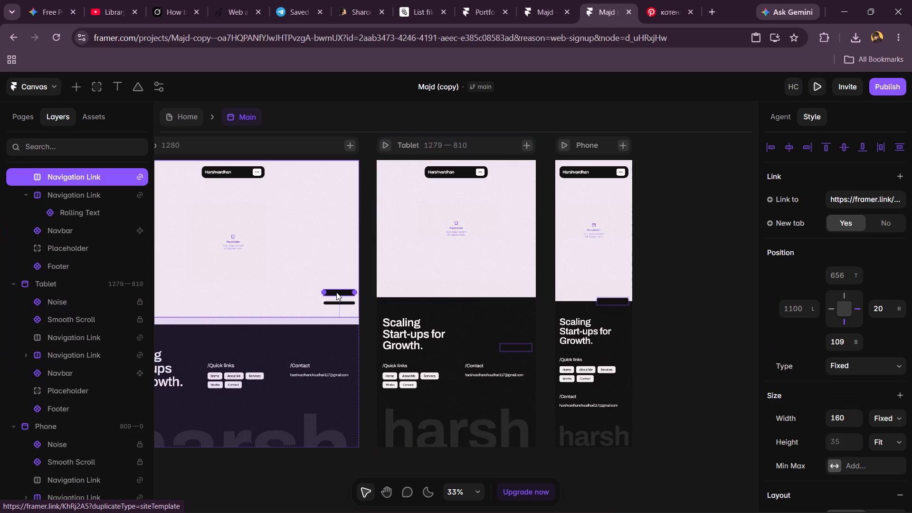
scroll(336, 292, "up", 1)
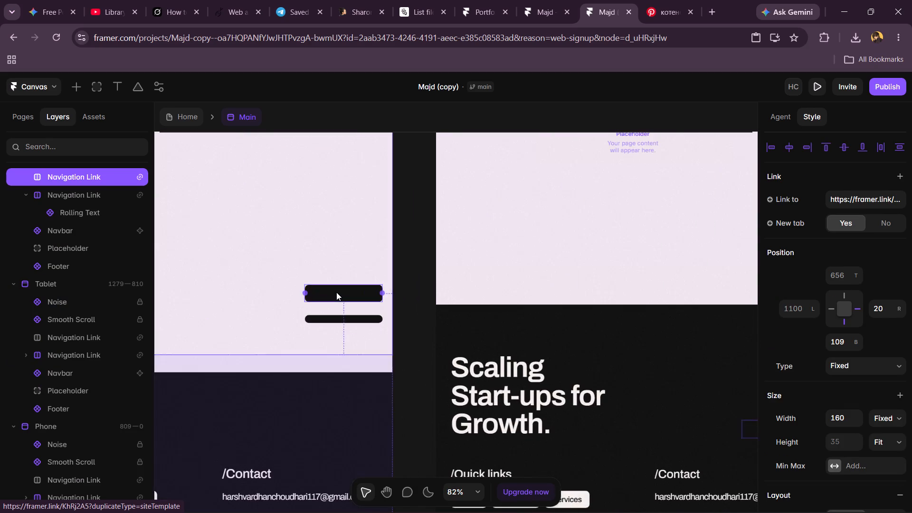
scroll(336, 292, "up", 1)
left_click(336, 292)
double_click(336, 292)
left_click(336, 292)
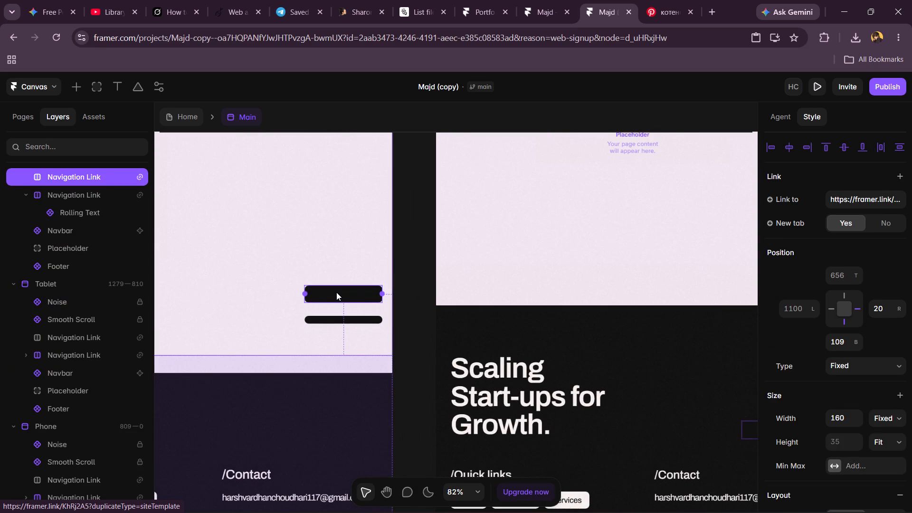
right_click(336, 292)
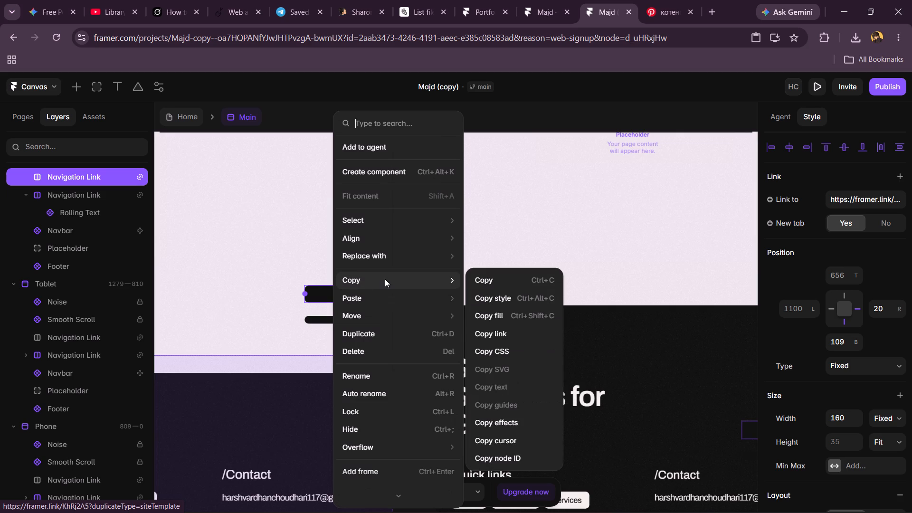
left_click(366, 427)
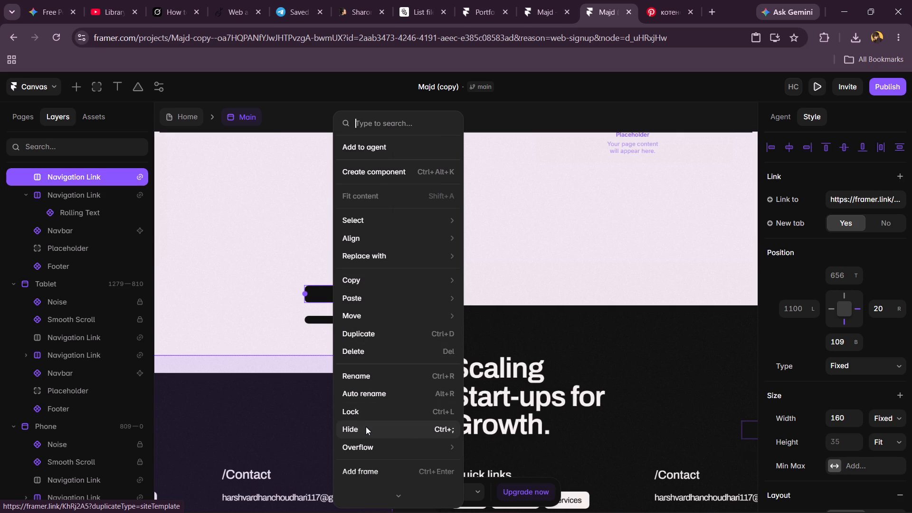
Hide the remaining thin black bar, the Navigation Link containing Rolling Text, in the Main template's Desktop layout.
double_click(334, 321)
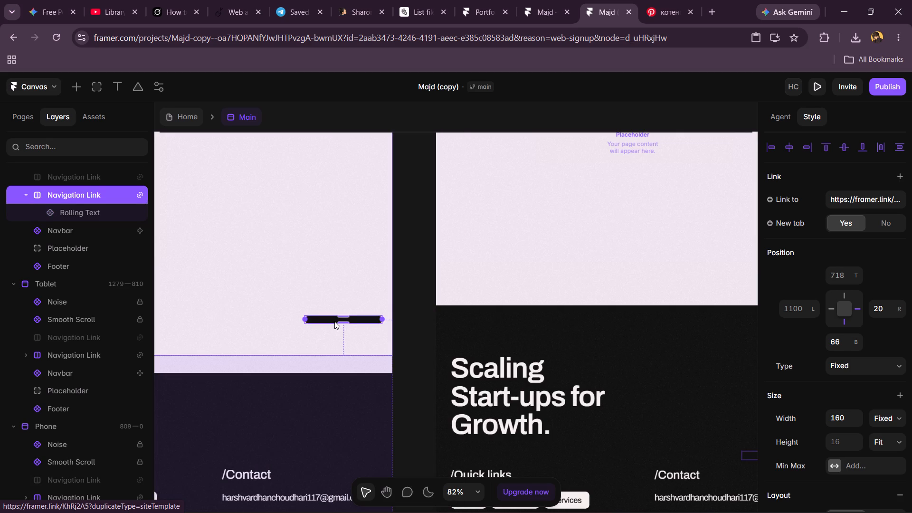
right_click(329, 318)
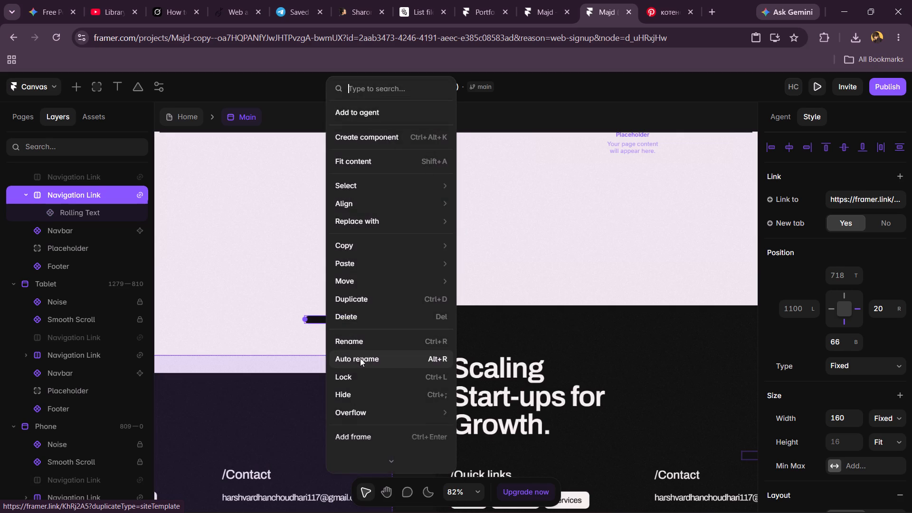
left_click(368, 389)
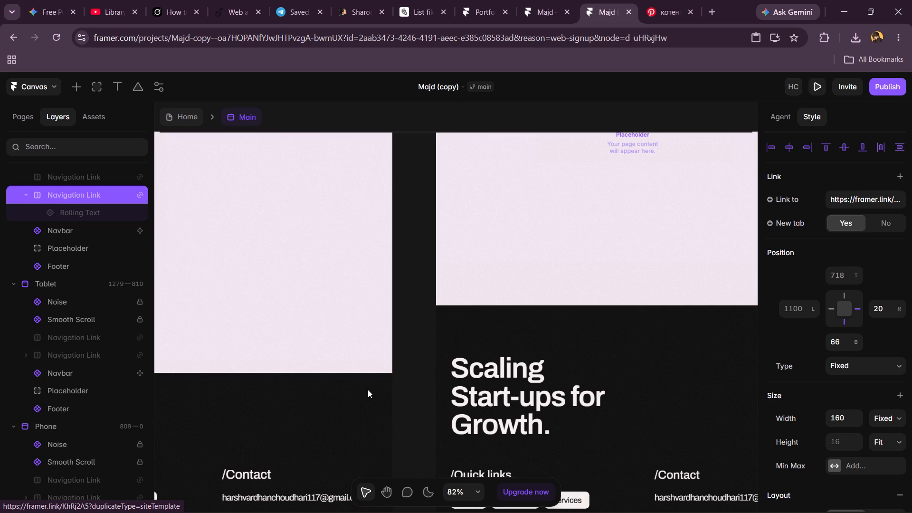
Return to the Home page and check the Desktop, Tablet and Phone layouts from the hero down to Featured Projects.
scroll(368, 389, "down", 2)
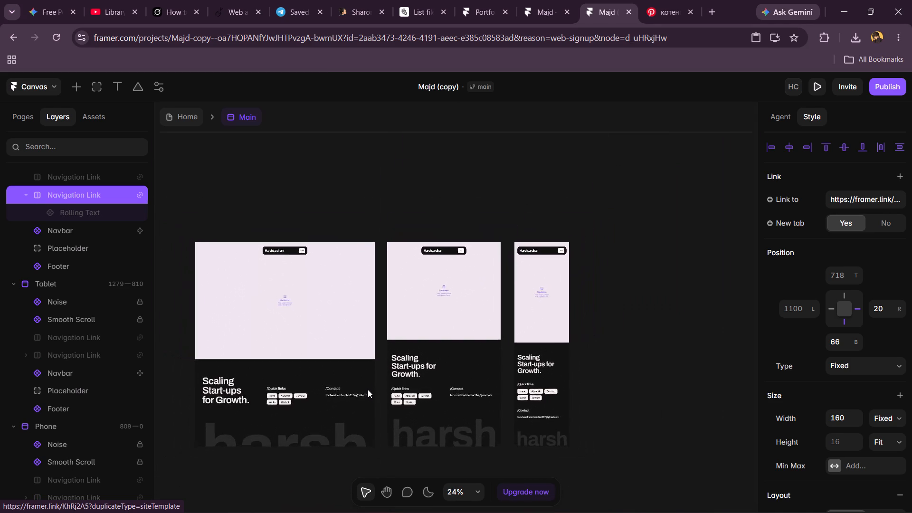
scroll(368, 389, "down", 1)
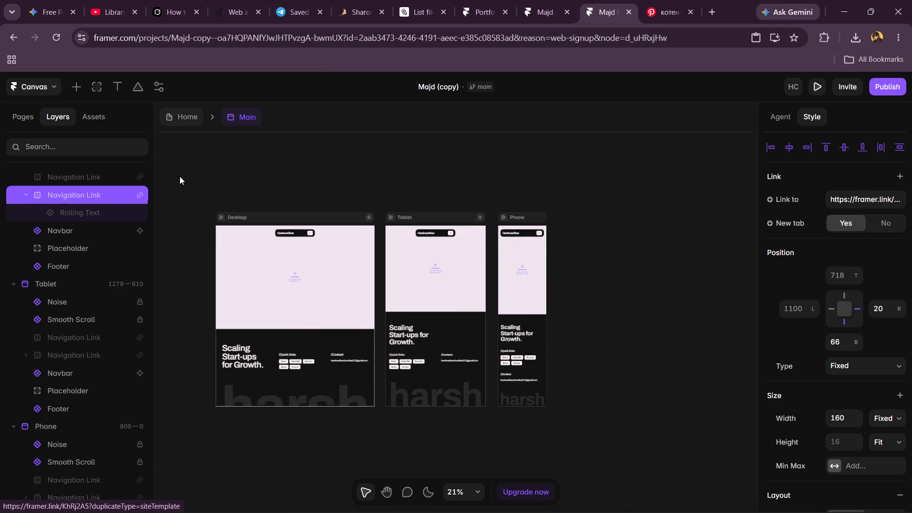
left_click(182, 119)
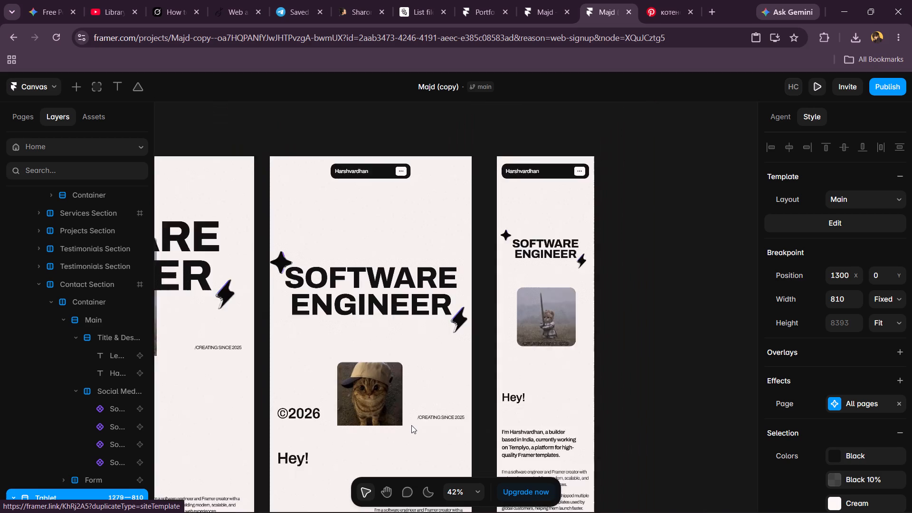
scroll(411, 425, "right", 2)
scroll(411, 425, "down", 2)
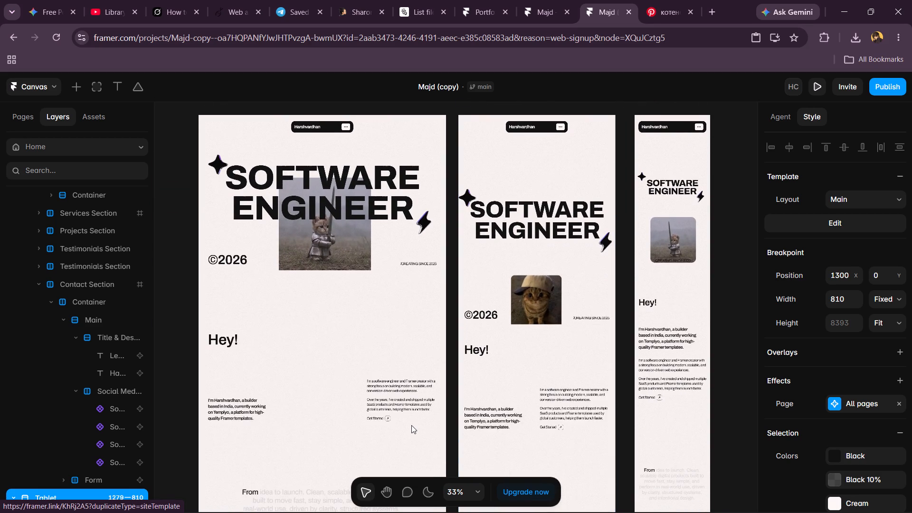
scroll(411, 425, "down", 5)
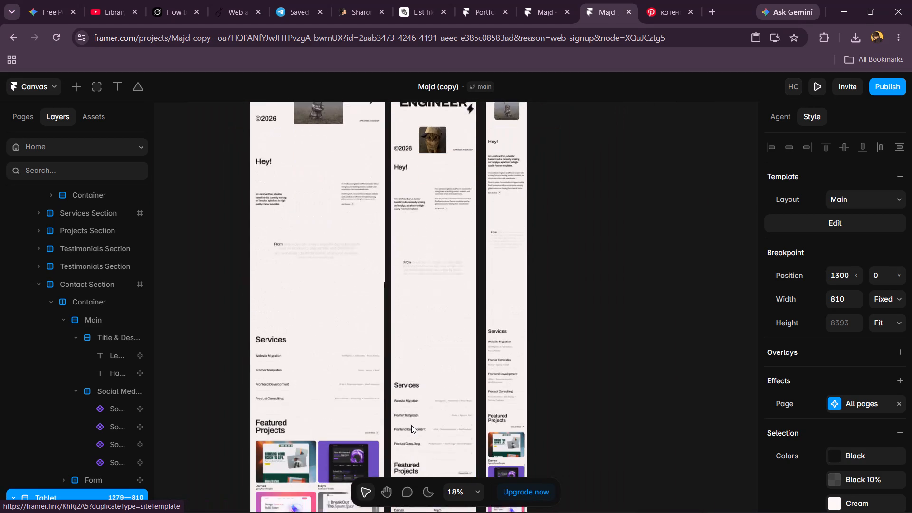
scroll(411, 425, "up", 1)
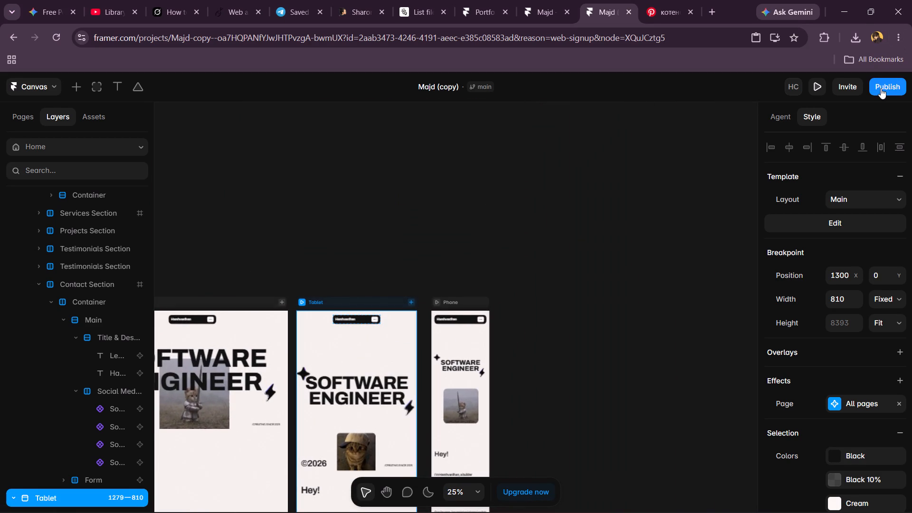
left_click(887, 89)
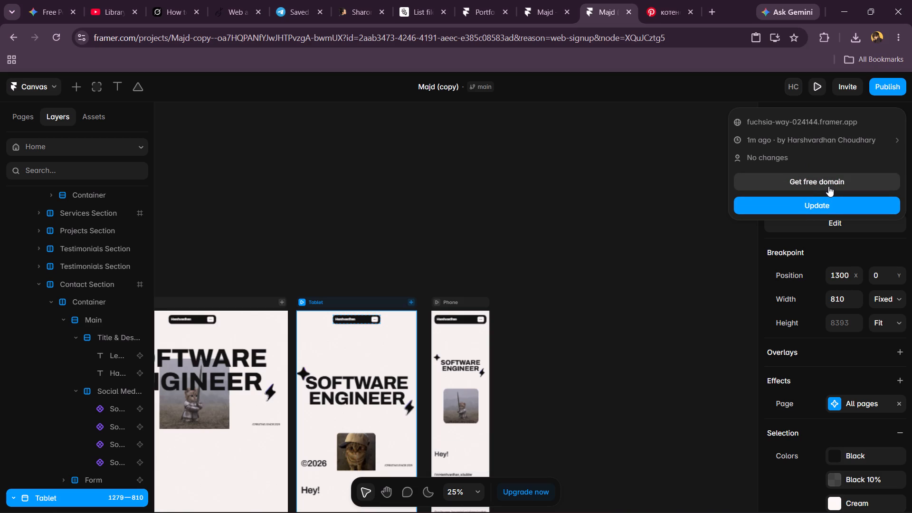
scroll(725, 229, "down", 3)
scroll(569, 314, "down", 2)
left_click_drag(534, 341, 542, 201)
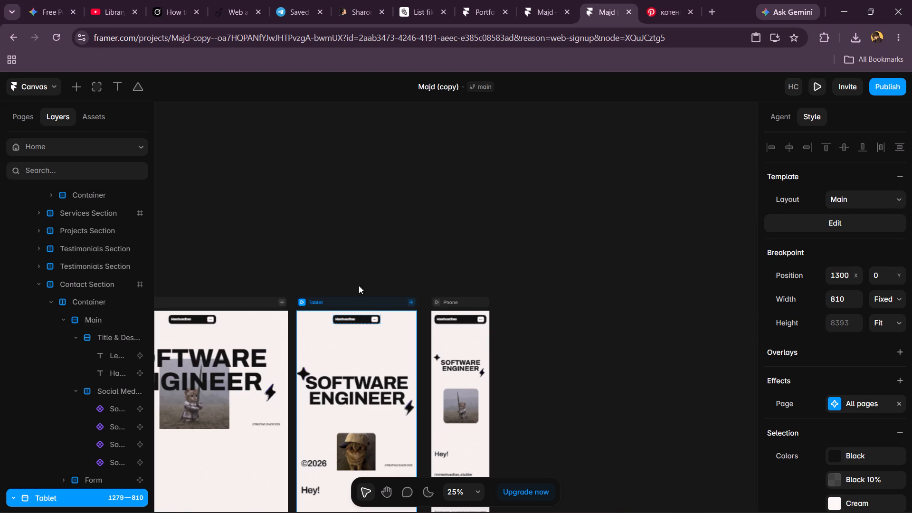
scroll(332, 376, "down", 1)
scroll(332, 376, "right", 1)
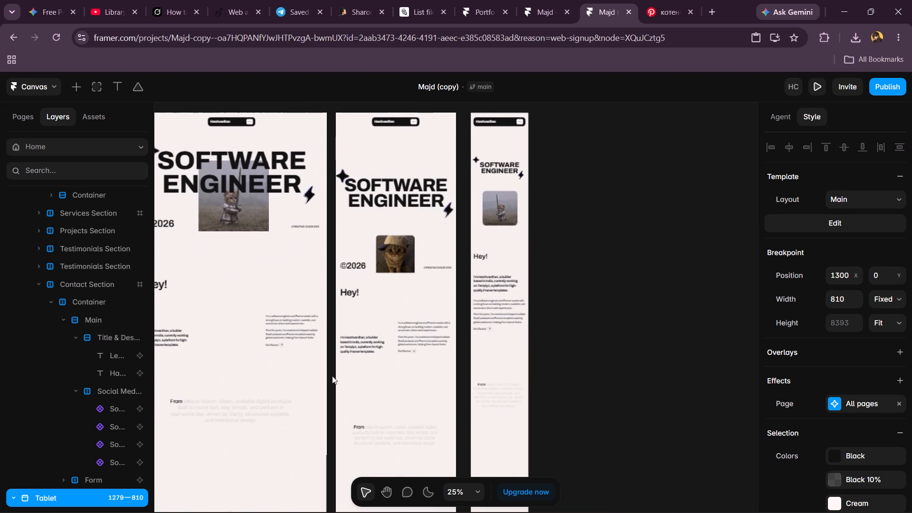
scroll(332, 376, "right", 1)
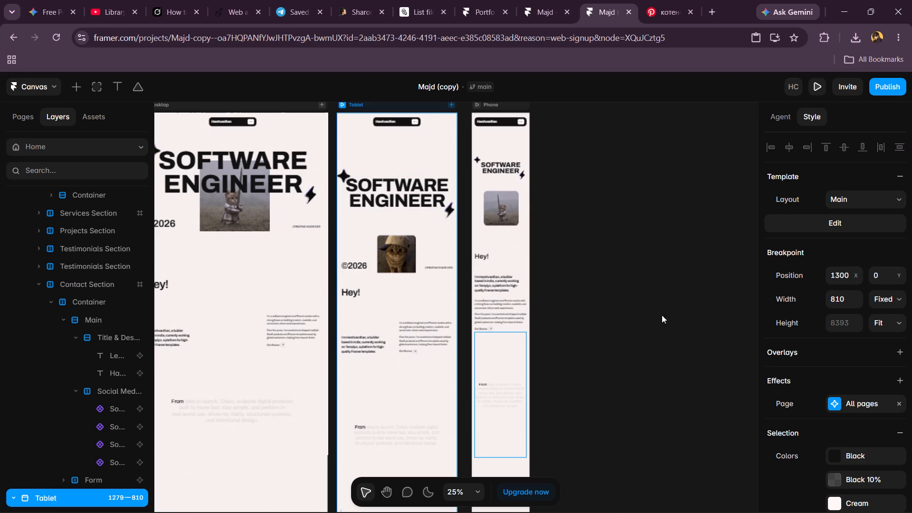
Try to connect the free Framer subdomain portfolio.framer.website to the site in the domain settings.
left_click(889, 87)
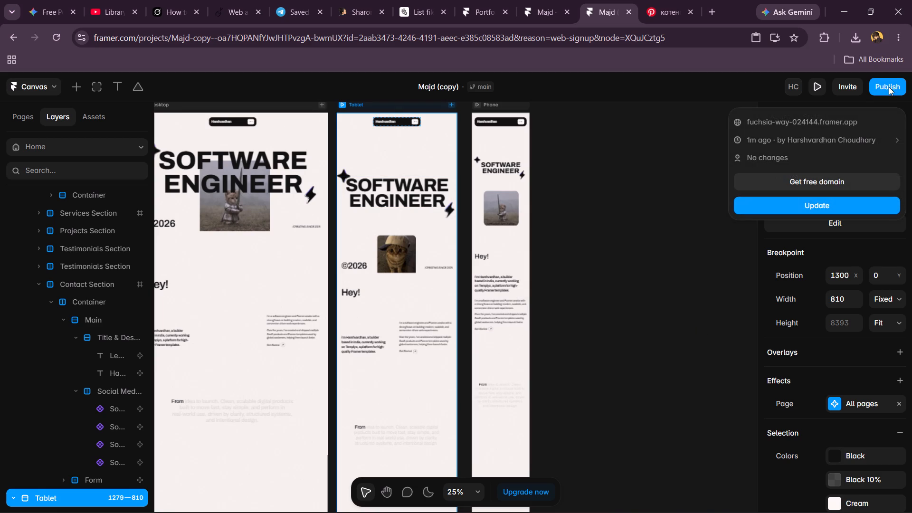
left_click(819, 185)
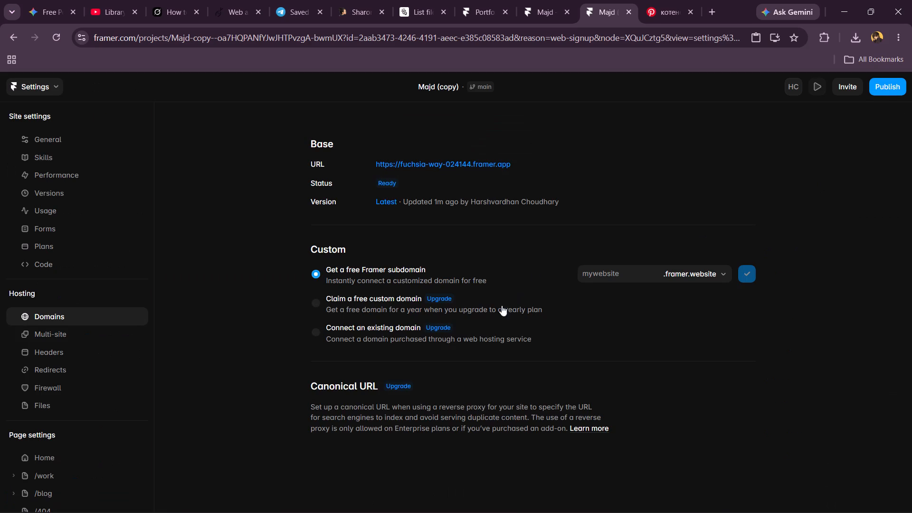
left_click(607, 275)
type("por")
type("tfolio")
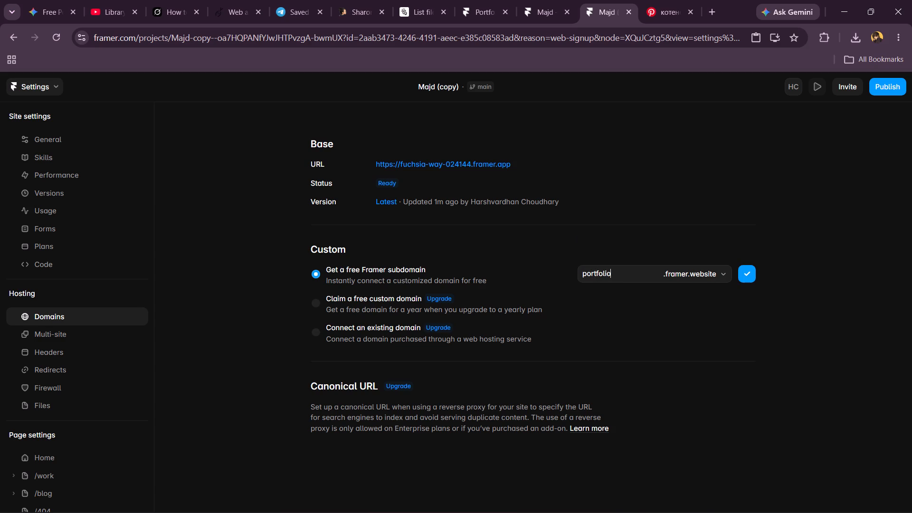
left_click(750, 280)
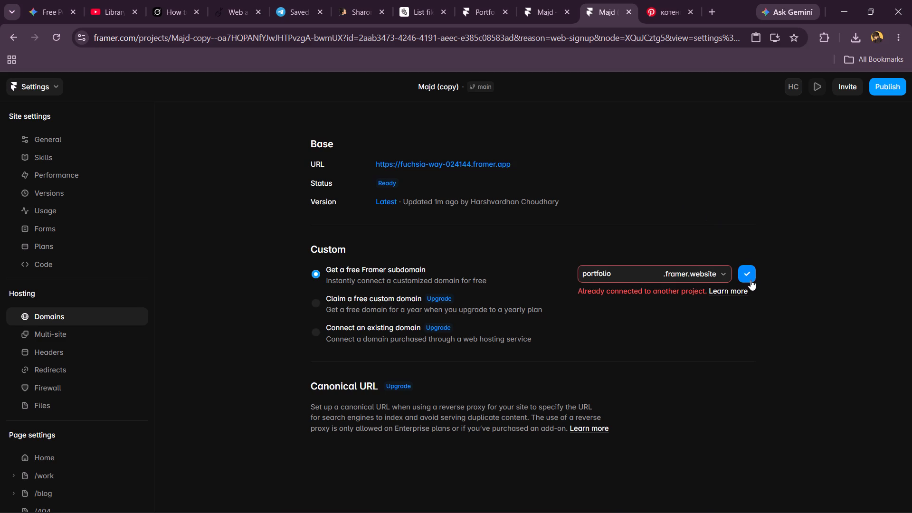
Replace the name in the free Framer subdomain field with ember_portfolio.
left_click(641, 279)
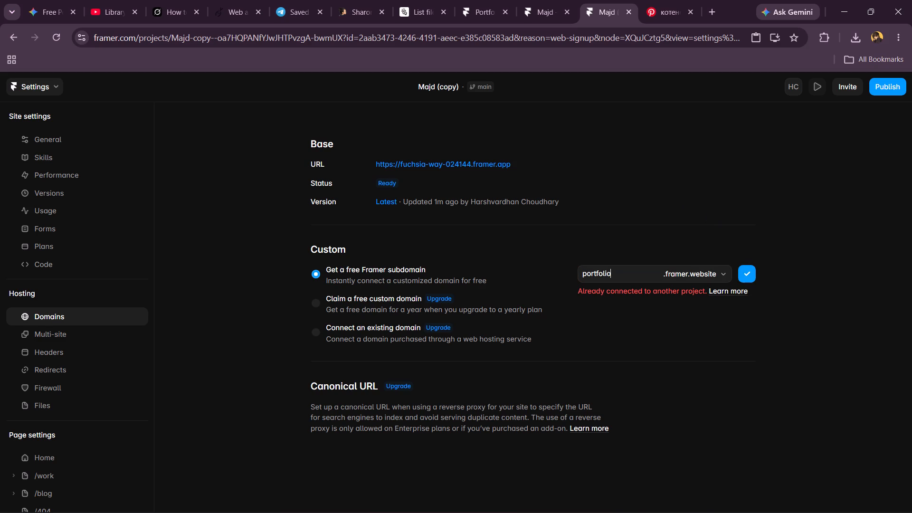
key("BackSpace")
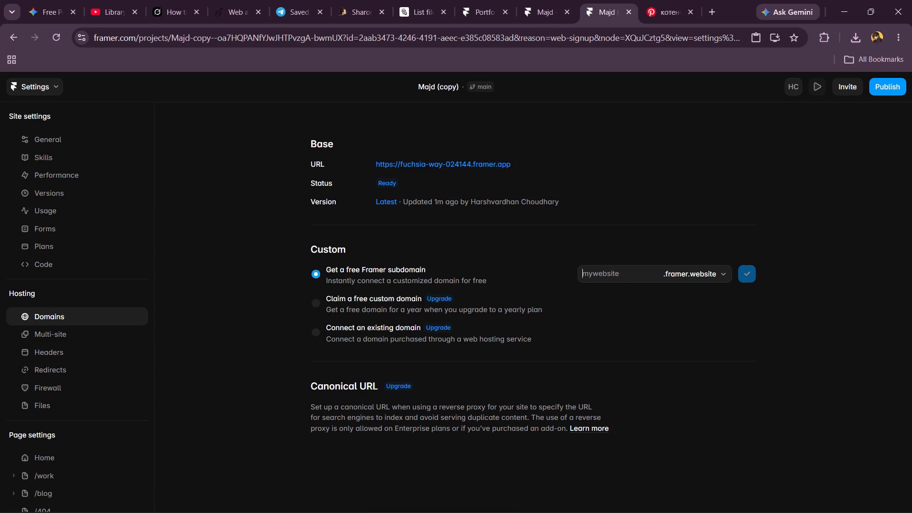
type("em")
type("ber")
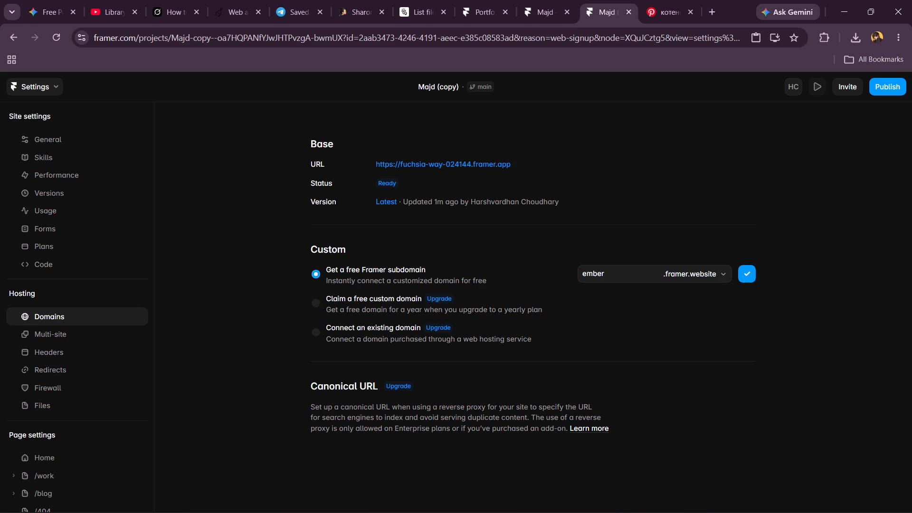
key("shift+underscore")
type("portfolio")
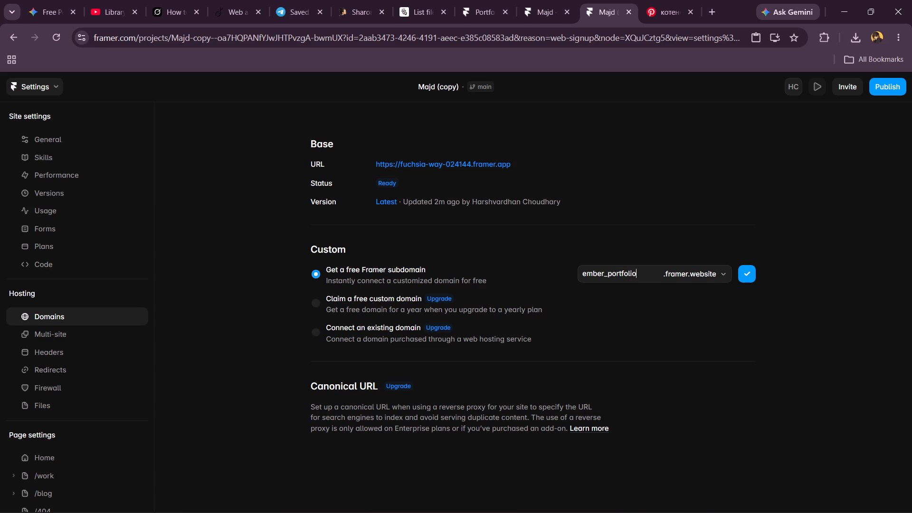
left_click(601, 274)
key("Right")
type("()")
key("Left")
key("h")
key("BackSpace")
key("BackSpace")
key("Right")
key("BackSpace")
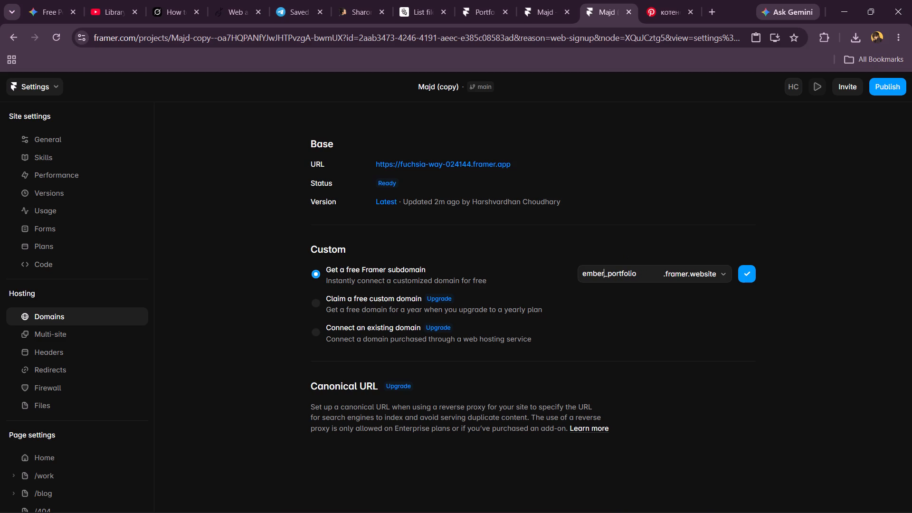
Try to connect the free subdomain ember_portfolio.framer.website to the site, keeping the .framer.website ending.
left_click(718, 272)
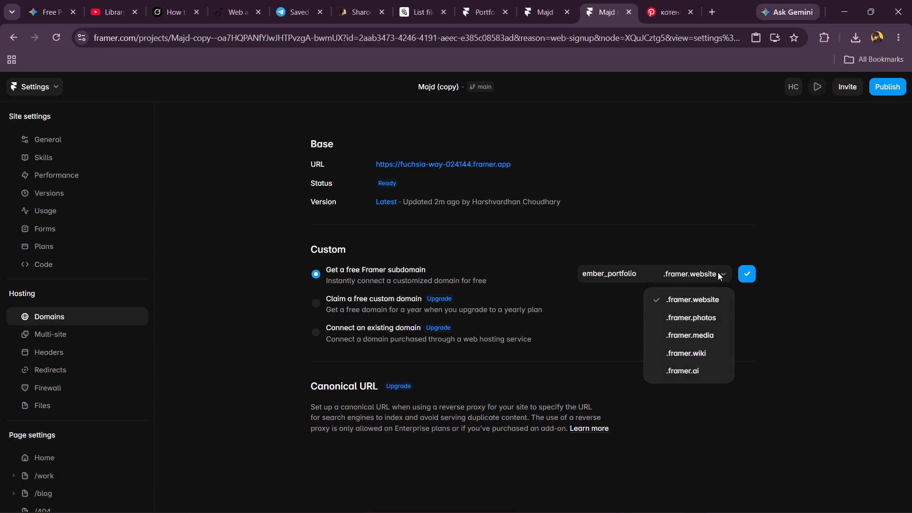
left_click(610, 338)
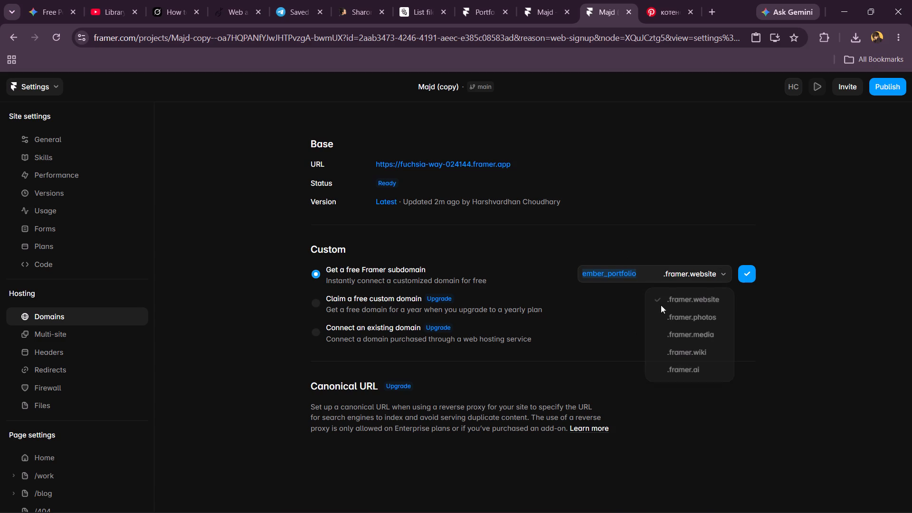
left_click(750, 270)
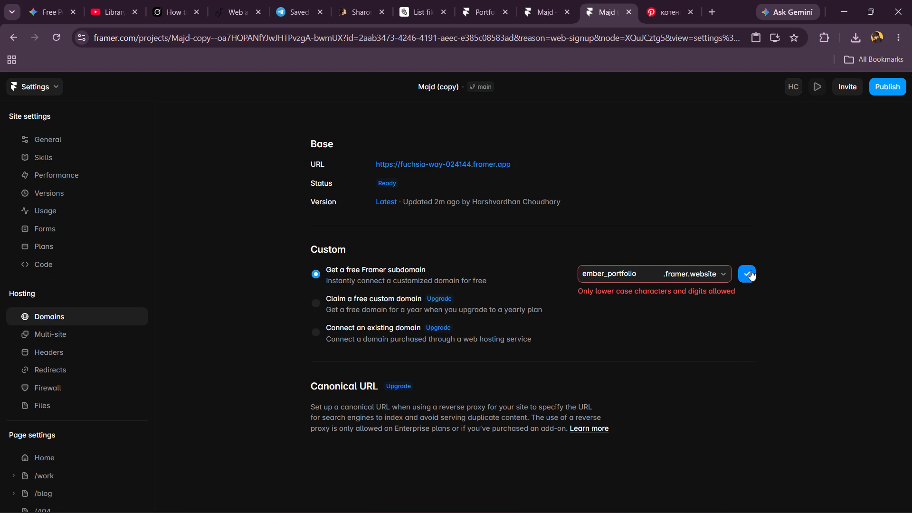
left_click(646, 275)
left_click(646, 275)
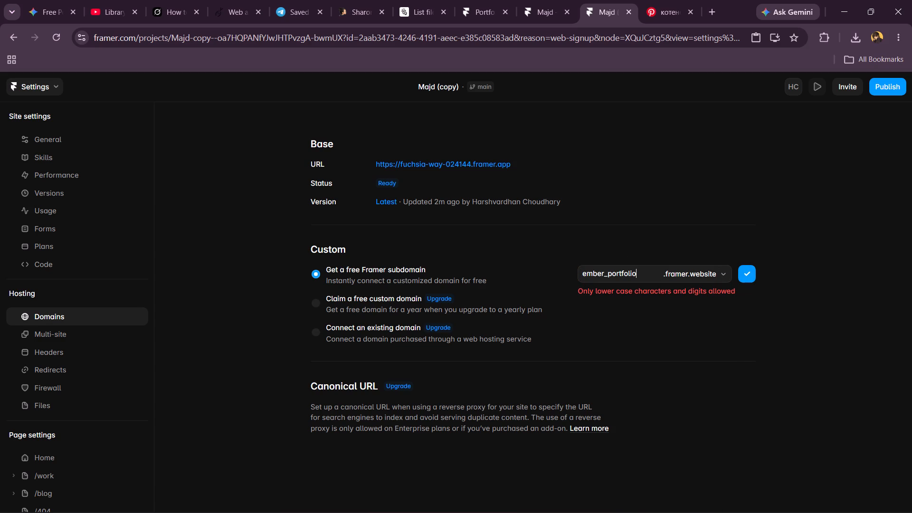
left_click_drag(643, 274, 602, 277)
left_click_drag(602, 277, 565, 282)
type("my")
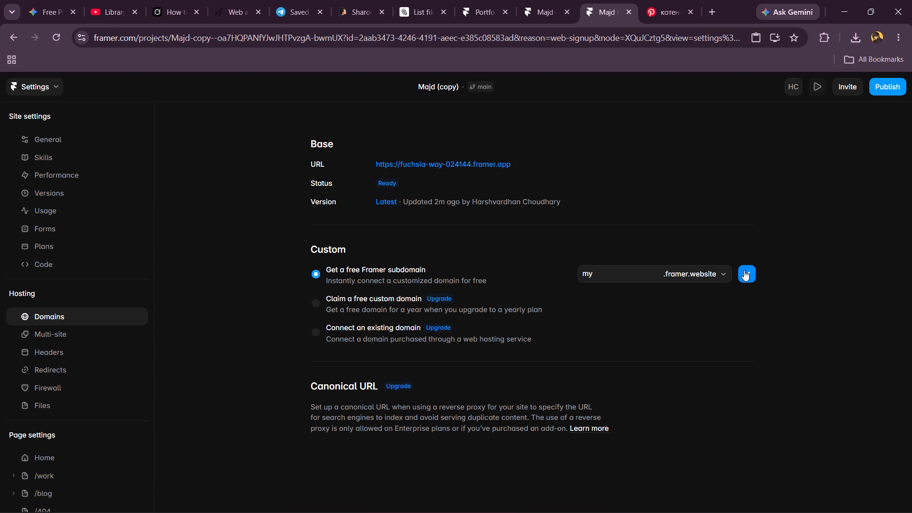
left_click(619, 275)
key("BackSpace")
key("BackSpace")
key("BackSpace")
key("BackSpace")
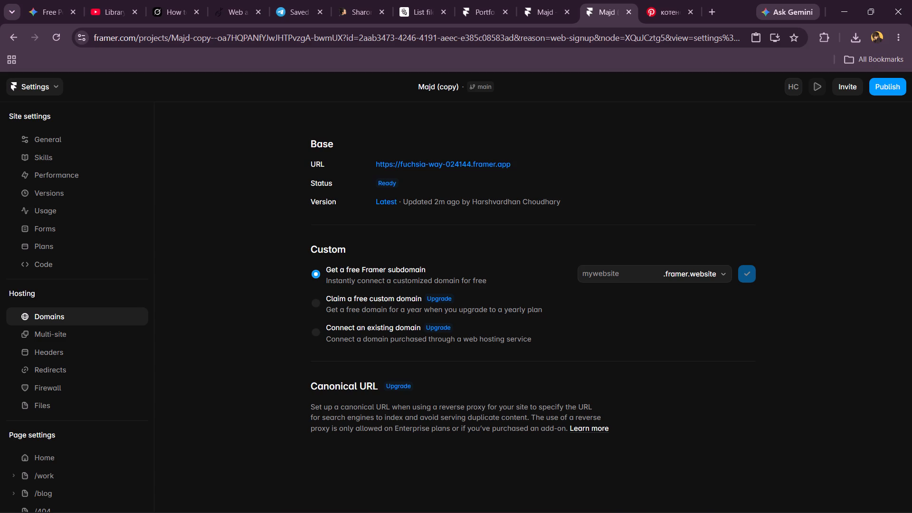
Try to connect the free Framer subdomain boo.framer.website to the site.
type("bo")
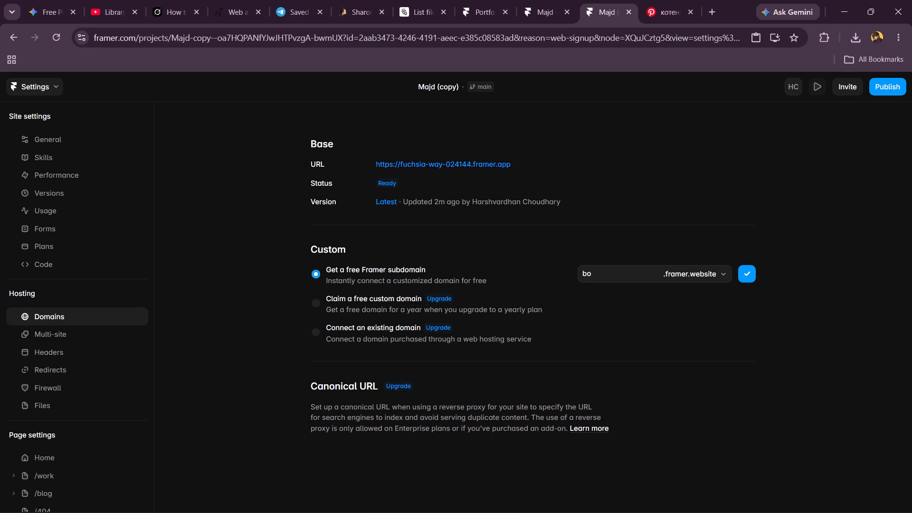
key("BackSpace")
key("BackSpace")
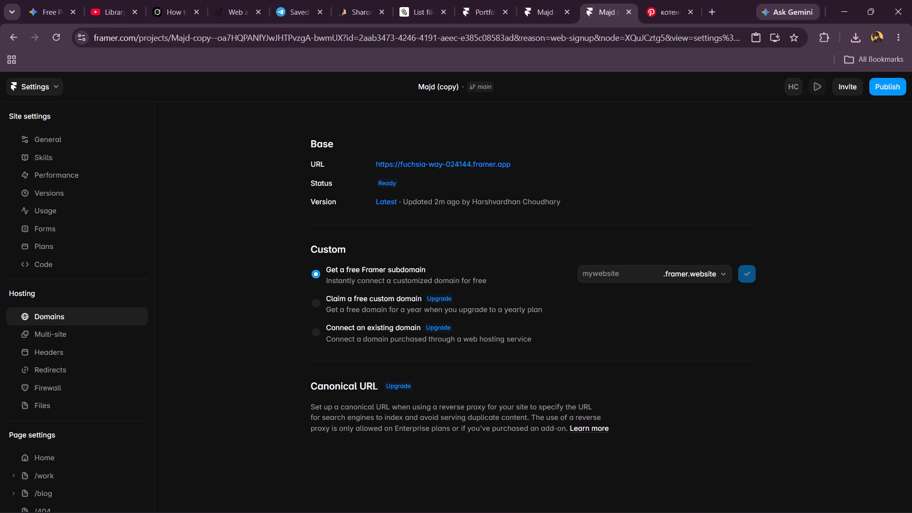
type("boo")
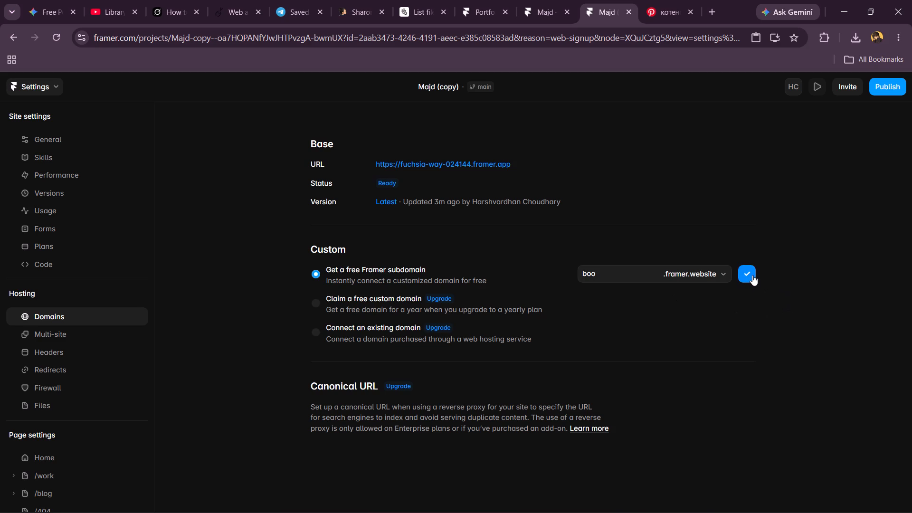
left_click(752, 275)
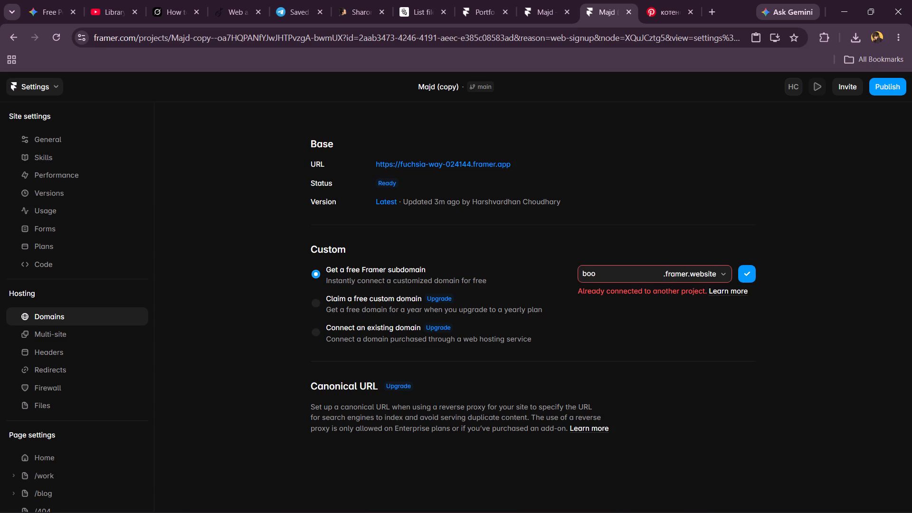
Try to connect the free Framer subdomain boo.chan.framer.website to the site.
left_click(646, 276)
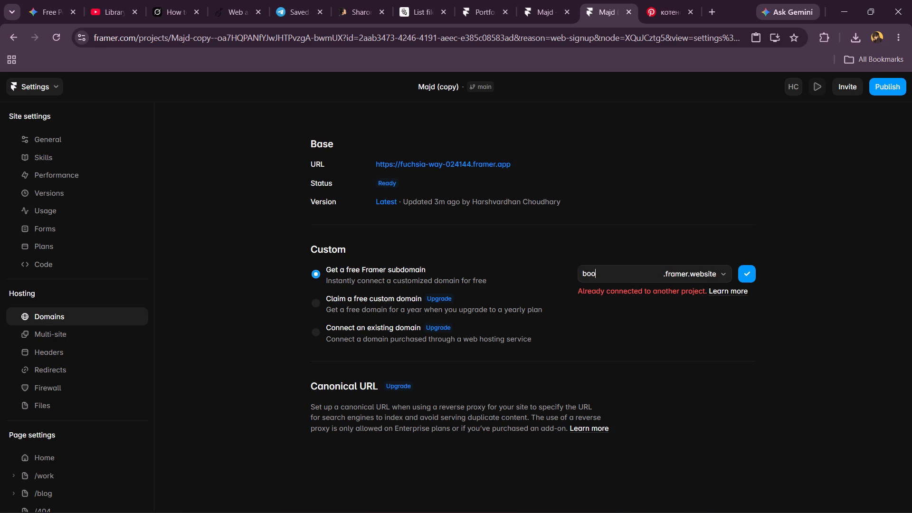
key("period")
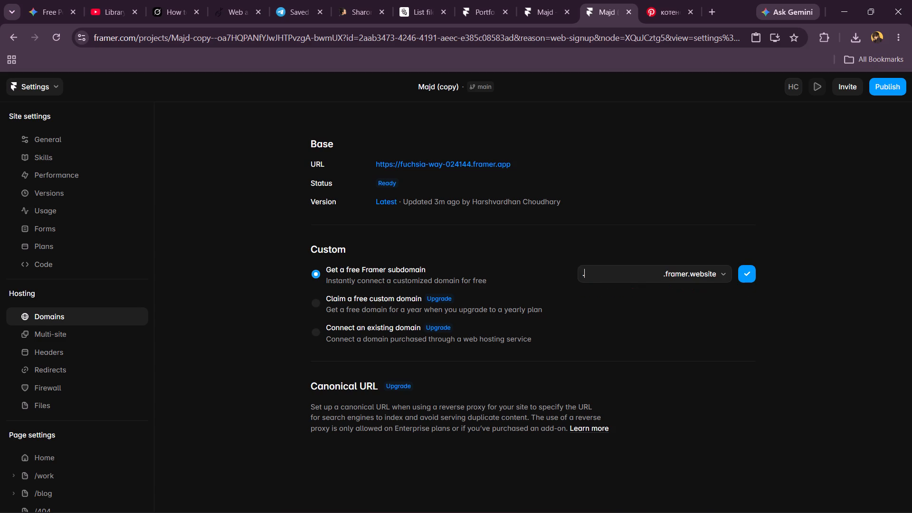
key("BackSpace")
type("boo.")
type("chan")
left_click(750, 274)
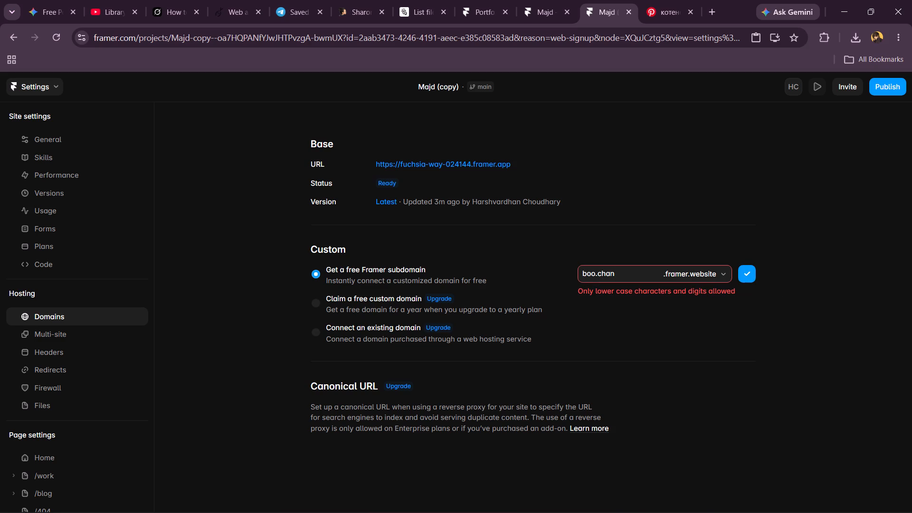
Open the free Framer subdomain name boo.chan for editing.
left_click(634, 274)
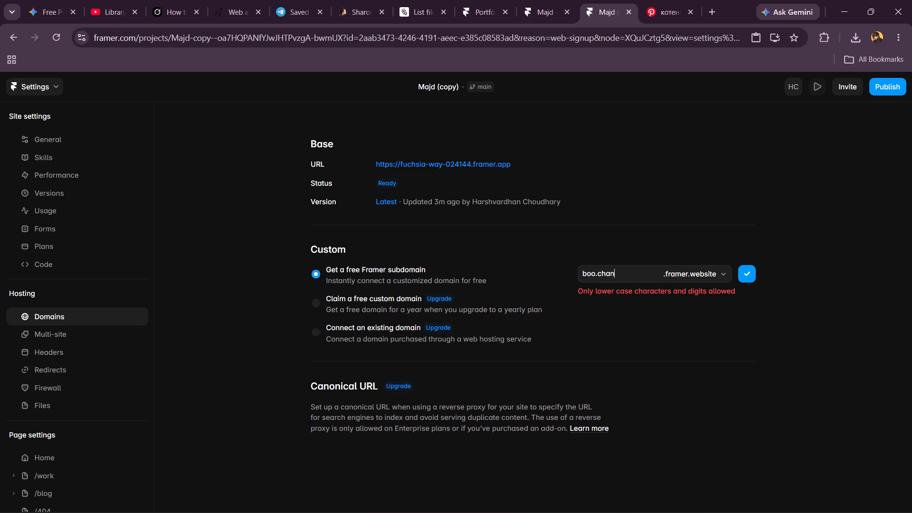